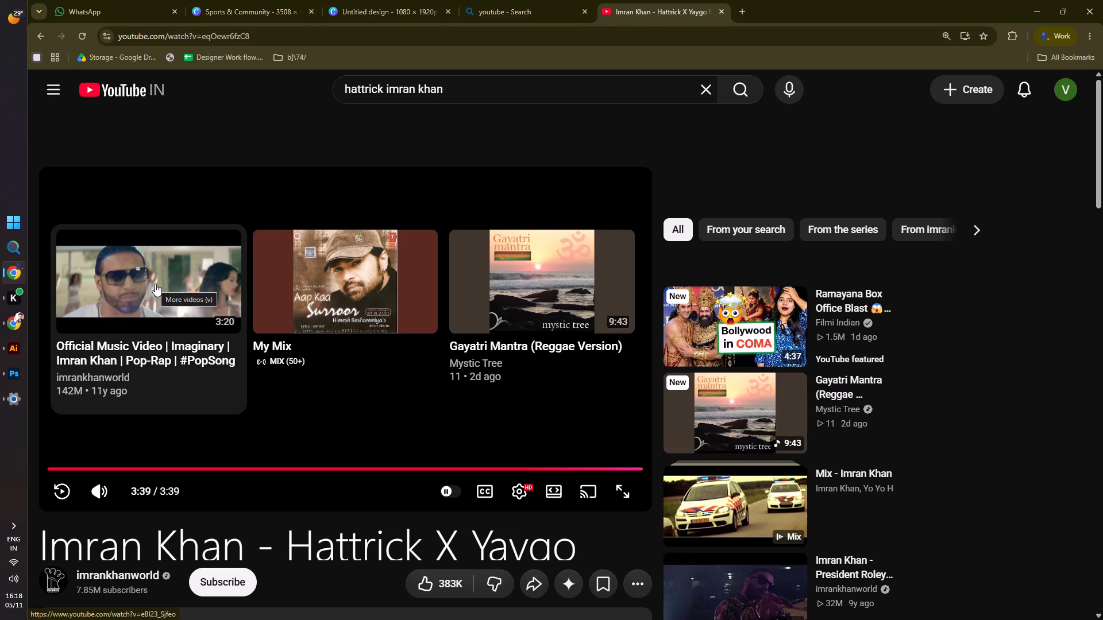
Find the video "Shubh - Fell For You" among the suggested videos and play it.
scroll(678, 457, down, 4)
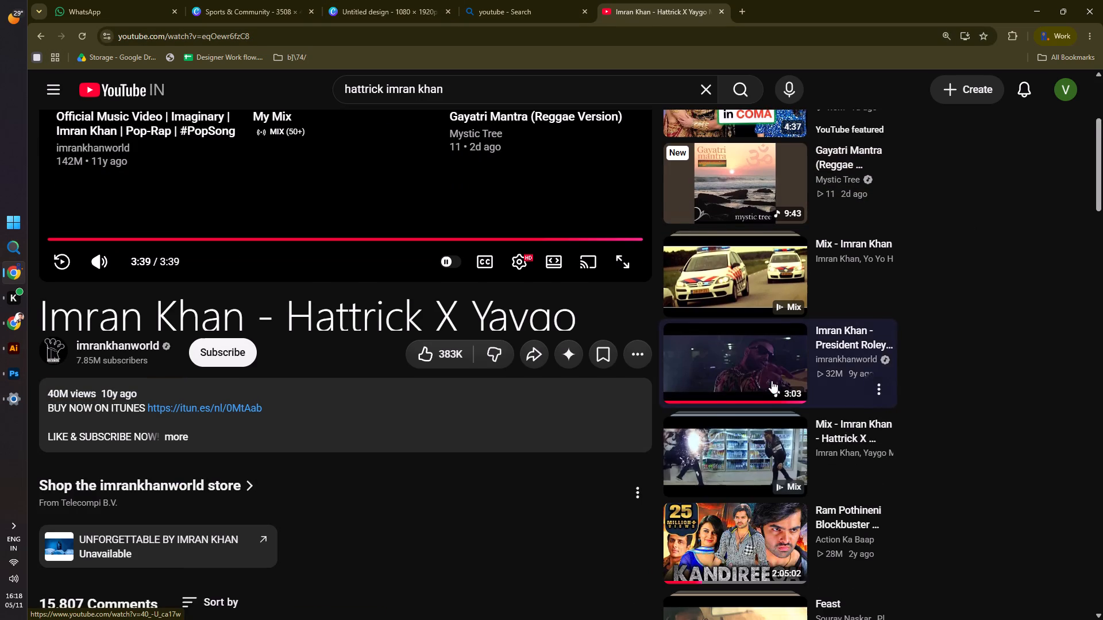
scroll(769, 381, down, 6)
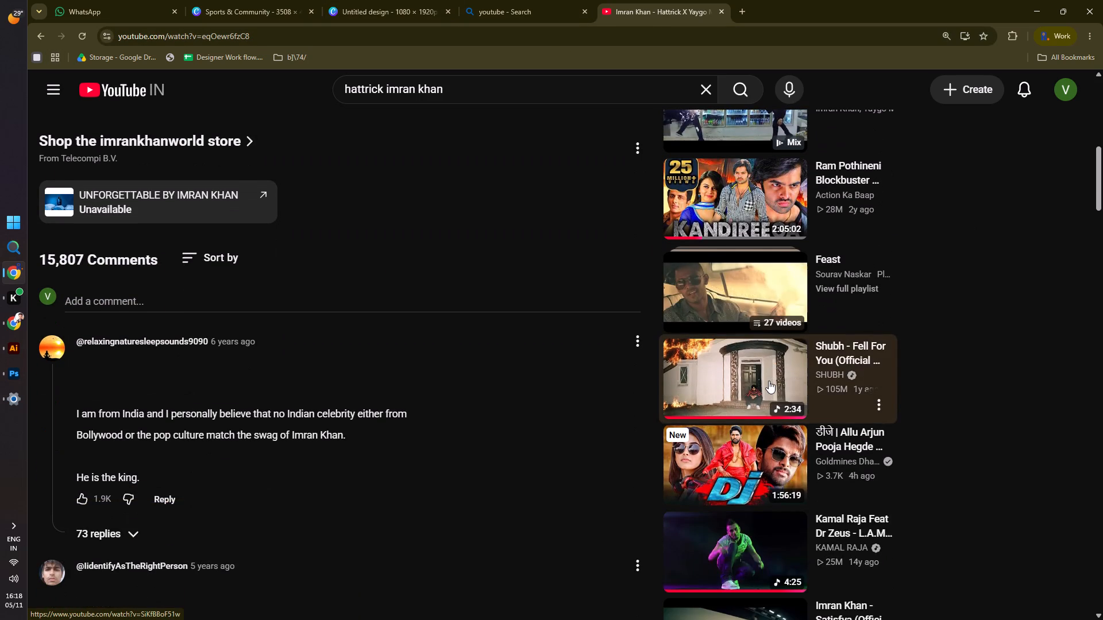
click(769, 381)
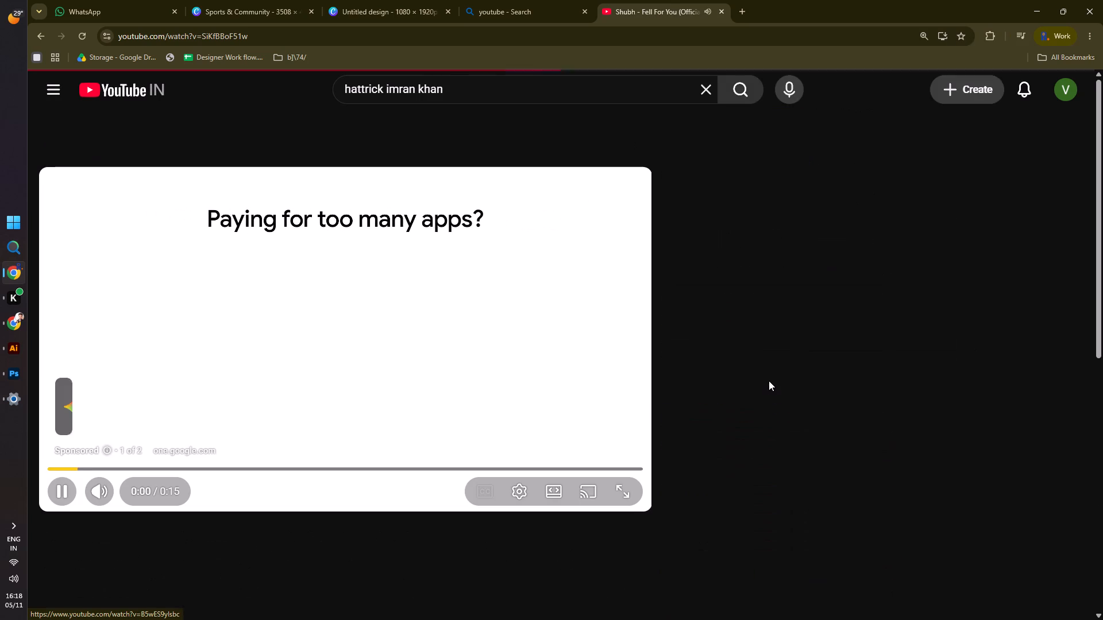
Switch to the Sports & Community design in Canva.
click(245, 10)
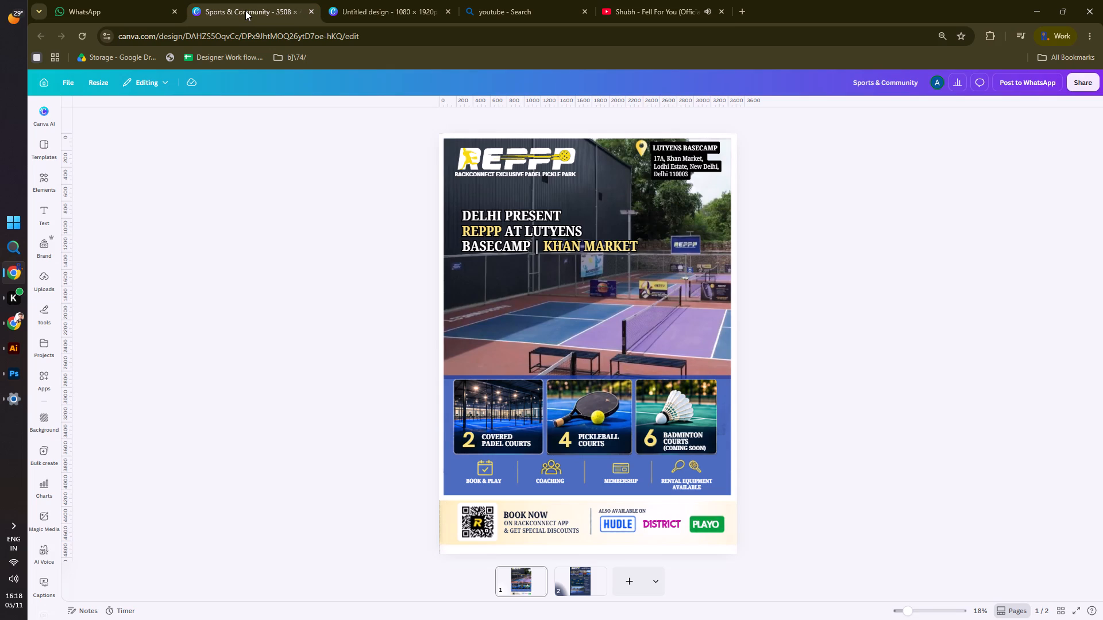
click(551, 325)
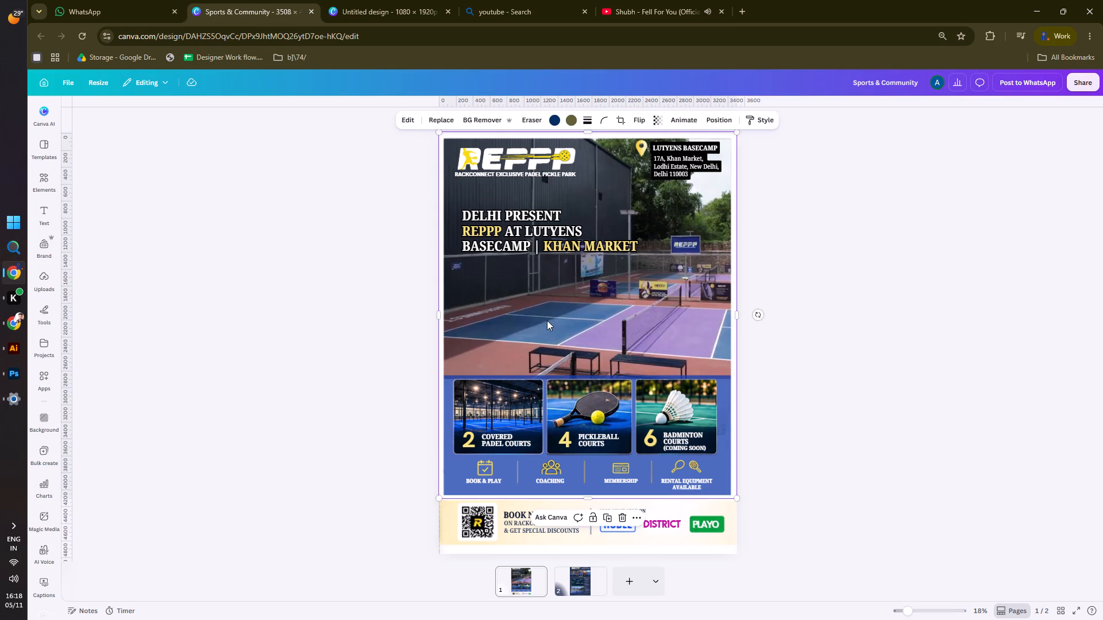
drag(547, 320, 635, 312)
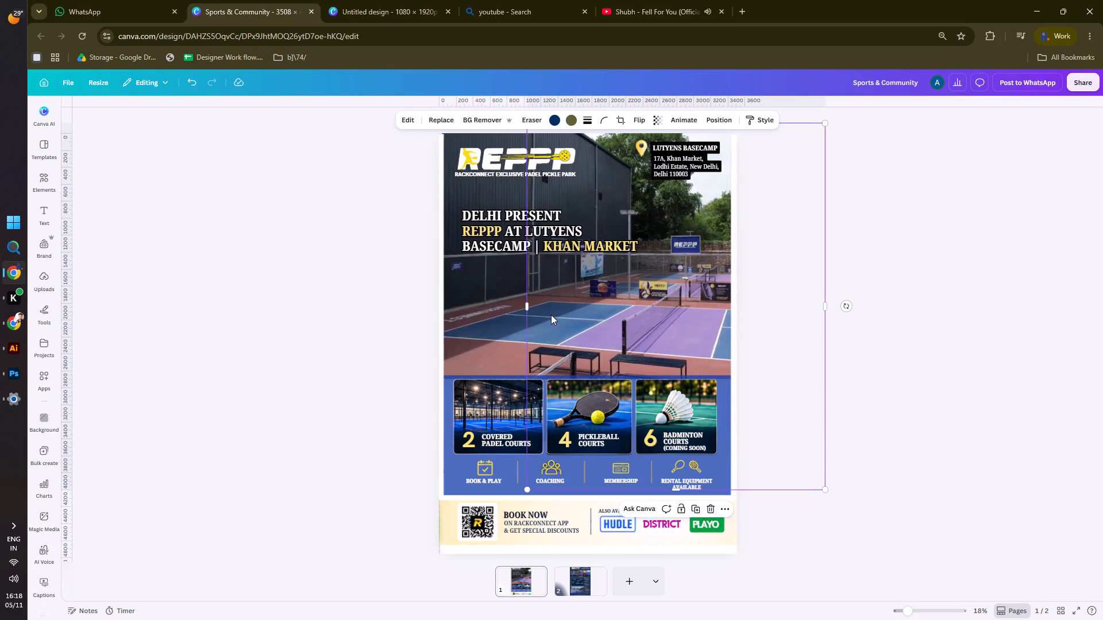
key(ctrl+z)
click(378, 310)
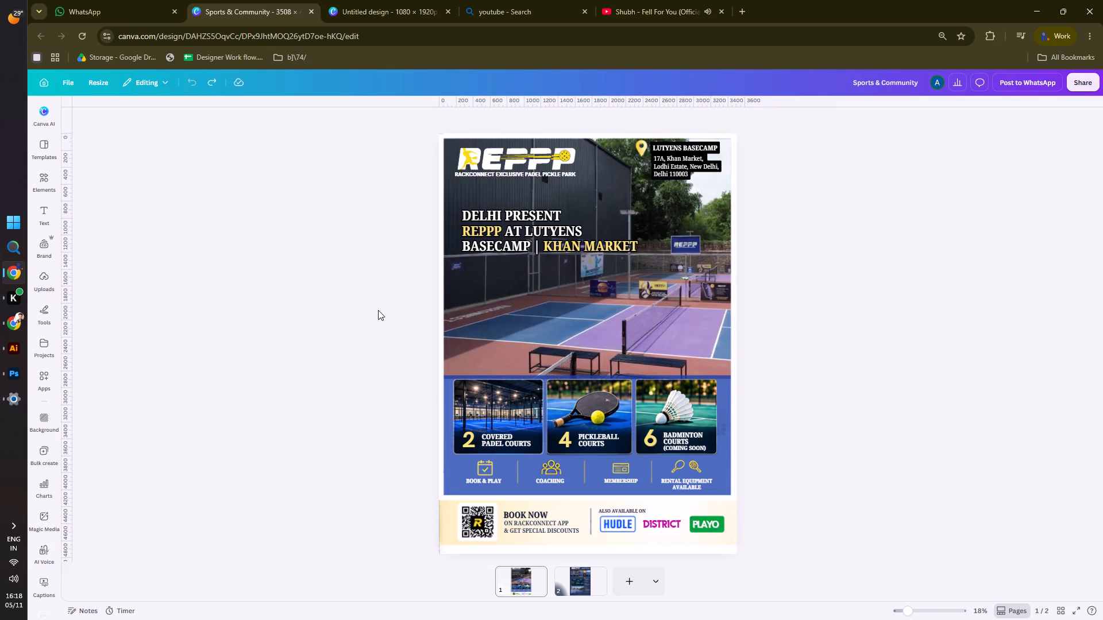
Add a new page after page 2 of the design.
click(585, 579)
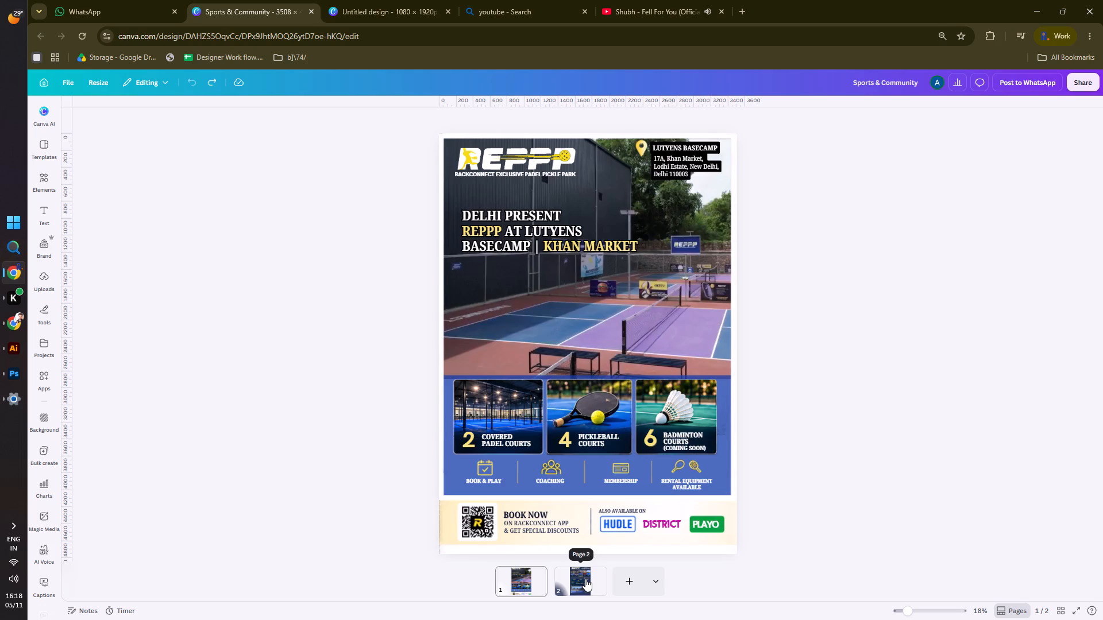
click(630, 582)
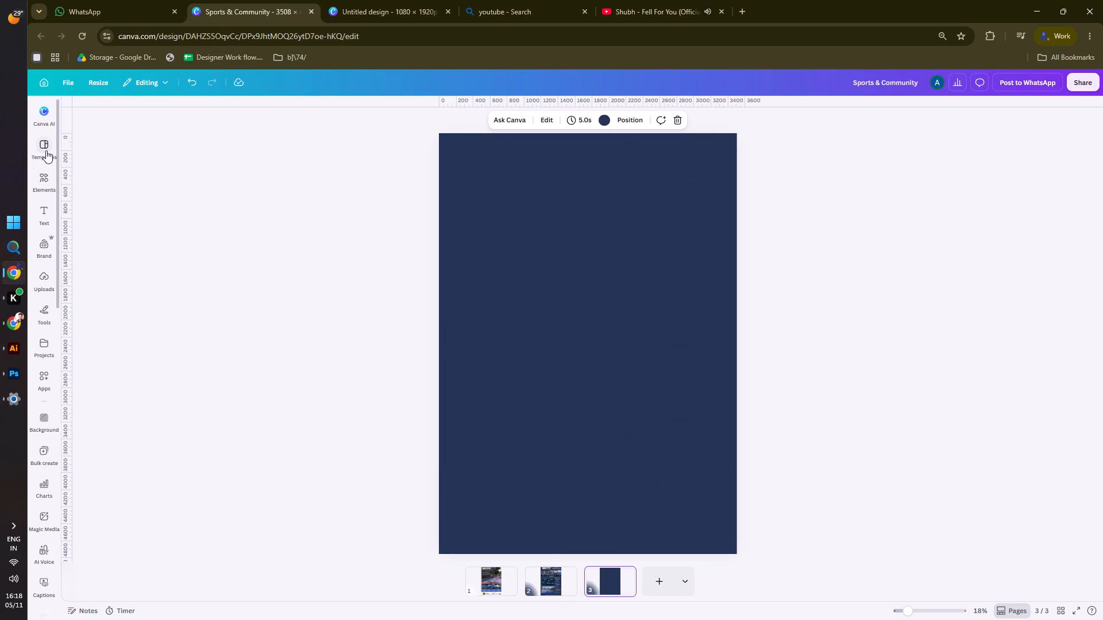
Upload the image "REPPP at Lutyens_ Play, Connect, Celebrate" from the Downloads folder to the design's uploads.
click(51, 287)
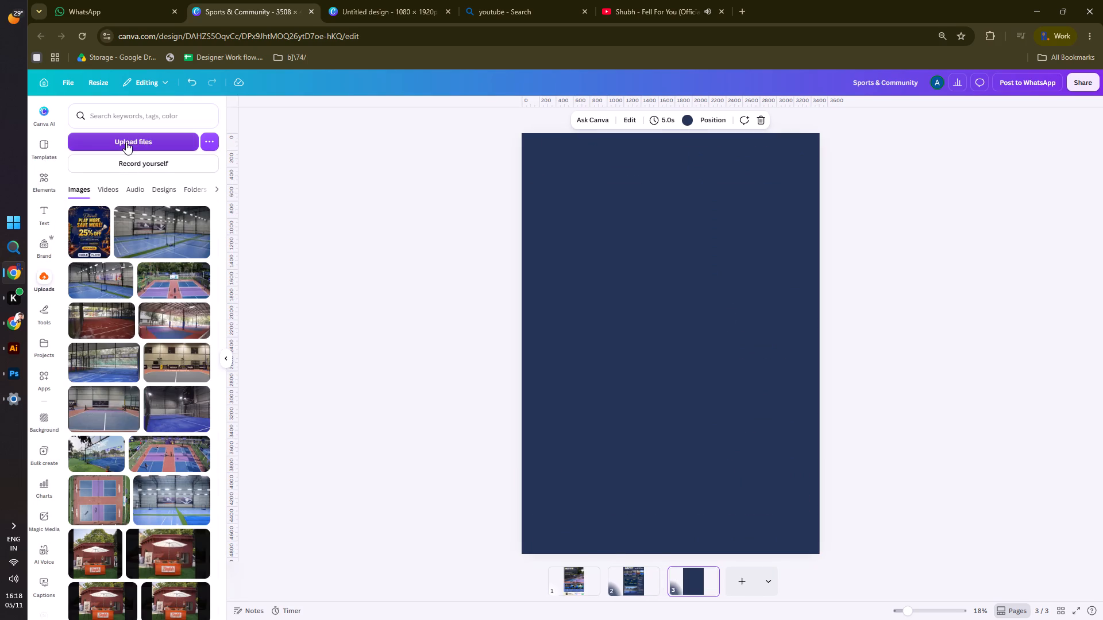
click(126, 142)
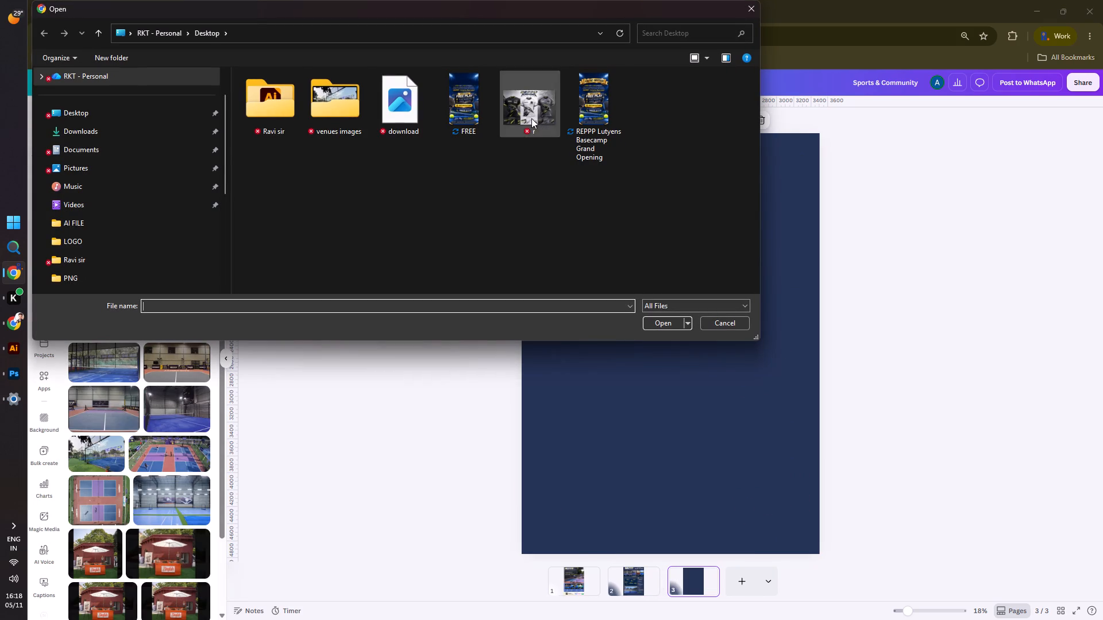
click(106, 134)
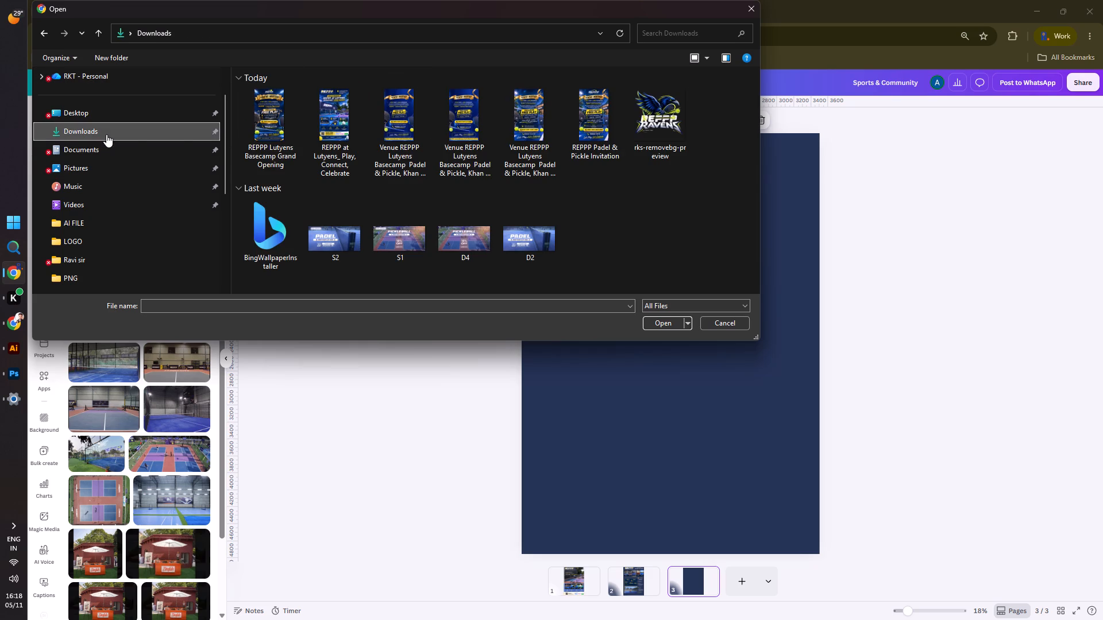
click(340, 134)
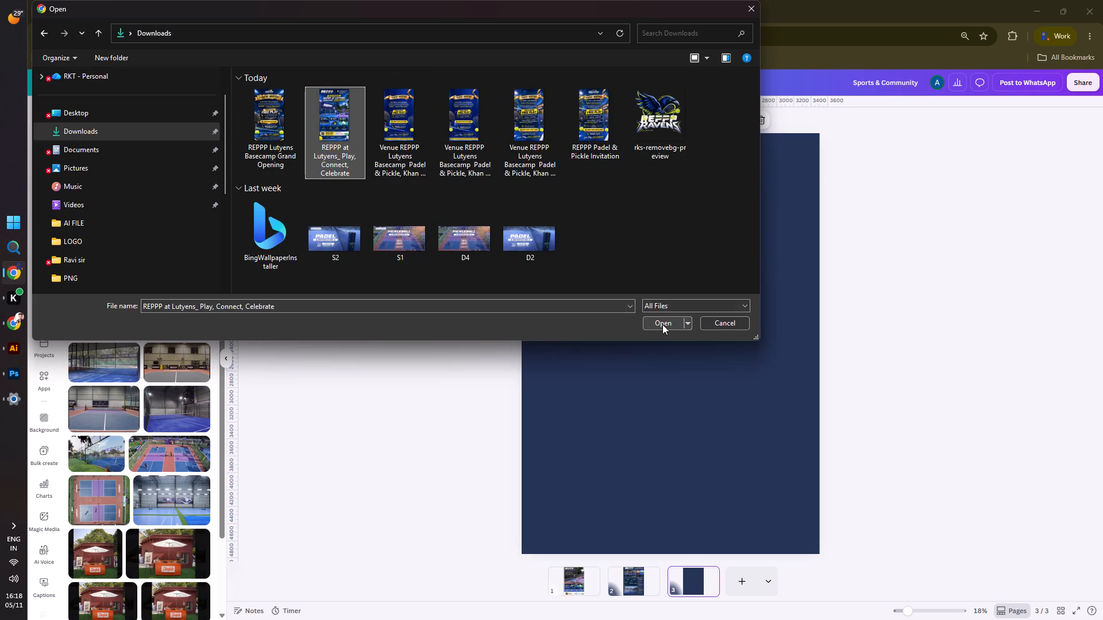
click(662, 324)
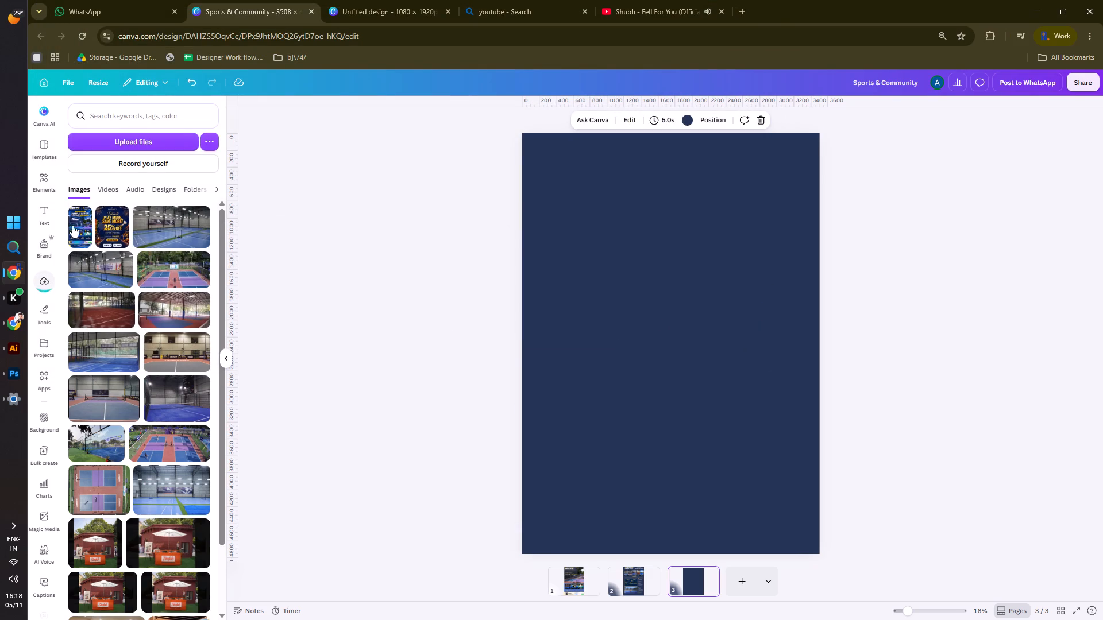
Place the uploaded REPPP poster on page 3, align it to the page's upper-left corner and enlarge it to the full page height.
click(76, 226)
drag(632, 277, 568, 219)
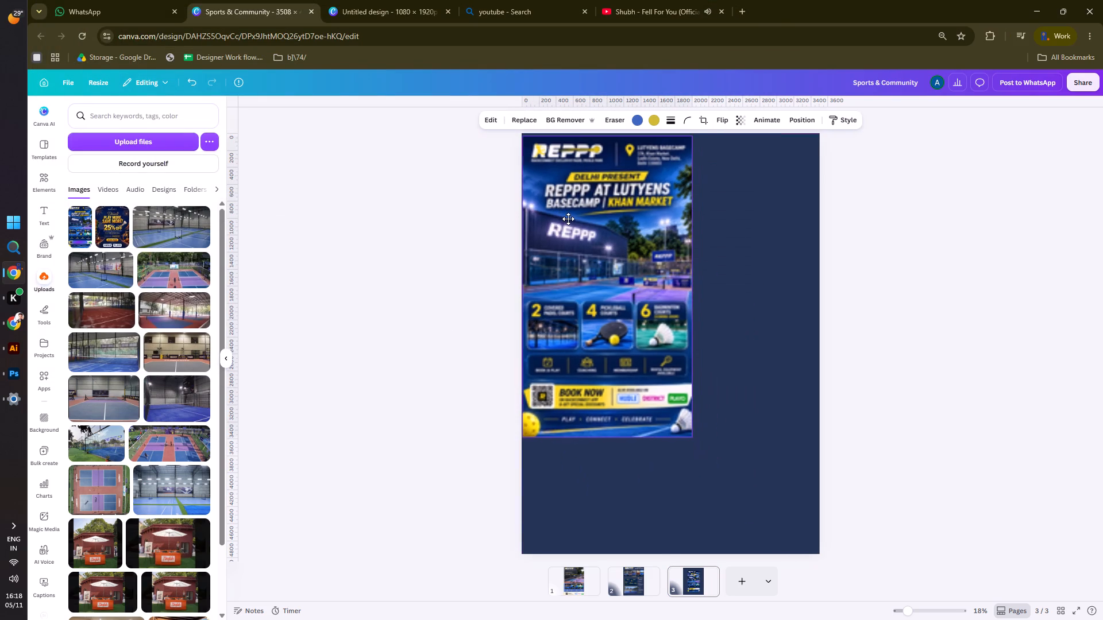
drag(568, 219, 568, 215)
drag(691, 435, 769, 547)
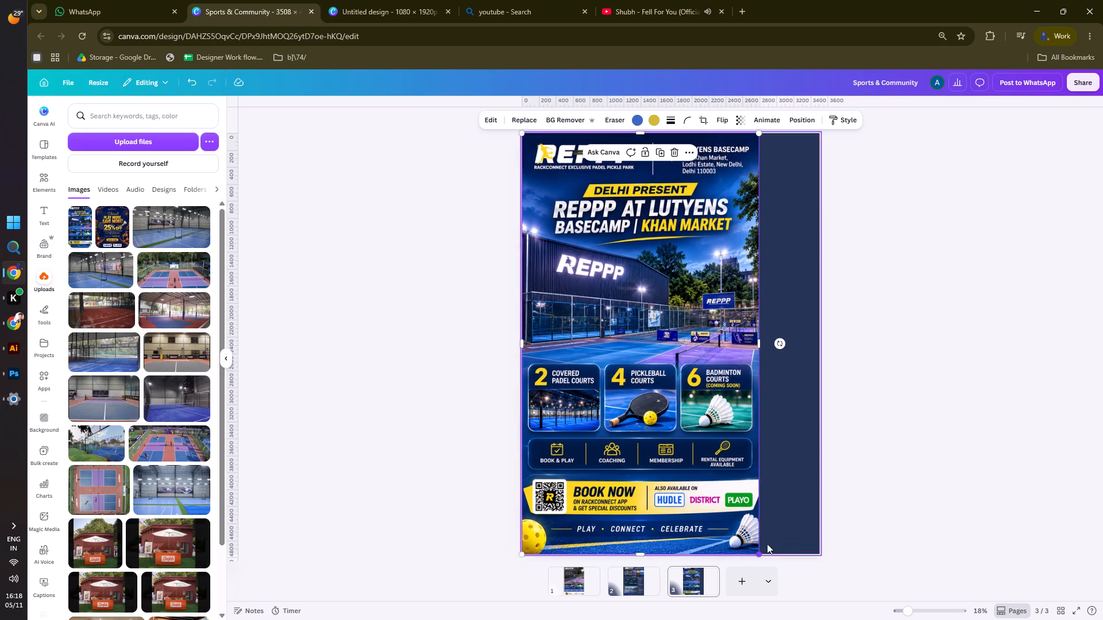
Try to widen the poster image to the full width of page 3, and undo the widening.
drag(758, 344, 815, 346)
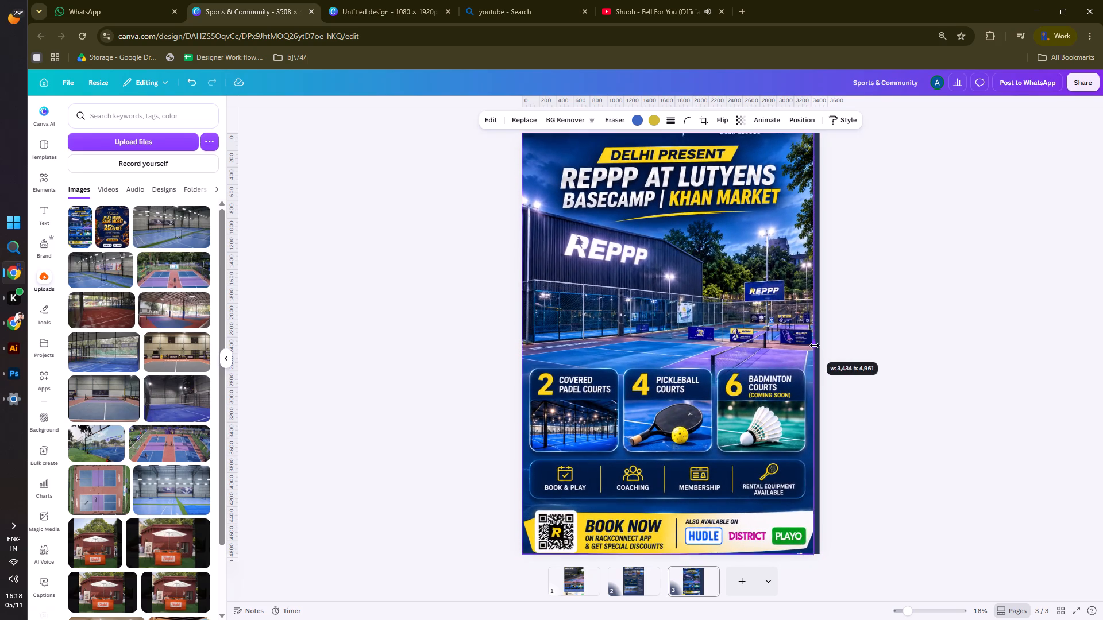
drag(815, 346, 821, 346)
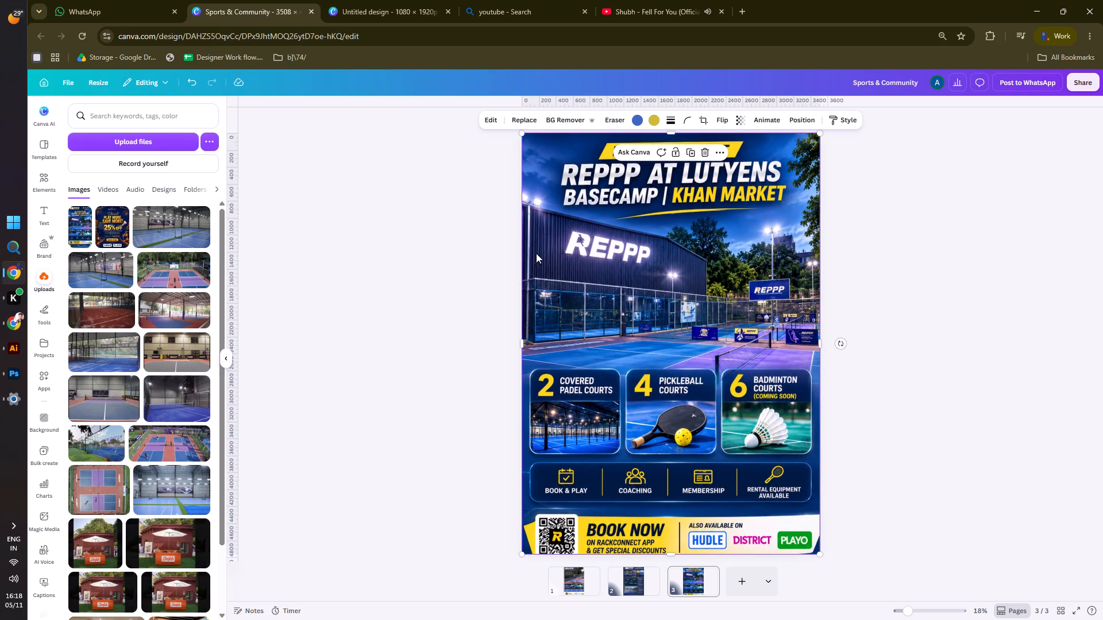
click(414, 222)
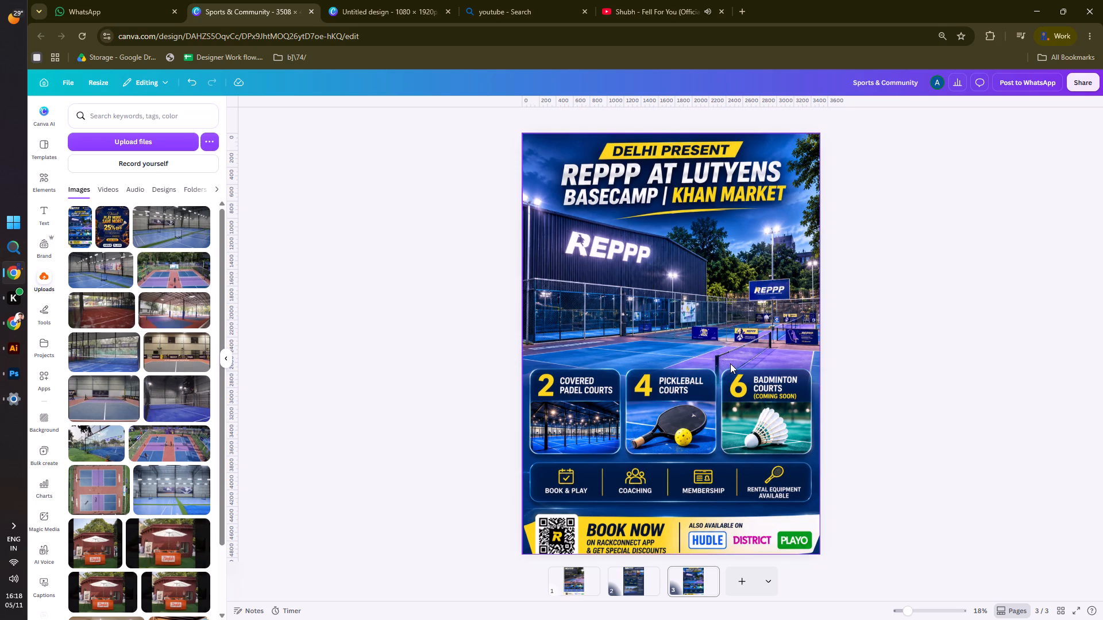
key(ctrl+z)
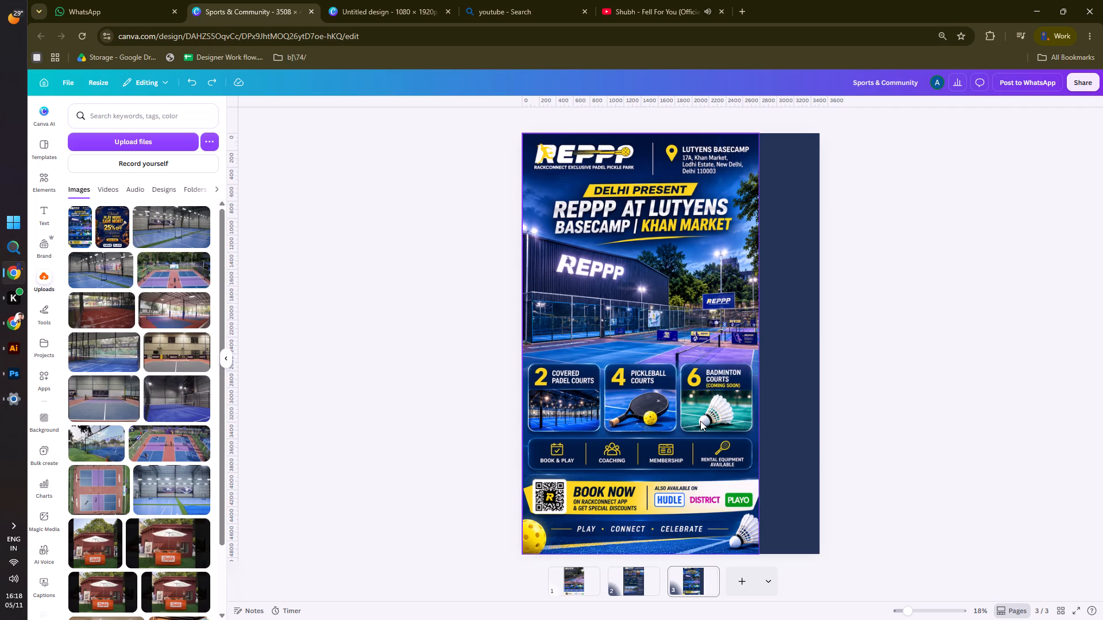
Centre the poster image horizontally on page 3.
drag(642, 288, 672, 289)
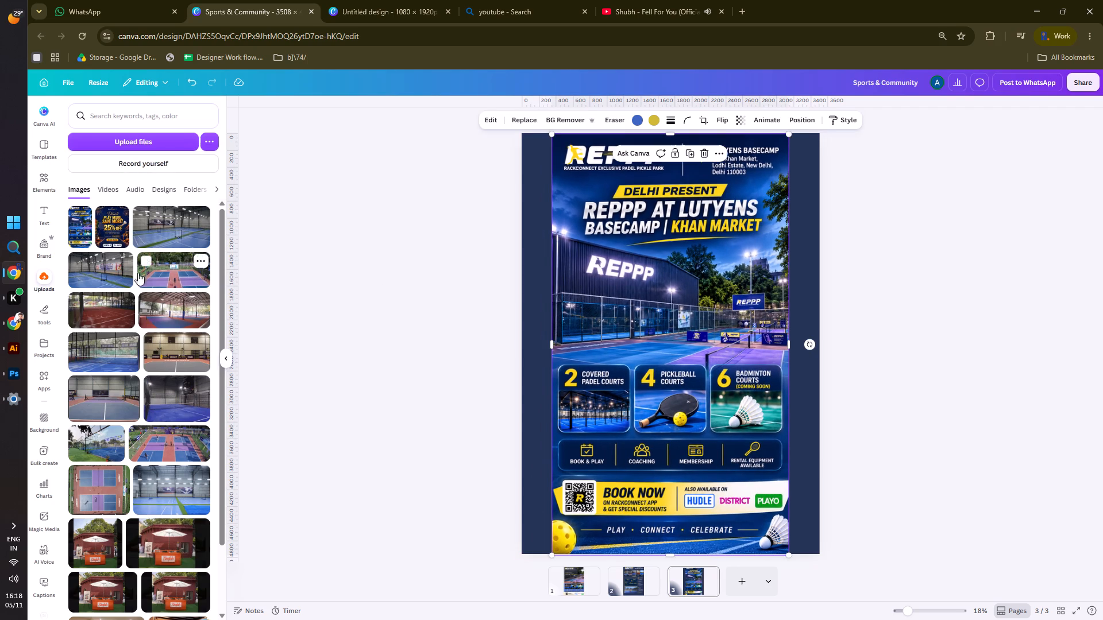
Browse the Canva apps, checking the AI generation category, the already added apps and the recommended ones.
scroll(45, 529, down, 2)
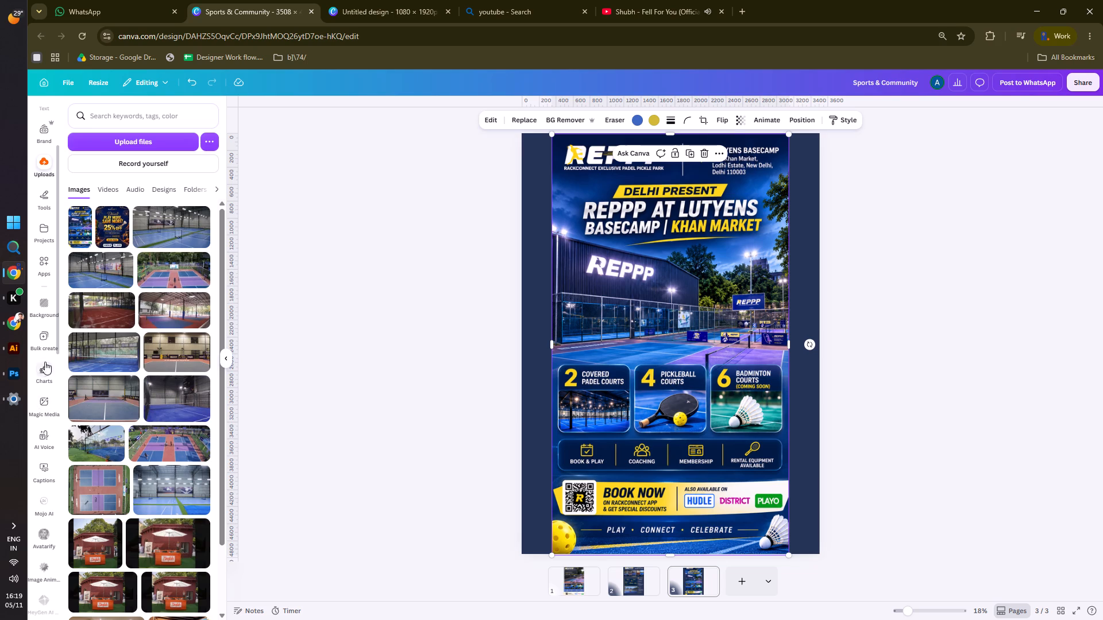
click(43, 265)
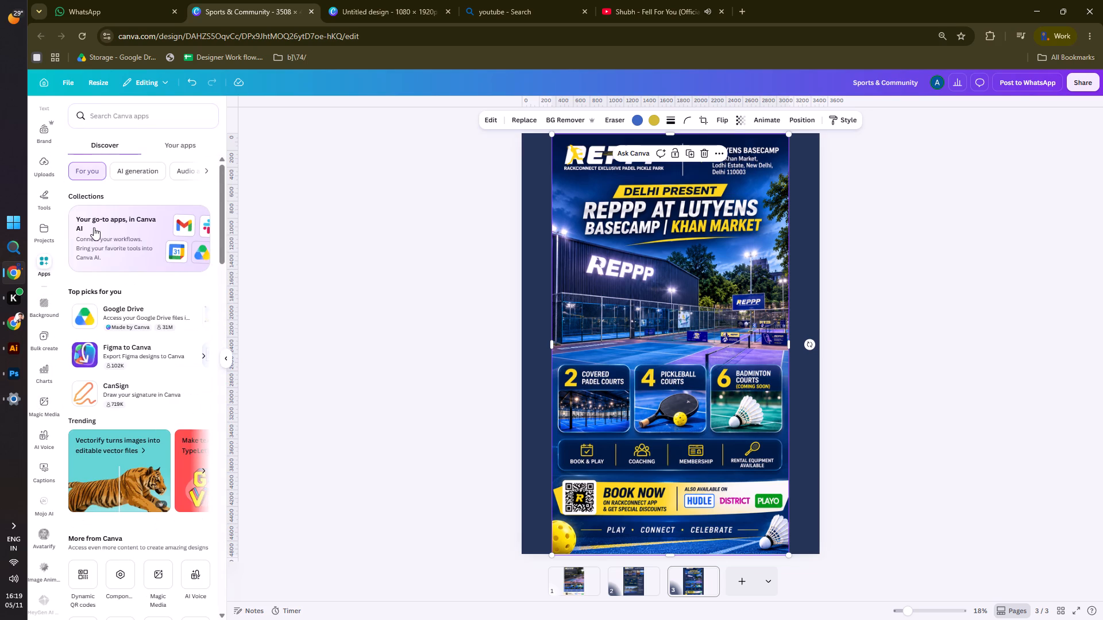
click(133, 169)
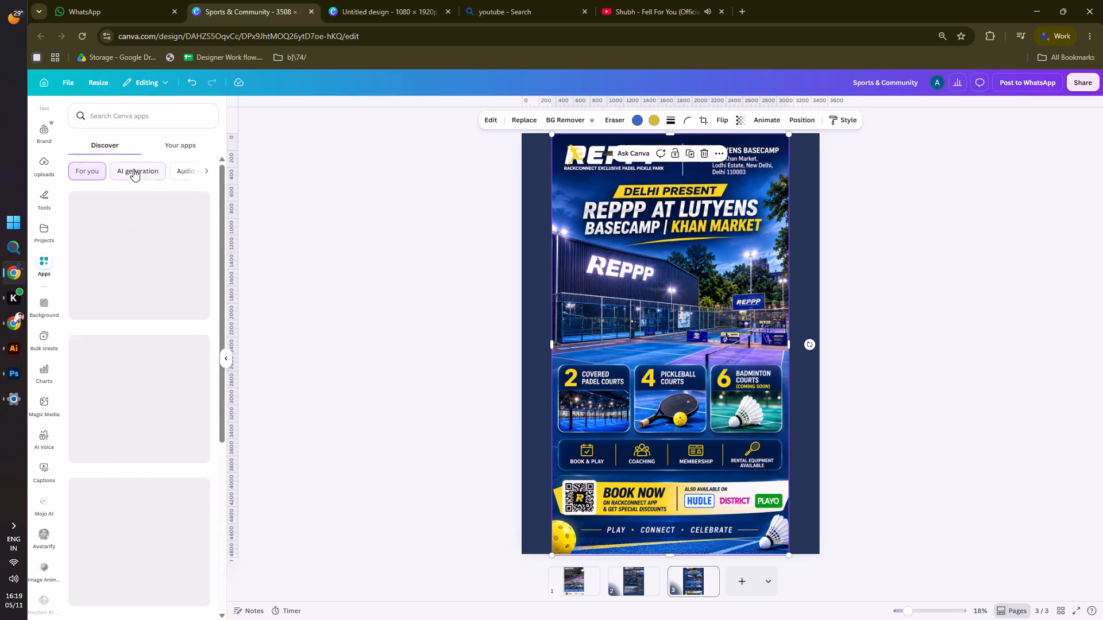
click(88, 170)
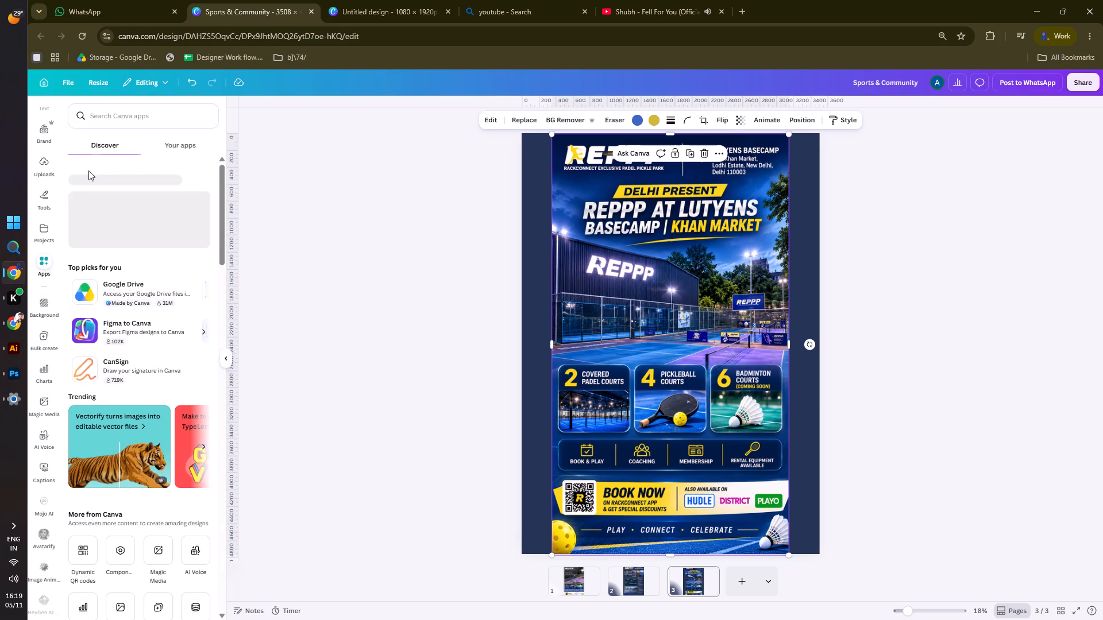
click(113, 117)
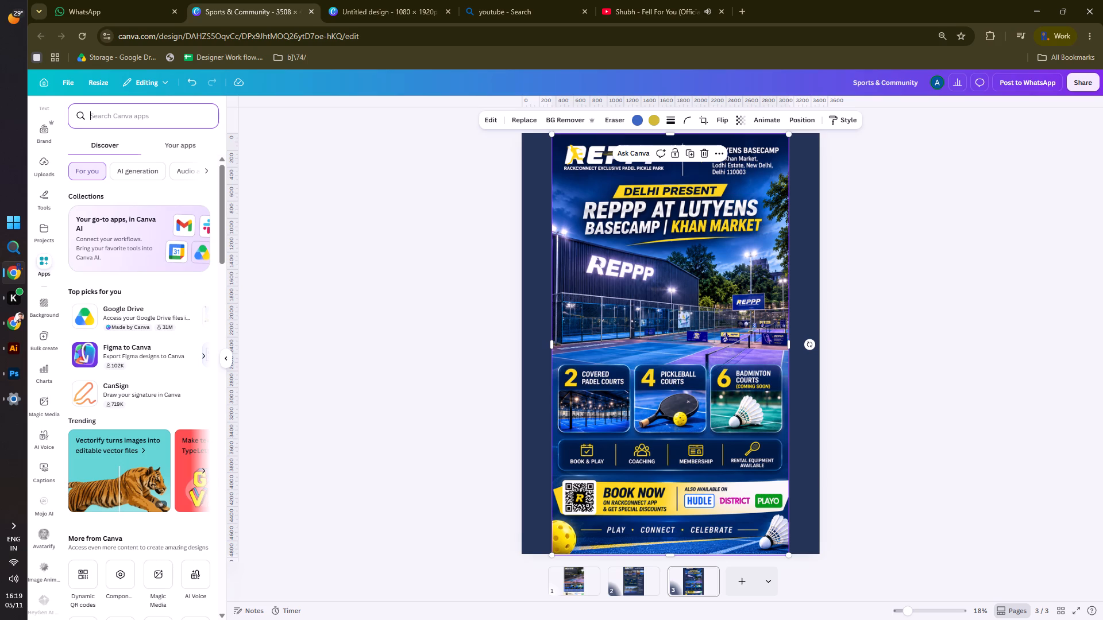
click(187, 147)
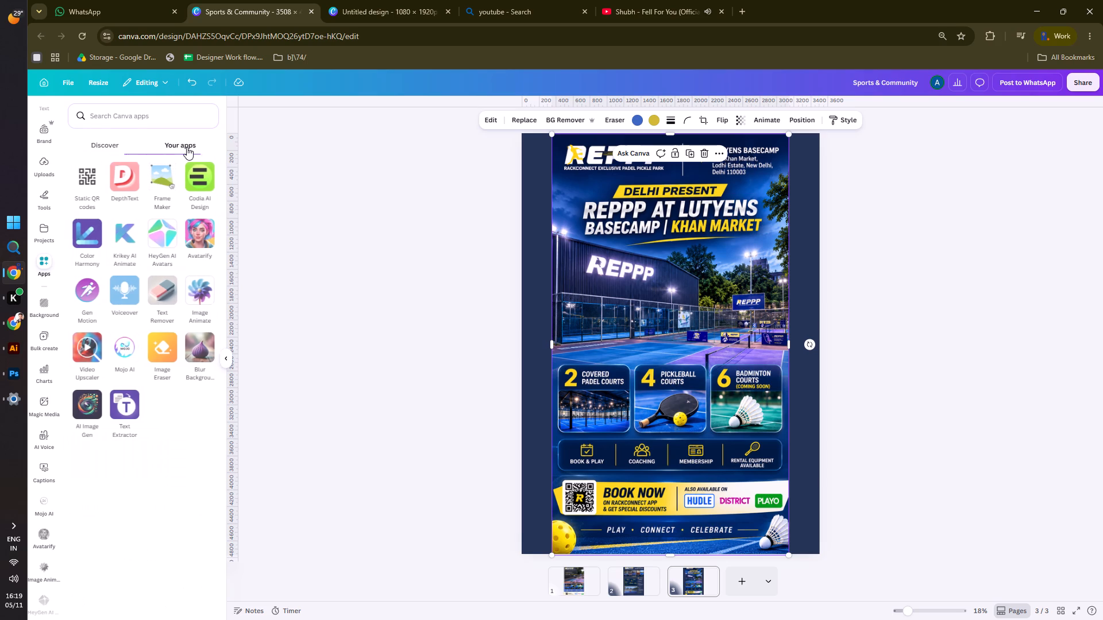
click(98, 146)
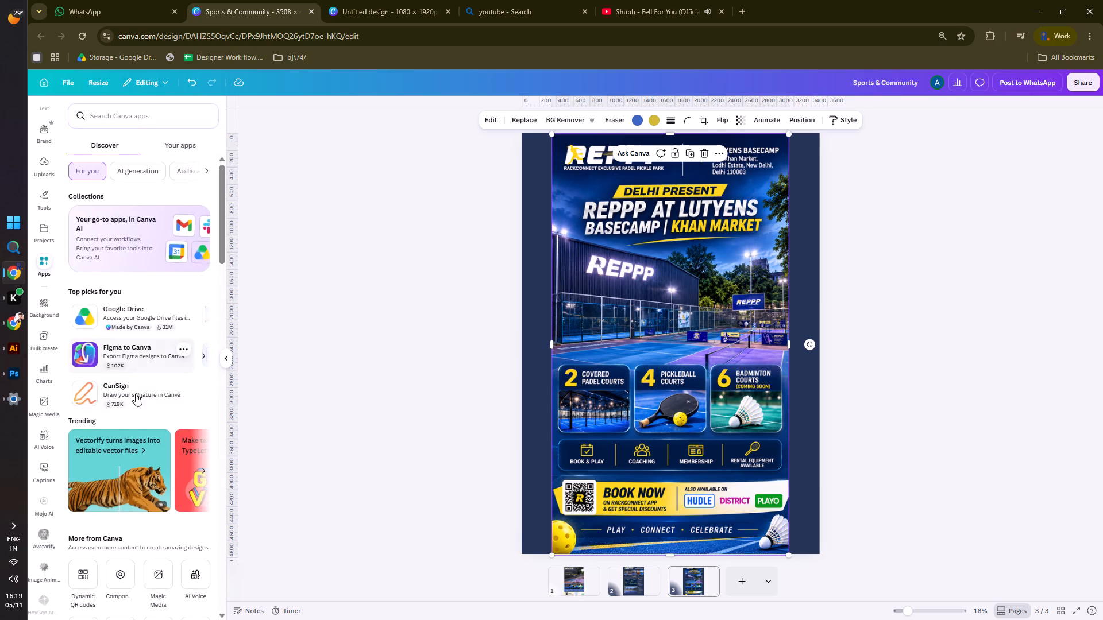
scroll(129, 414, down, 11)
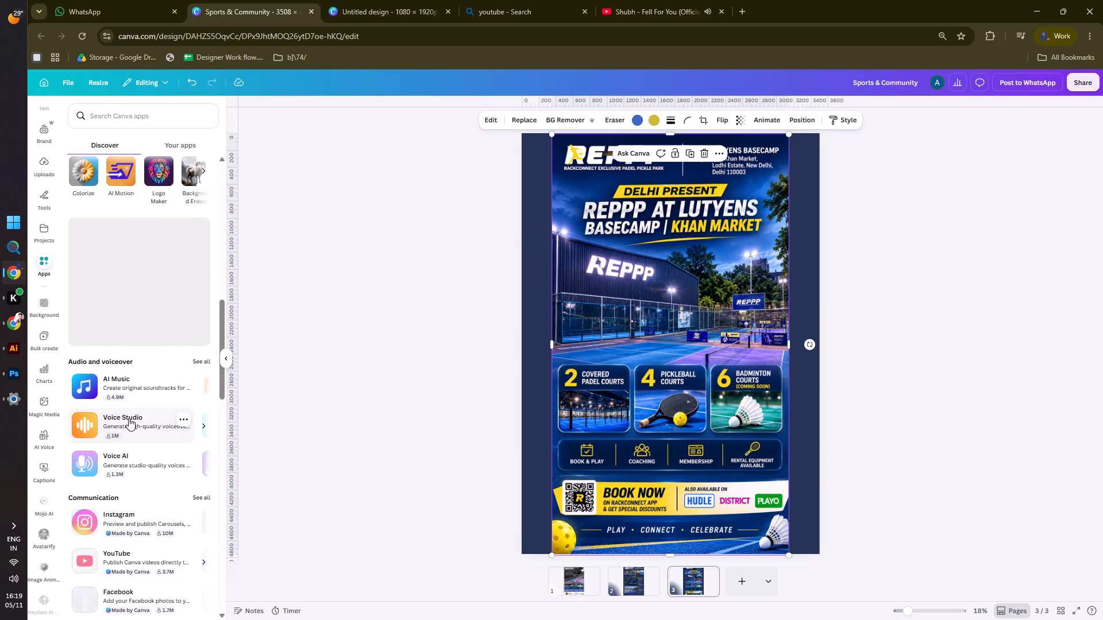
scroll(129, 418, up, 6)
Switch to YouTube and play the suggested video "Admirin' You (Official Video)".
click(682, 1)
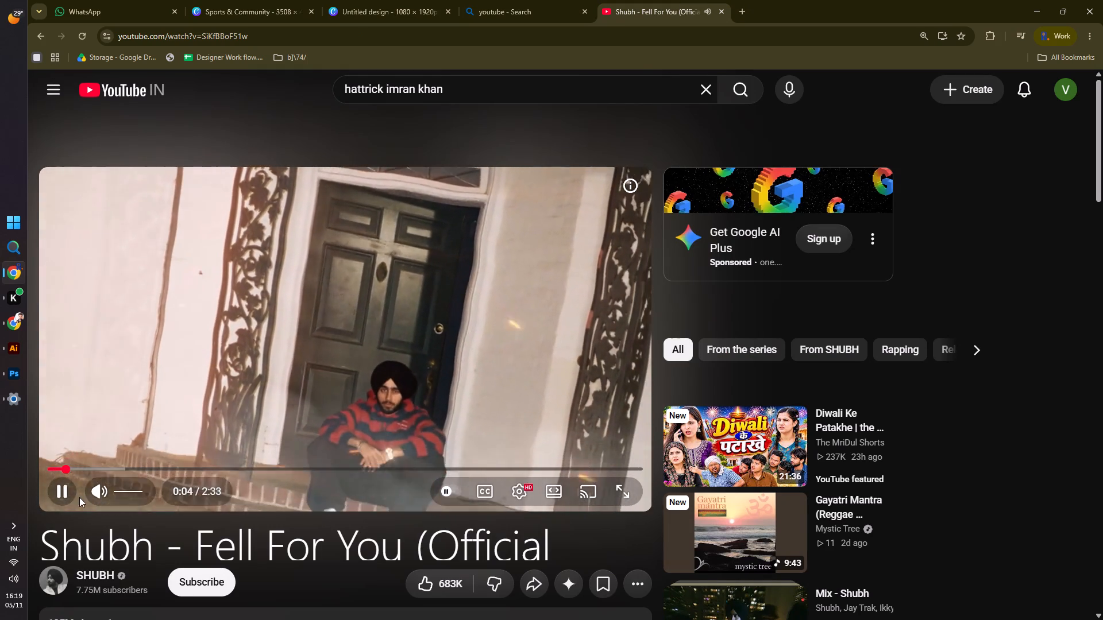
scroll(759, 500, down, 4)
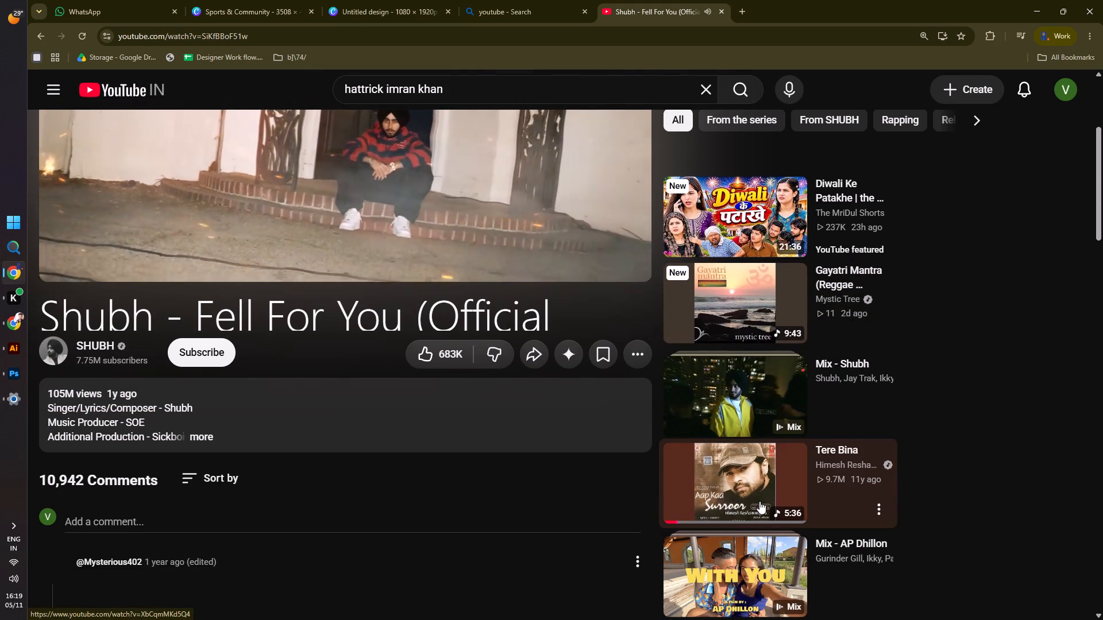
scroll(759, 501, down, 5)
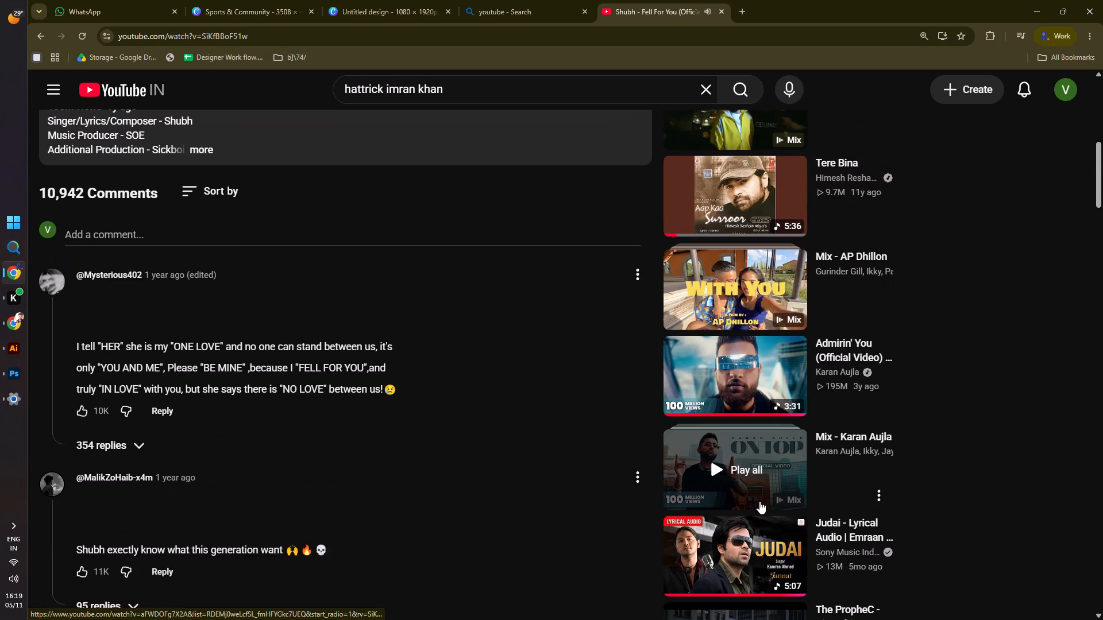
click(738, 378)
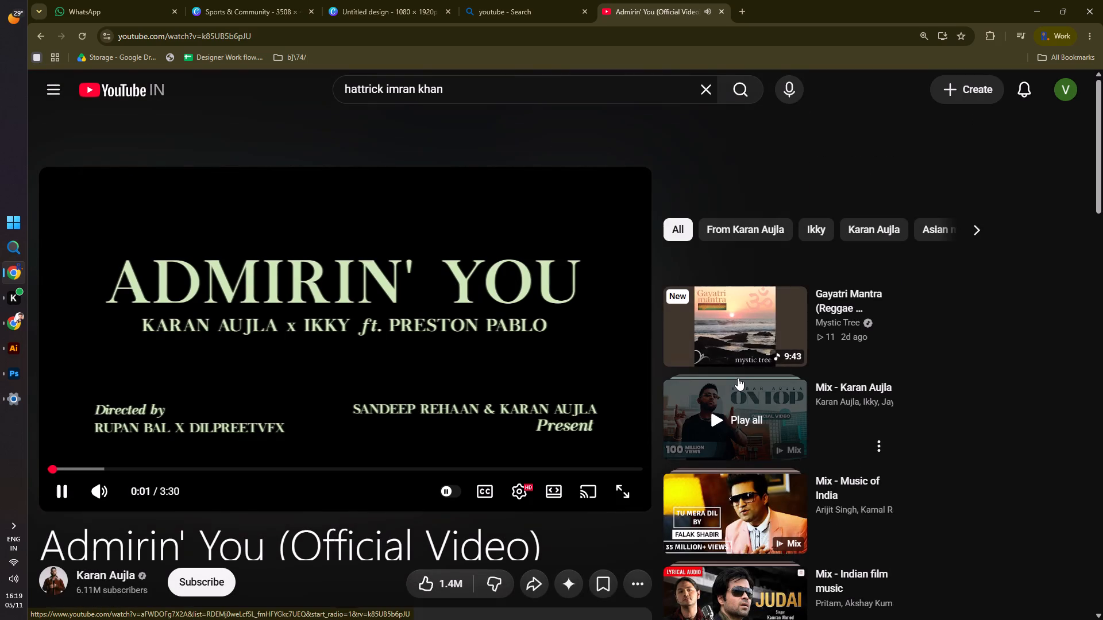
Return to the Sports & Community design in Canva.
click(539, 13)
click(402, 2)
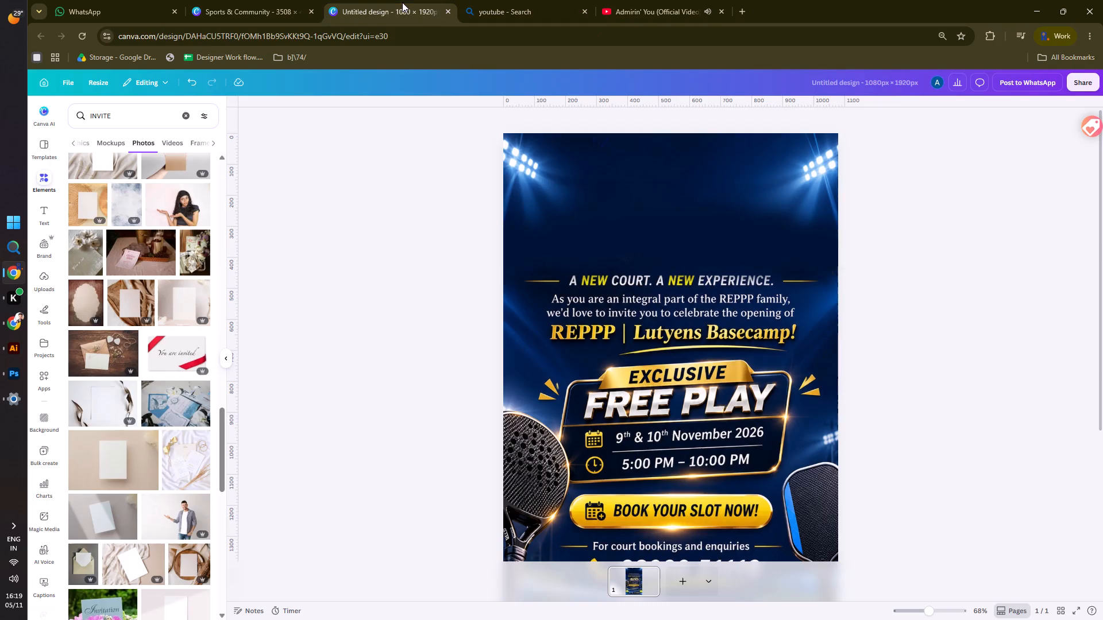
click(241, 10)
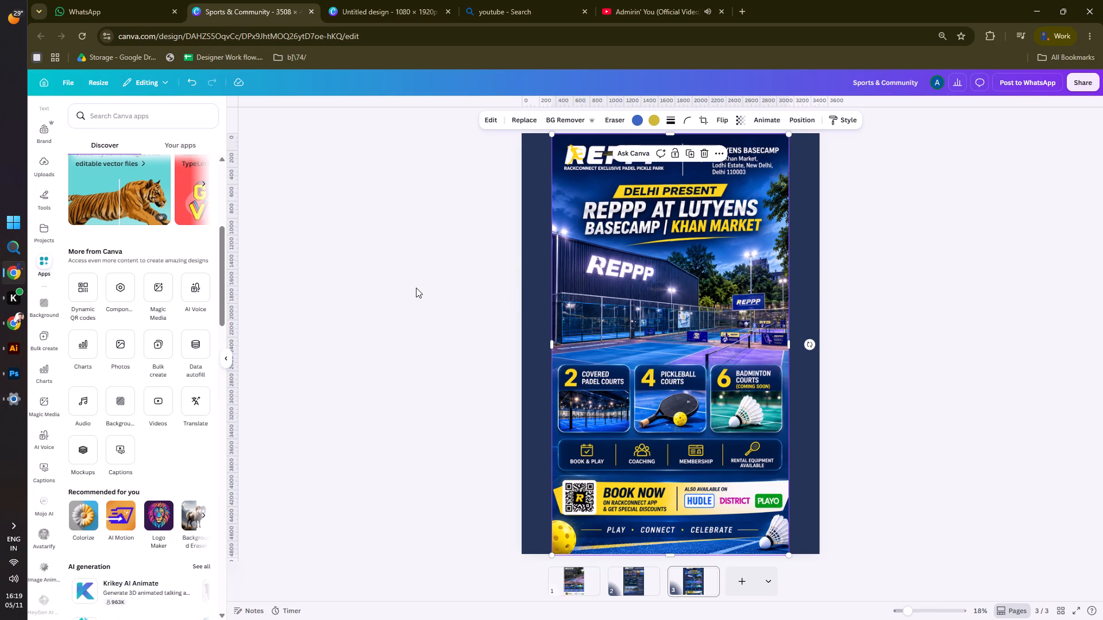
Search the Canva apps for Codia AI Design.
click(416, 288)
click(618, 265)
click(157, 118)
text(CODIO)
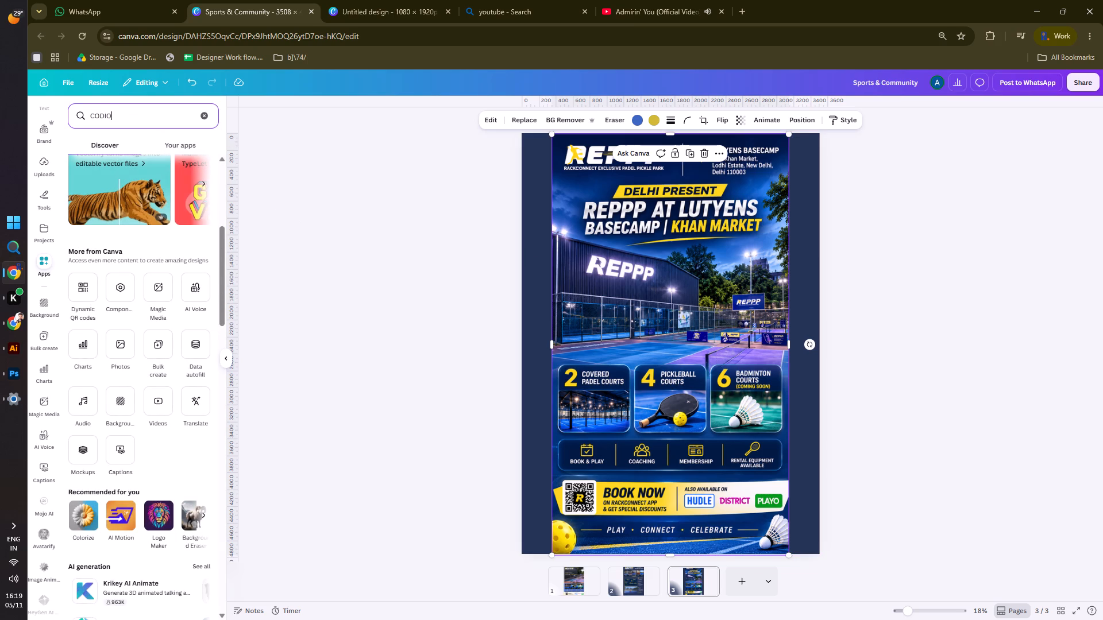
key(BackSpace)
click(152, 151)
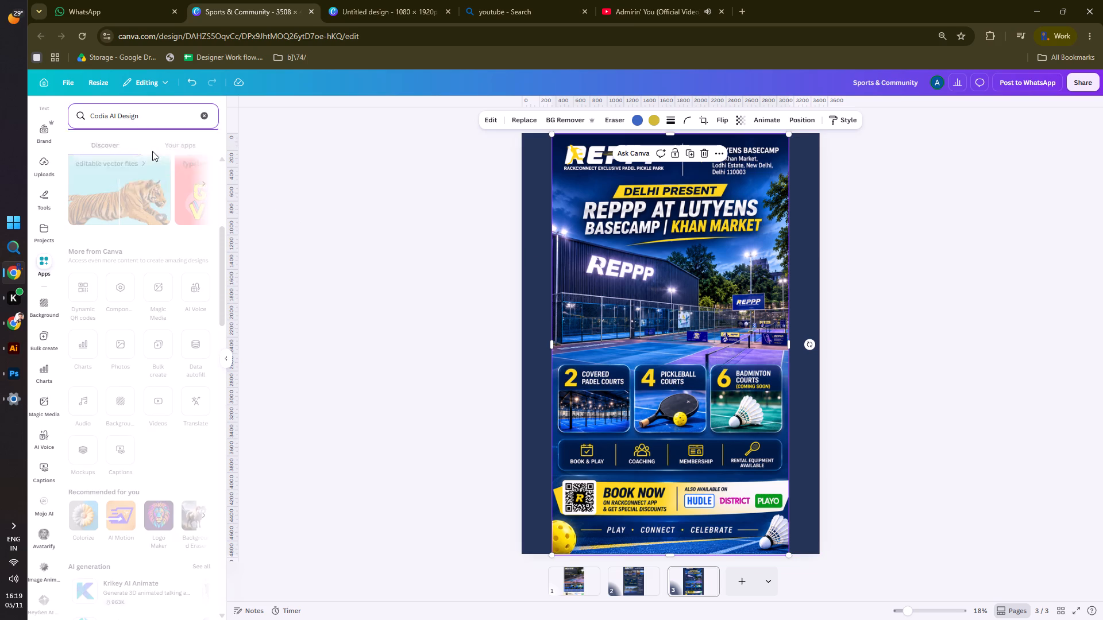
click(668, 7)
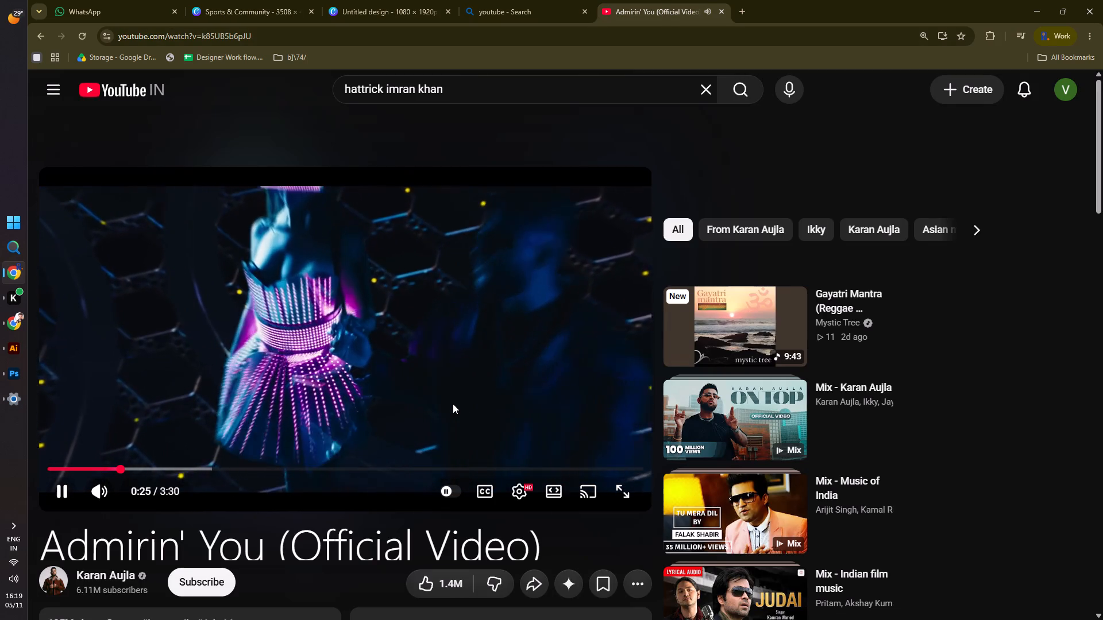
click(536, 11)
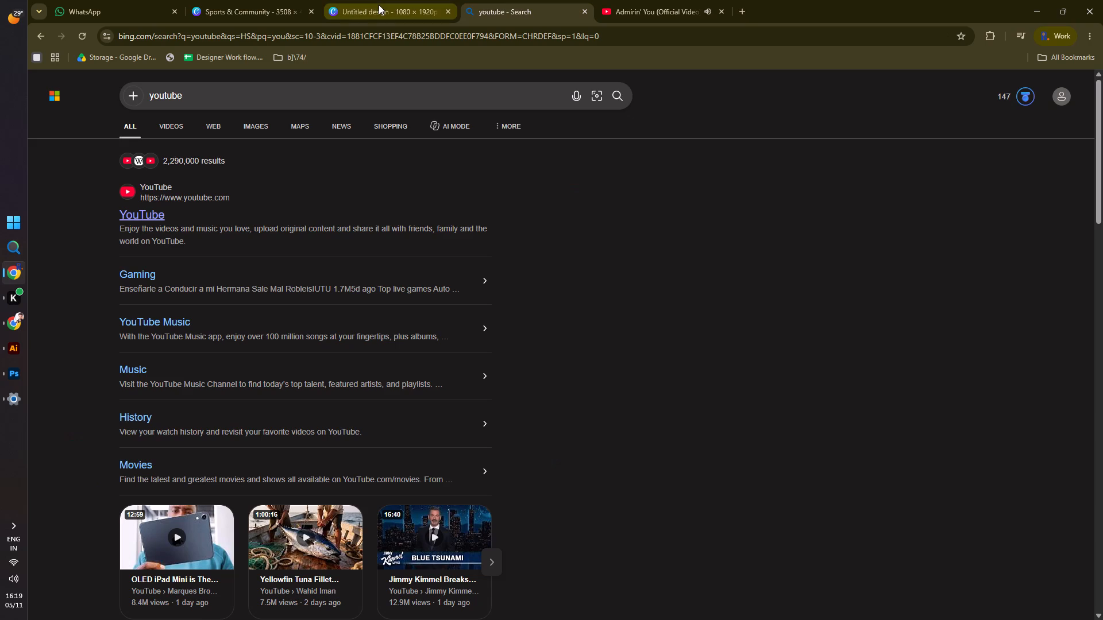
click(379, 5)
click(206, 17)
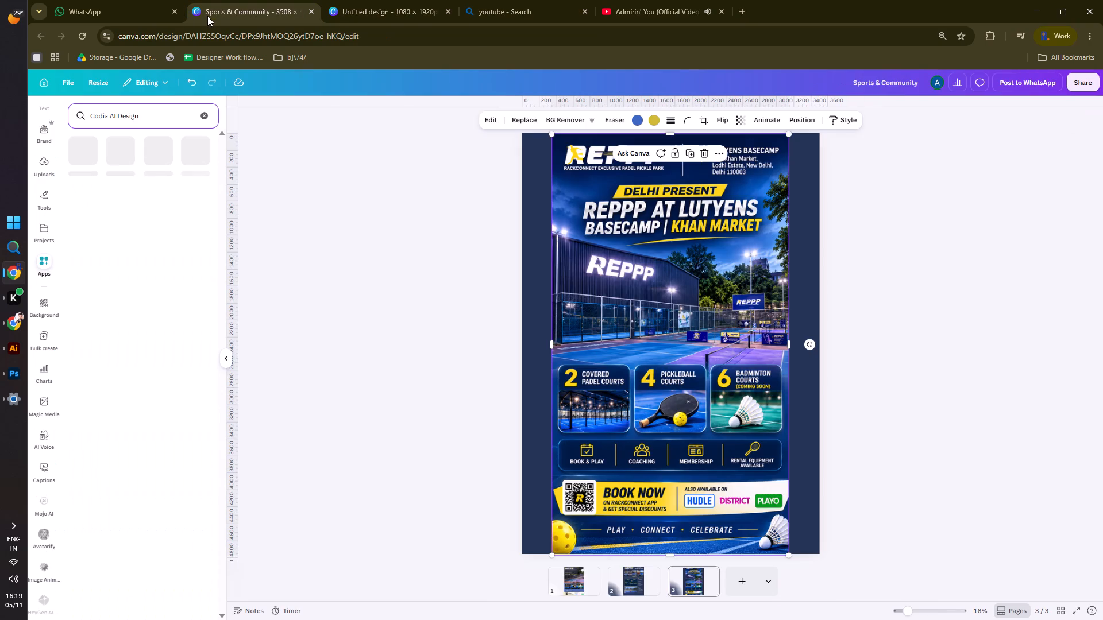
Rerun the Codia AI Design app search and open the Codia AI Design app.
click(171, 114)
click(168, 117)
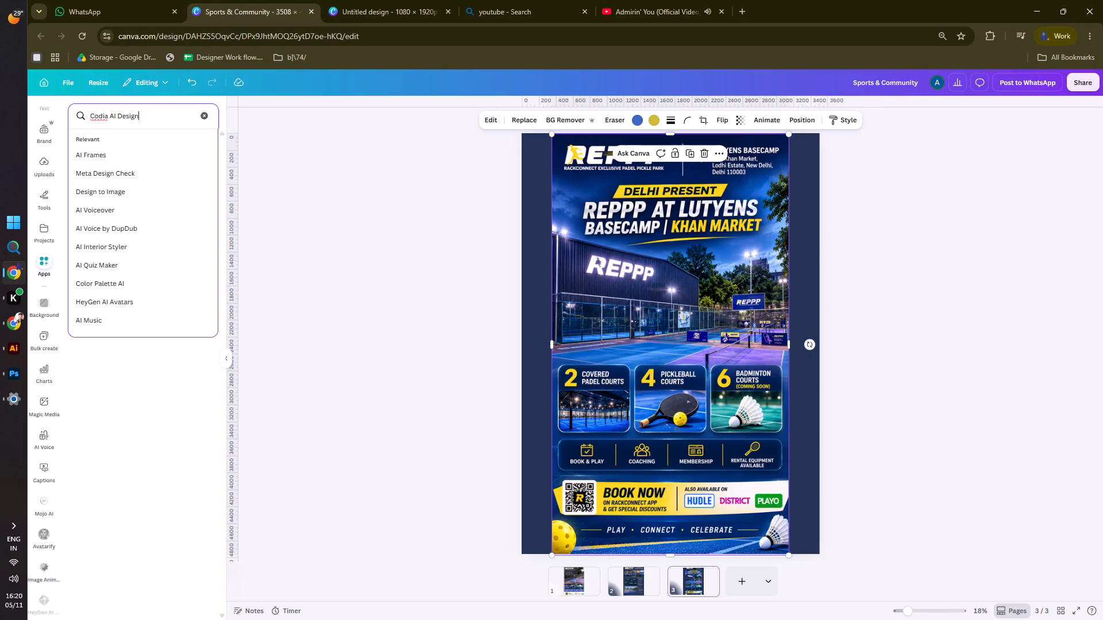
key(Return)
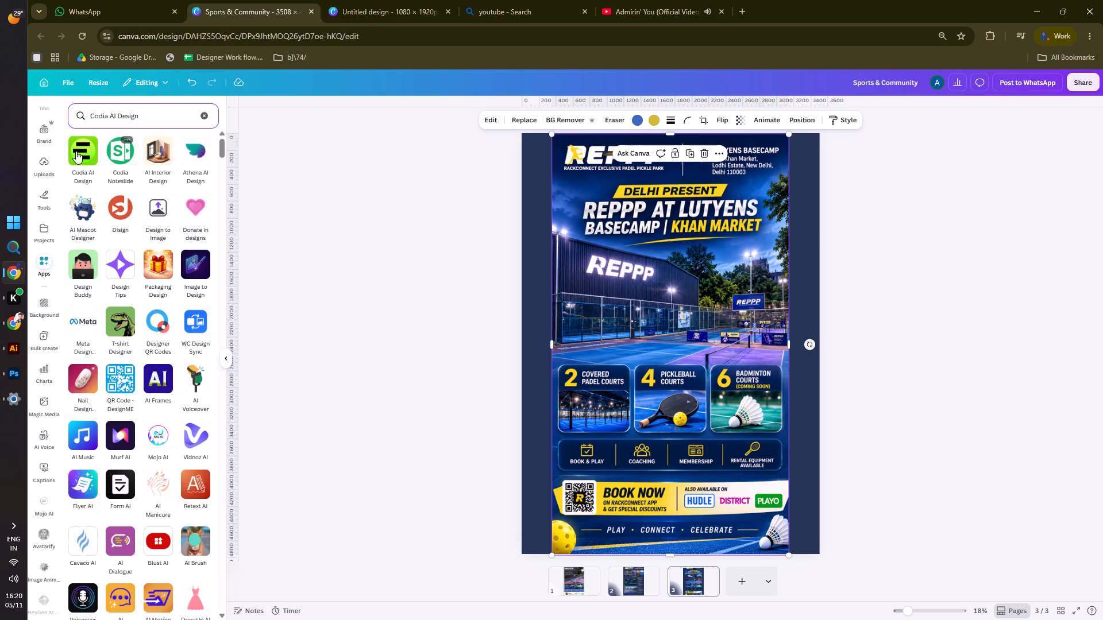
click(76, 151)
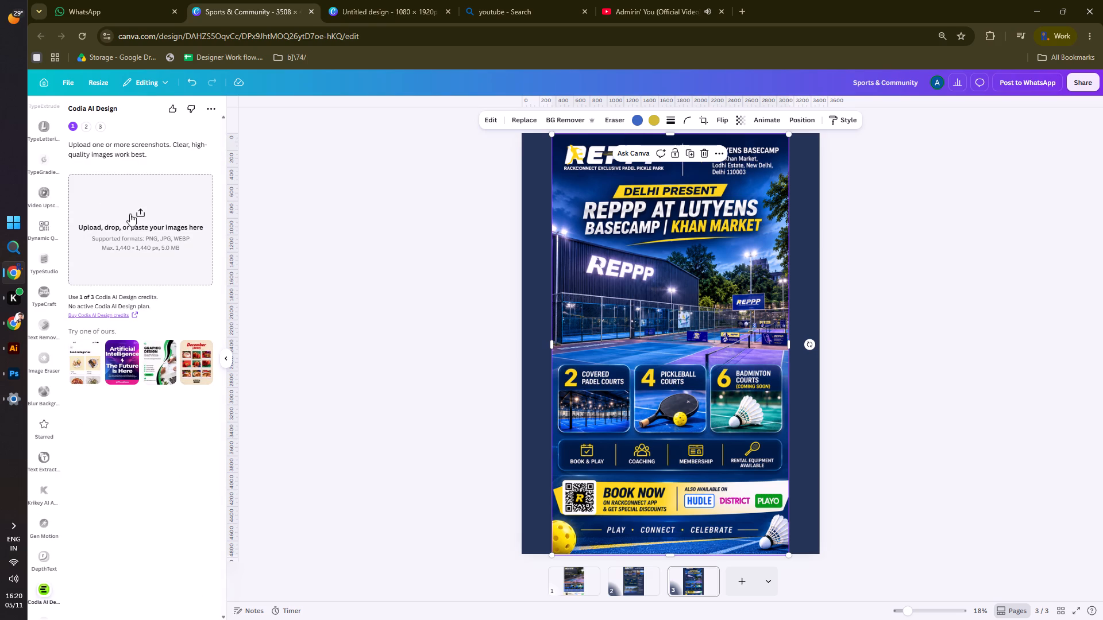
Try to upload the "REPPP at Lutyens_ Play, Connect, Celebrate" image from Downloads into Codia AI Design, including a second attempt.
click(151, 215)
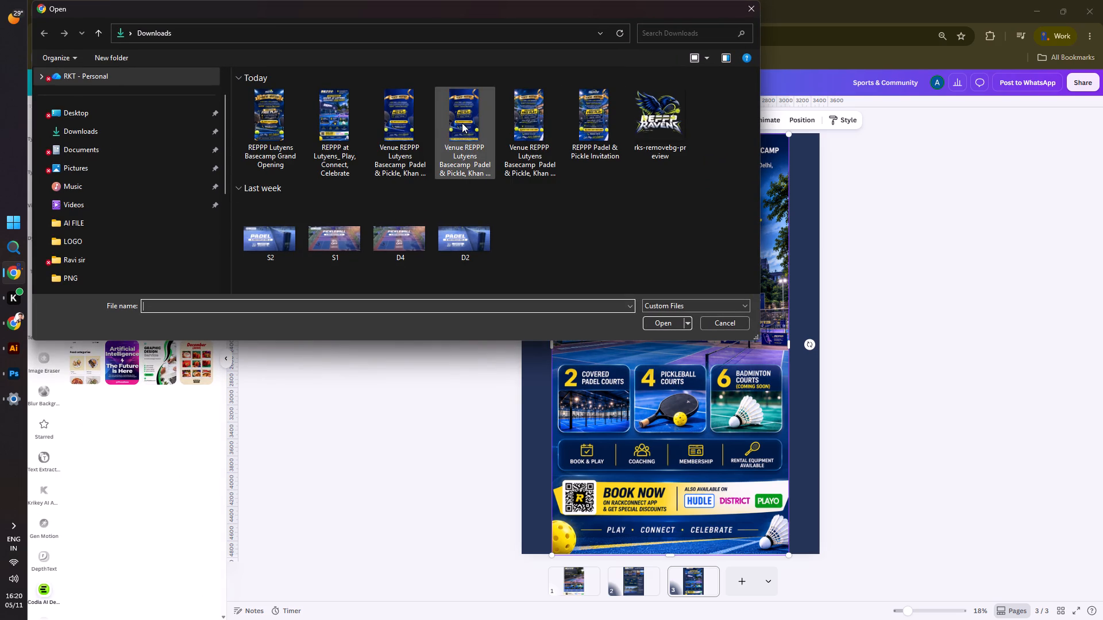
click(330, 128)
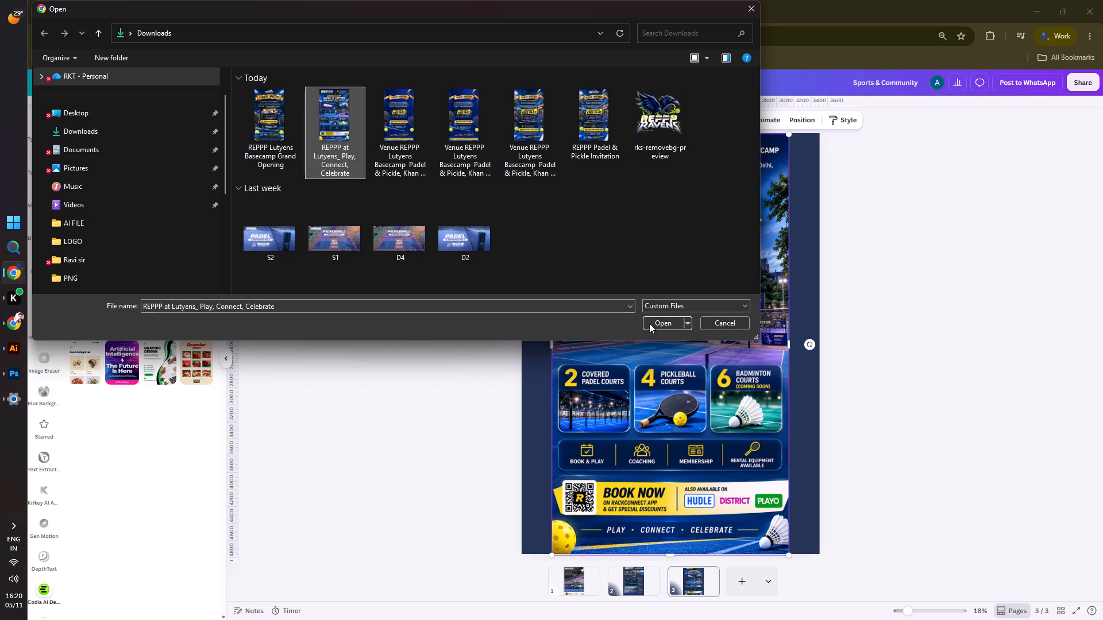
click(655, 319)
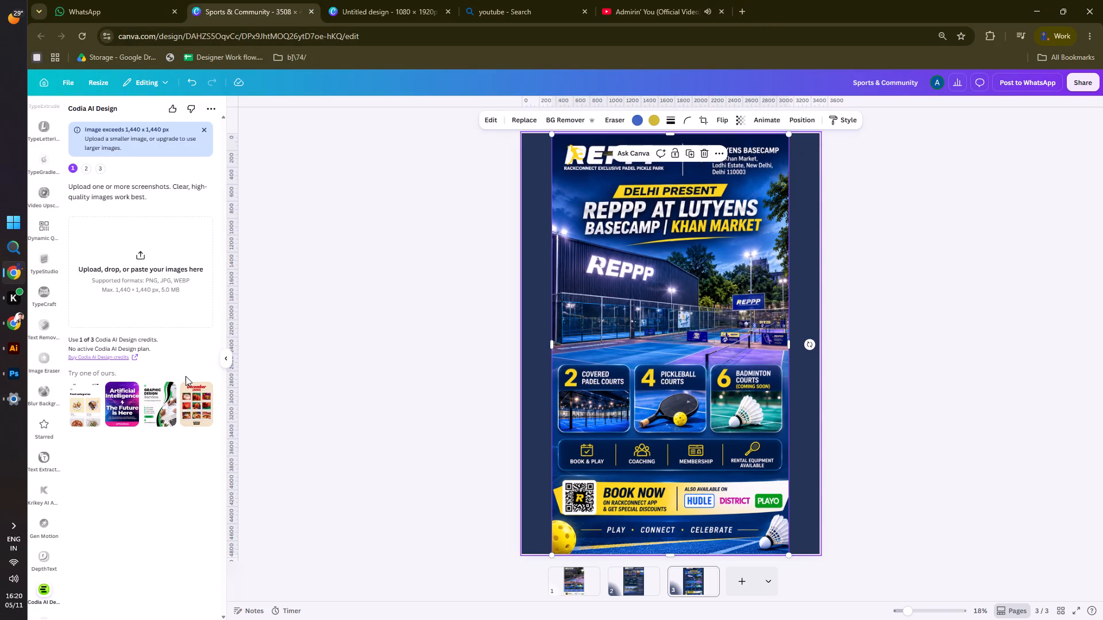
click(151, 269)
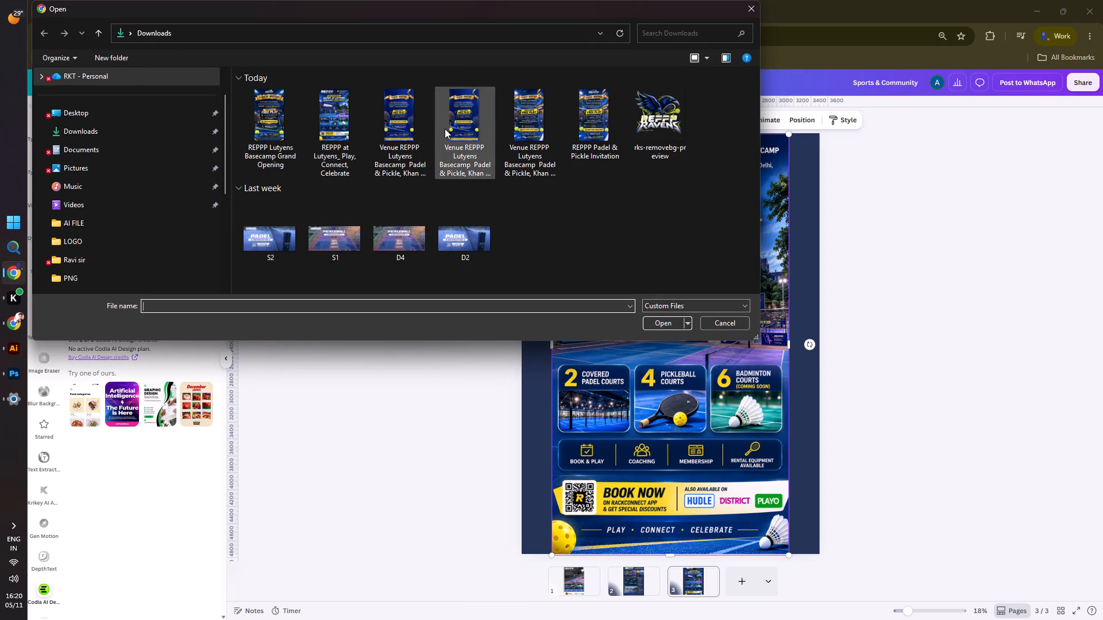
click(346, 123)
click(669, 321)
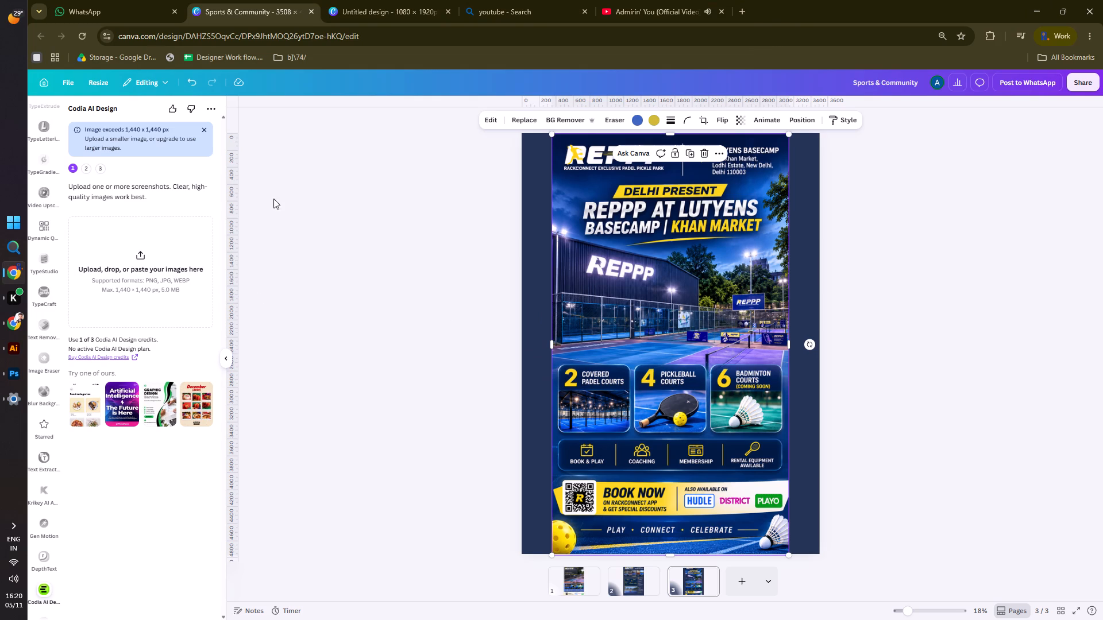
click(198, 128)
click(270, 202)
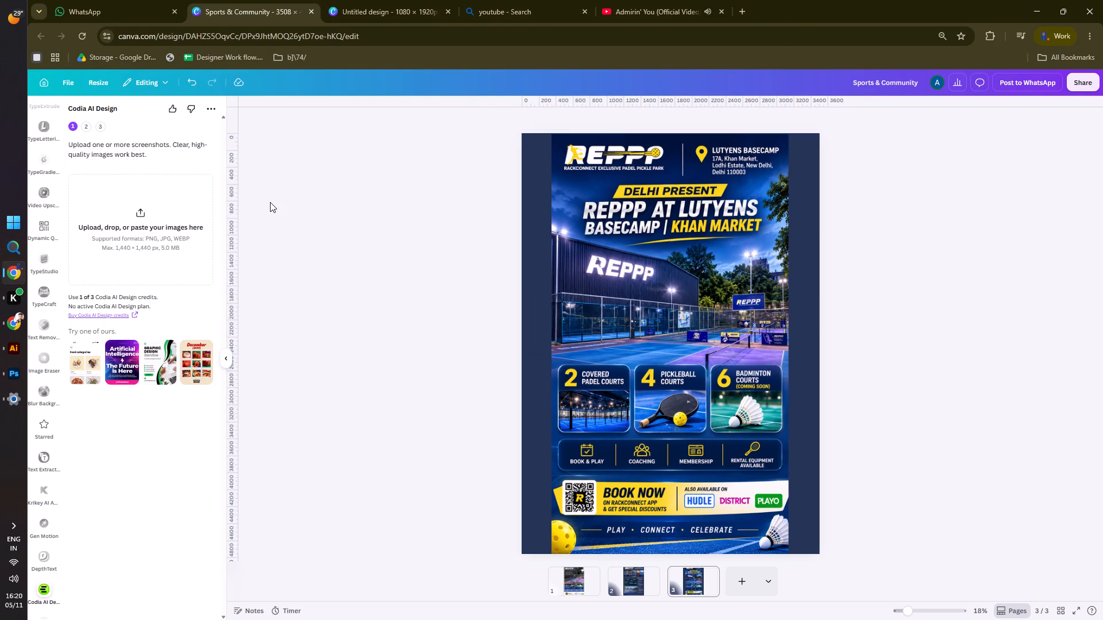
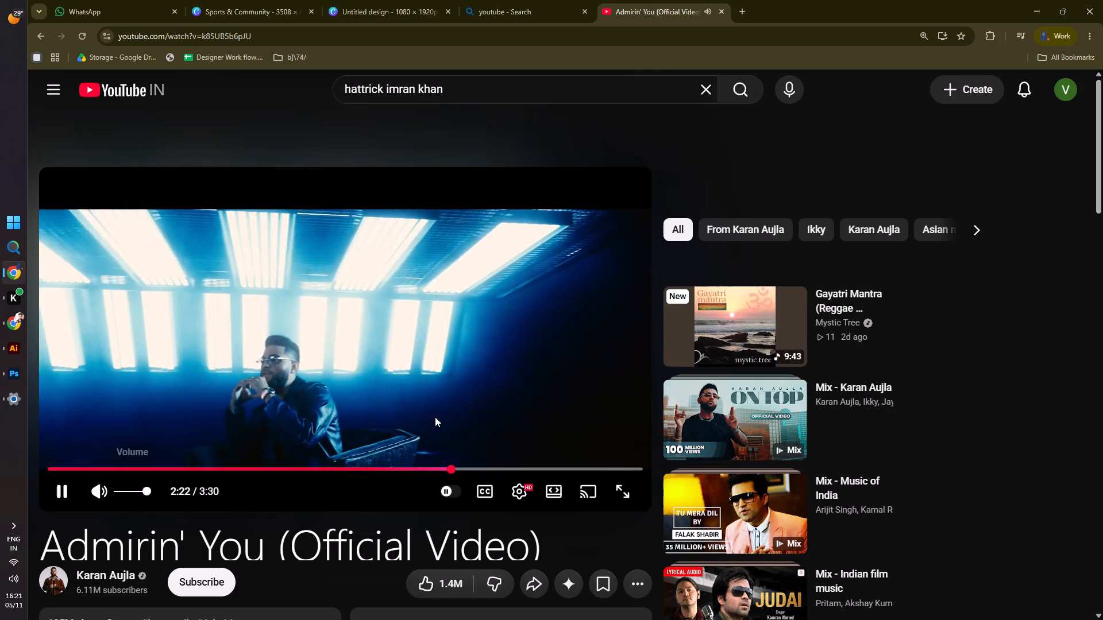
click(778, 492)
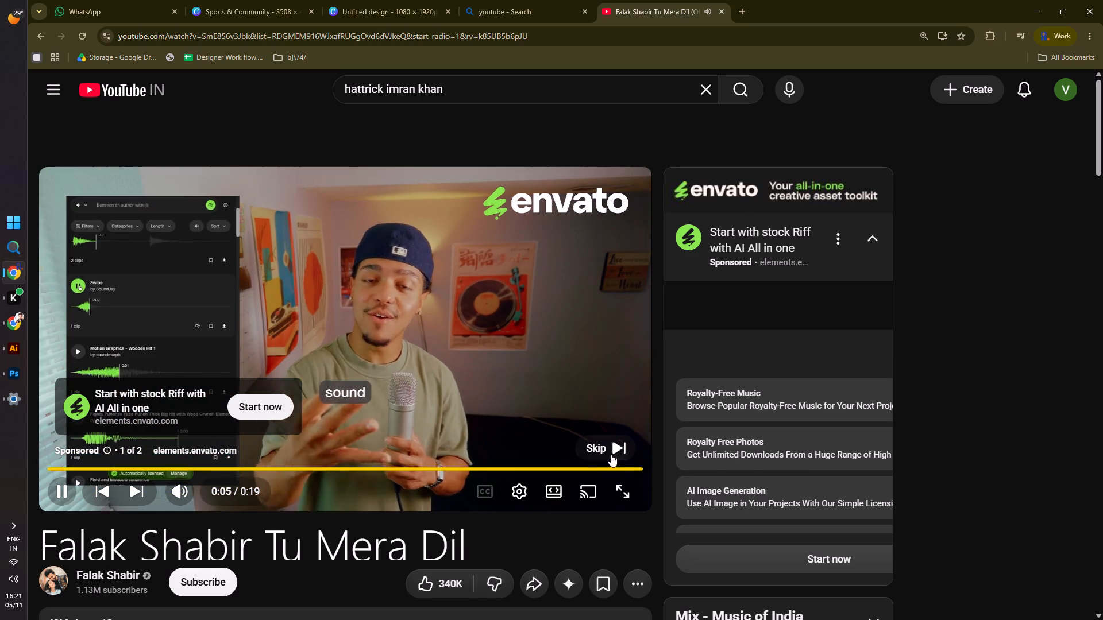
click(606, 452)
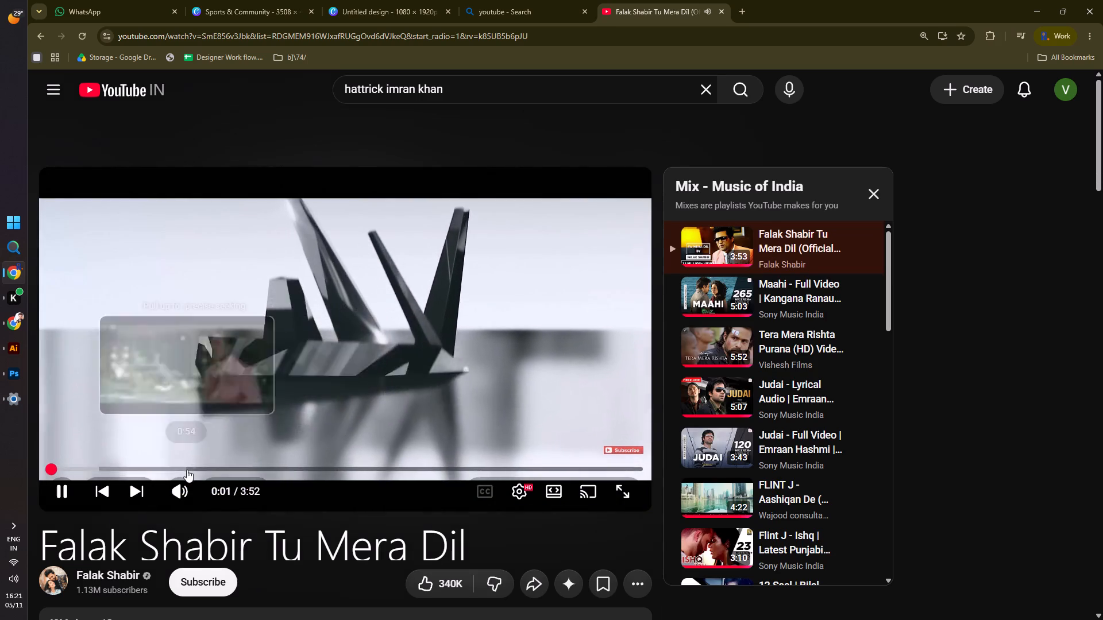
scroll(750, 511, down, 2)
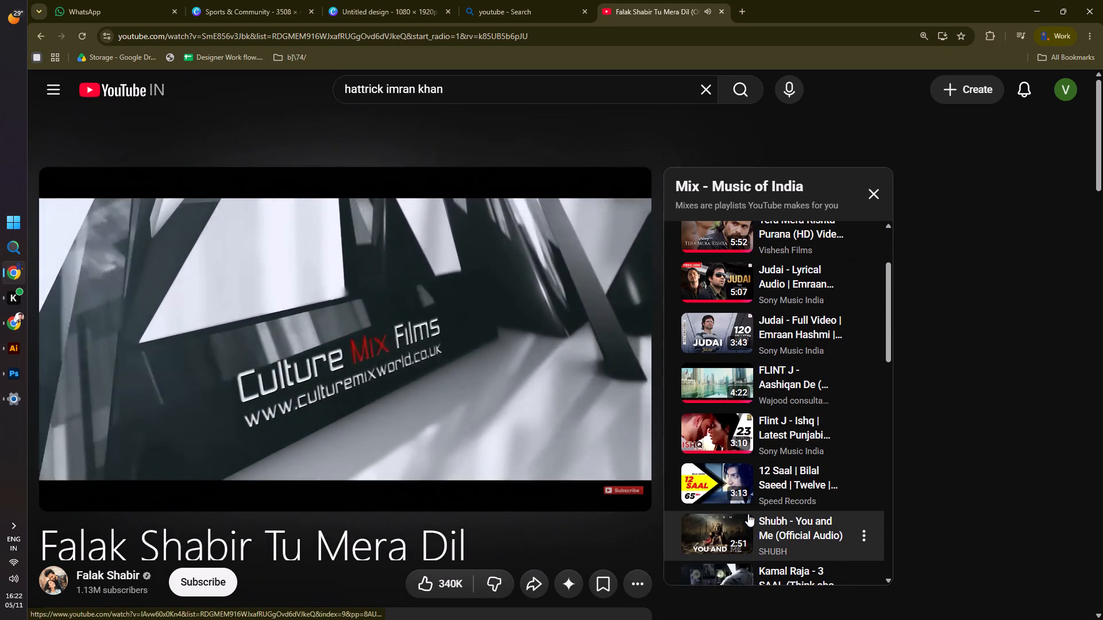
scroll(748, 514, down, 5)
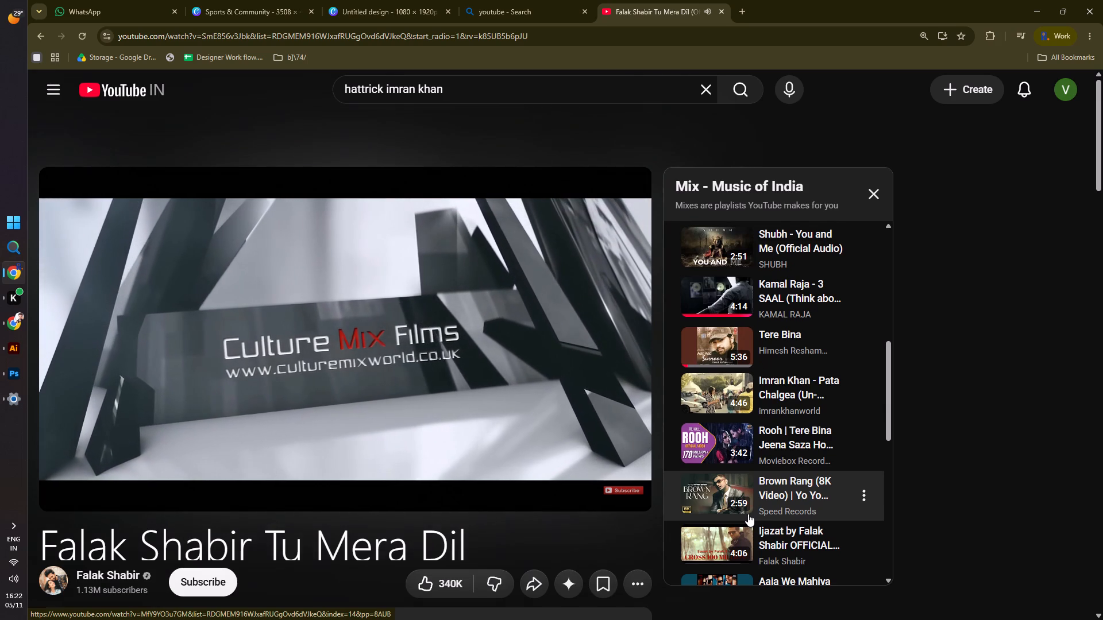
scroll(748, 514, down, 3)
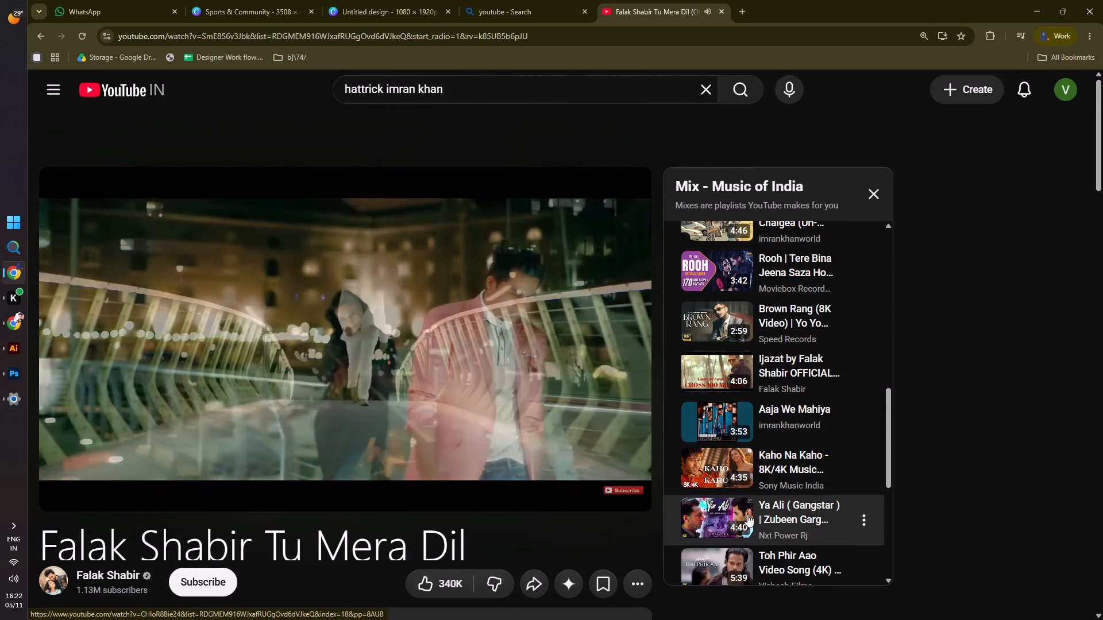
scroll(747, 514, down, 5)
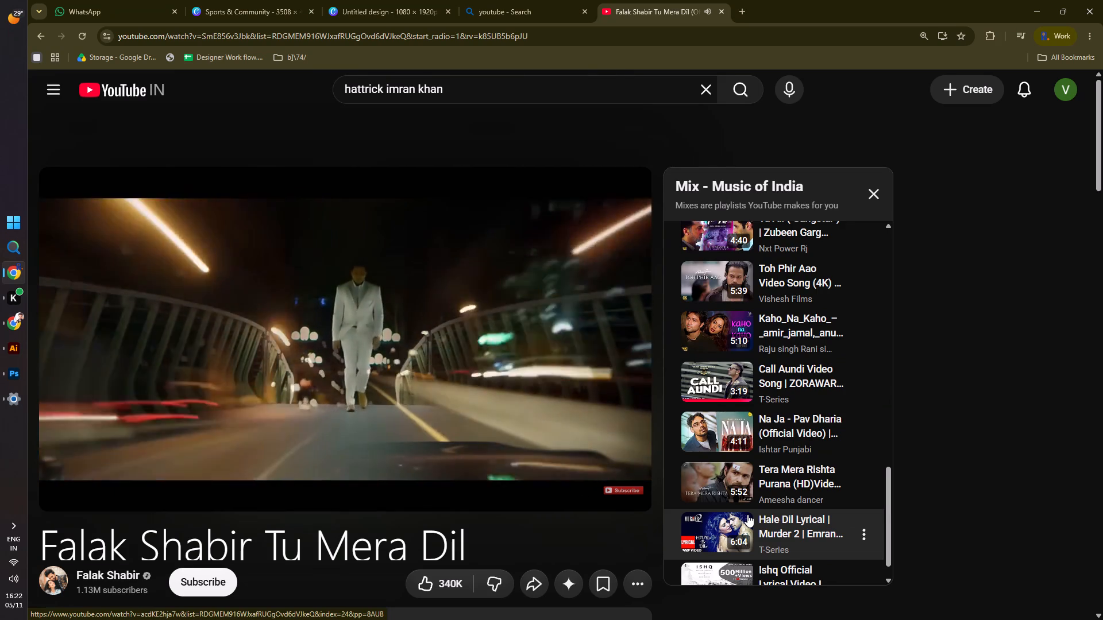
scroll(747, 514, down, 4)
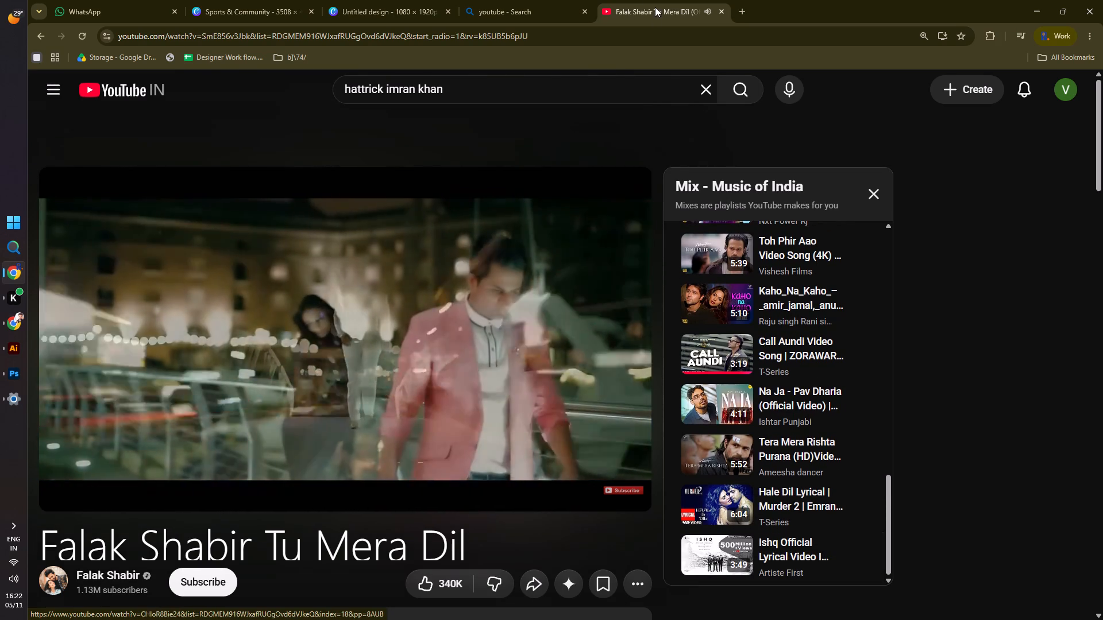
Switch to the Sports & Community design in Canva.
click(267, 0)
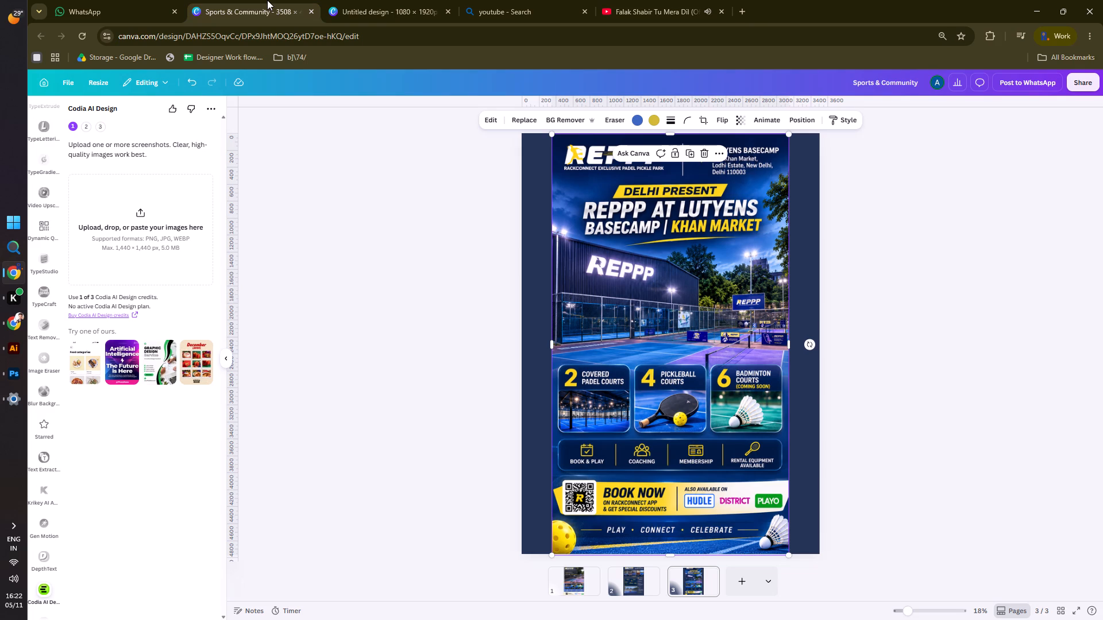
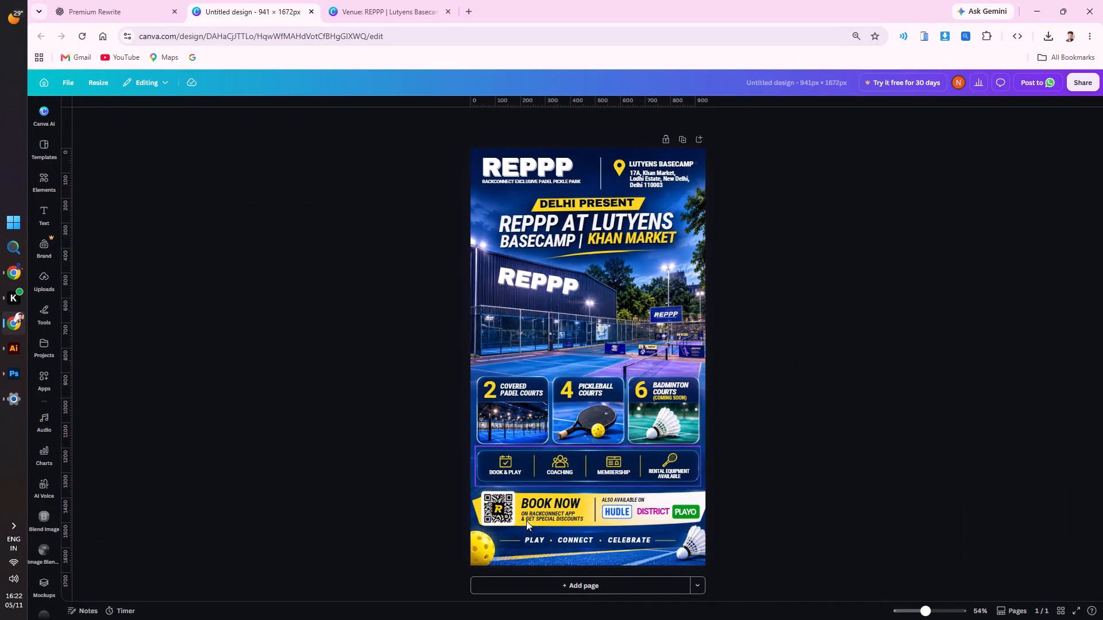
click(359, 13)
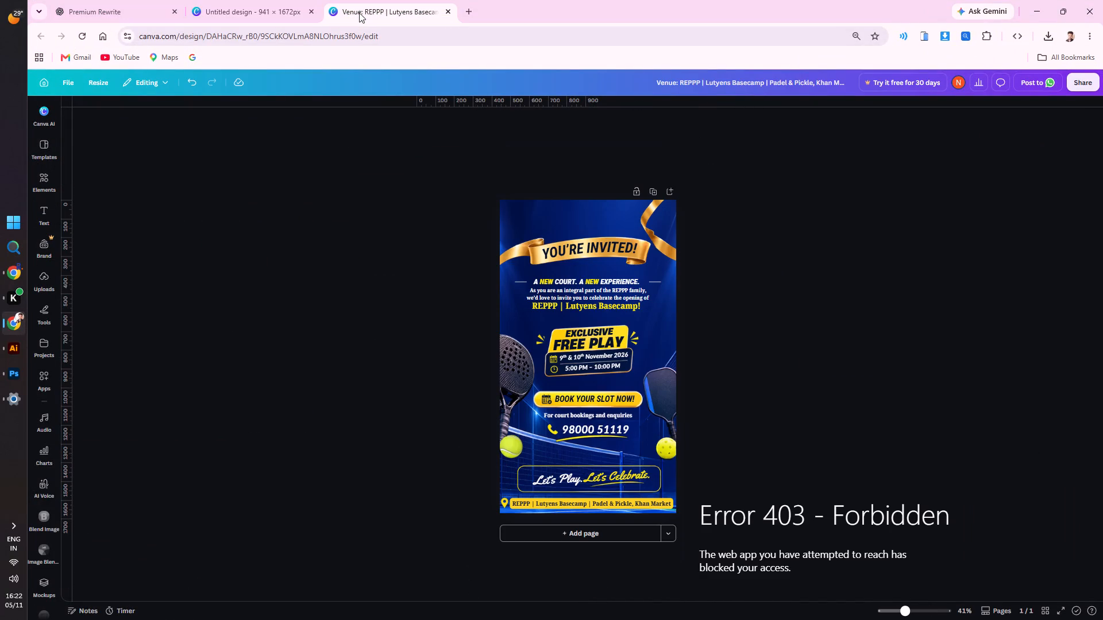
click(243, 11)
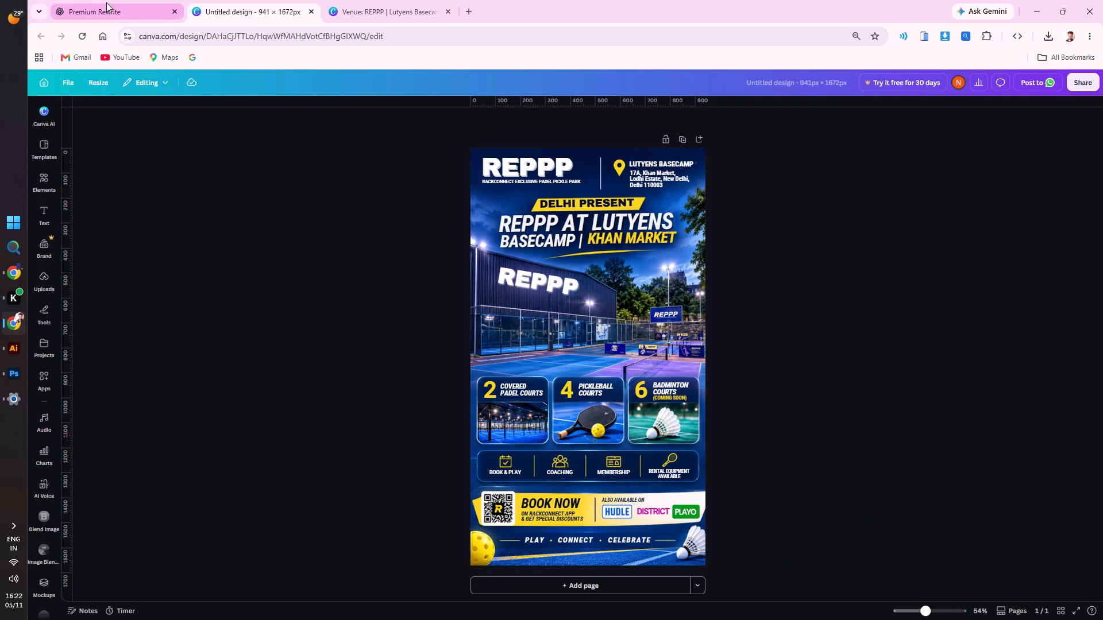
Switch to the Sports & Community design in the other browser window and check page 1's custom size in the resize options.
click(8, 273)
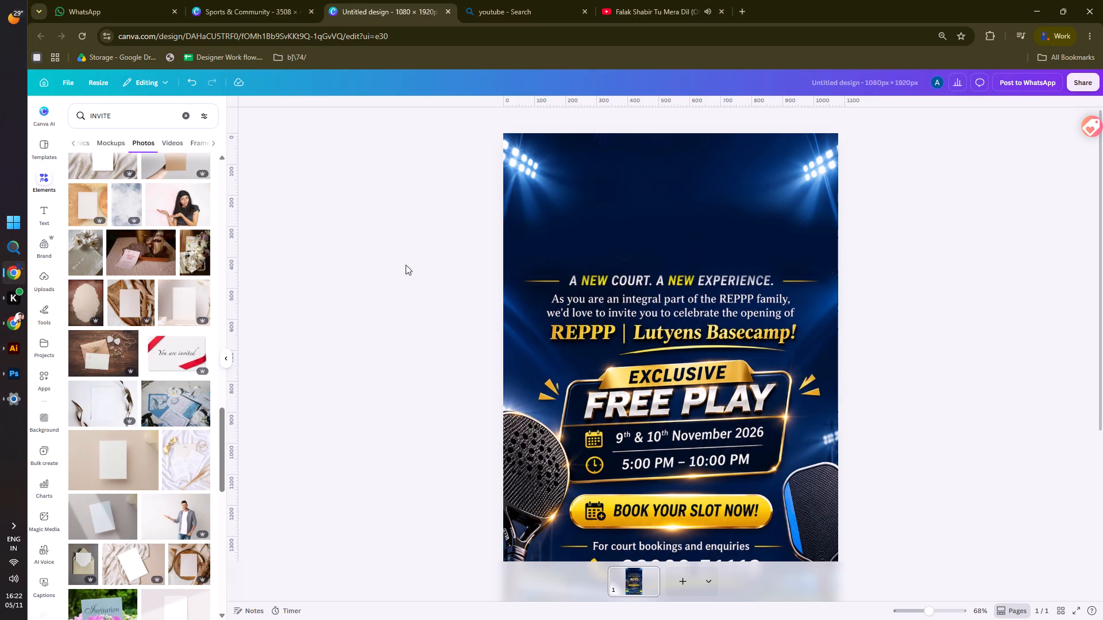
click(284, 9)
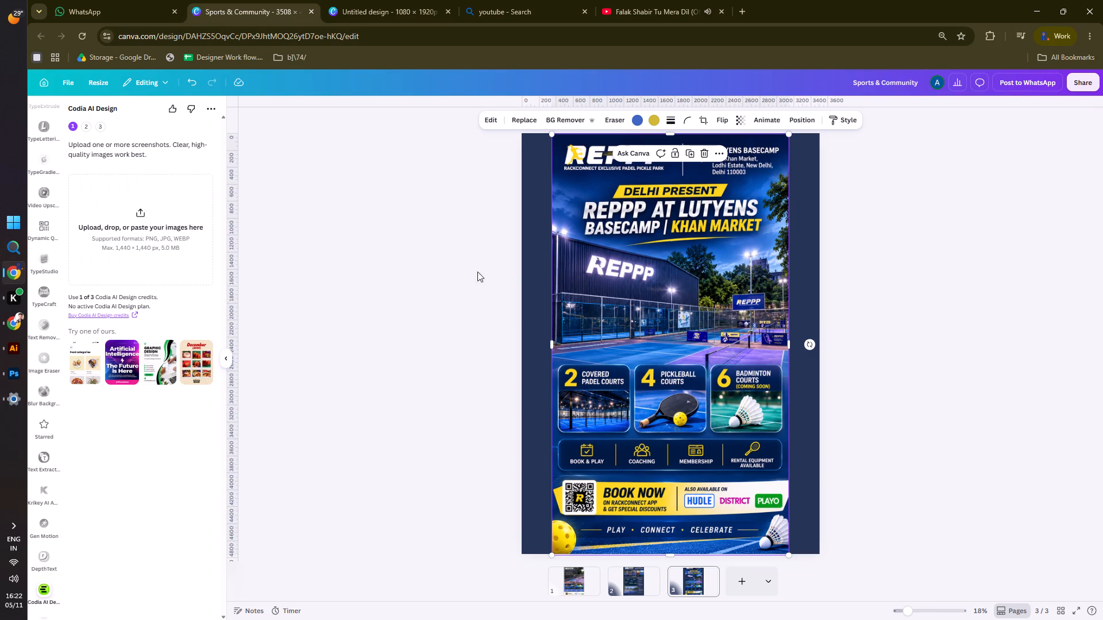
click(400, 268)
click(569, 590)
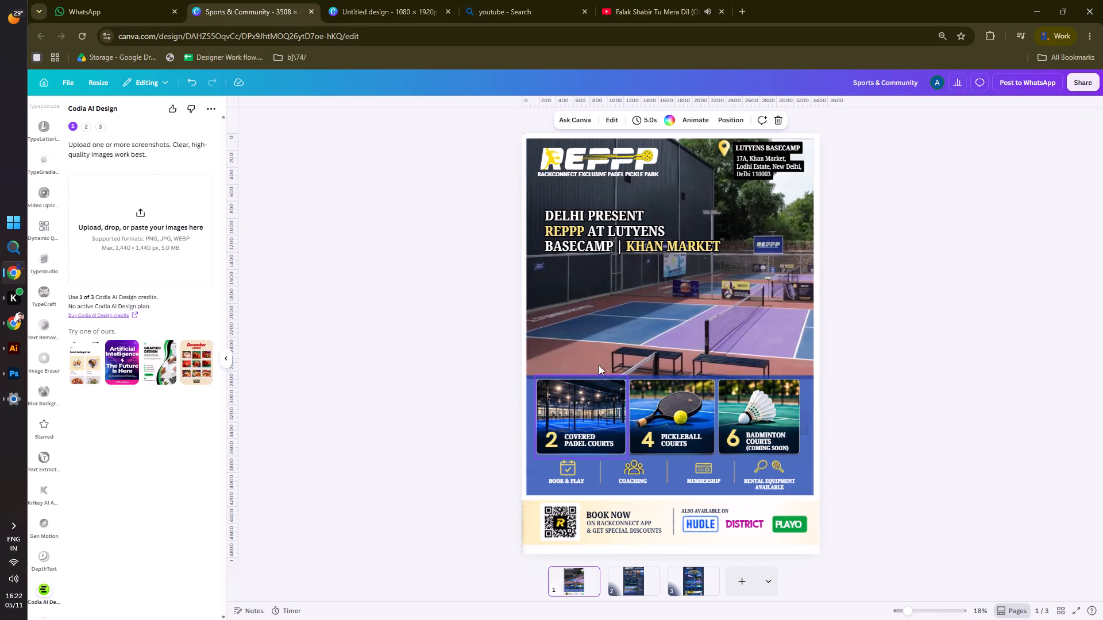
click(596, 315)
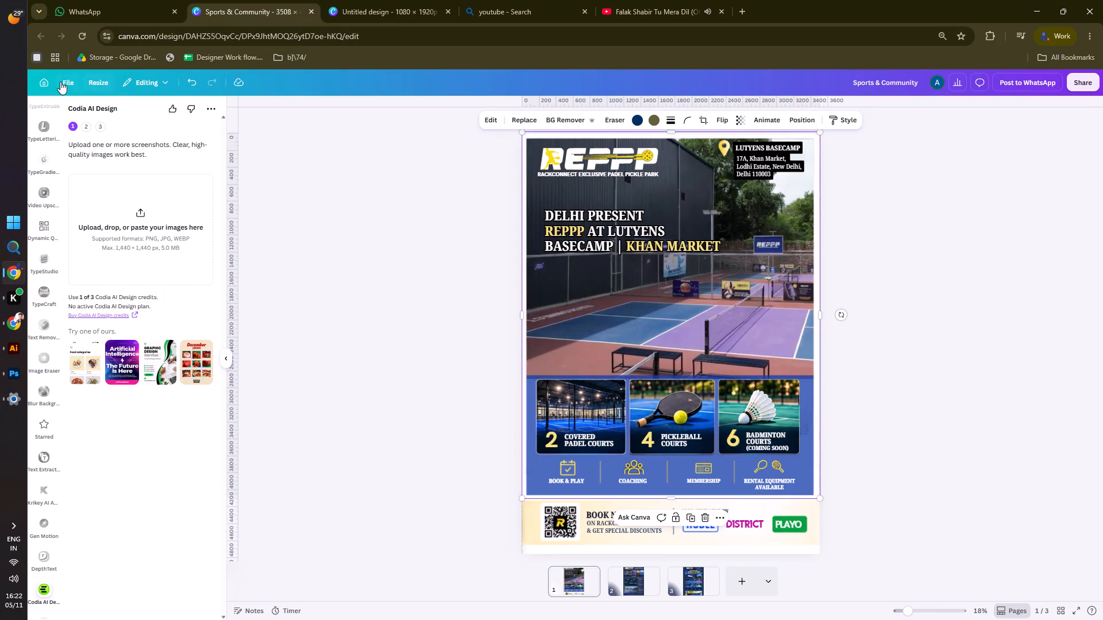
click(103, 79)
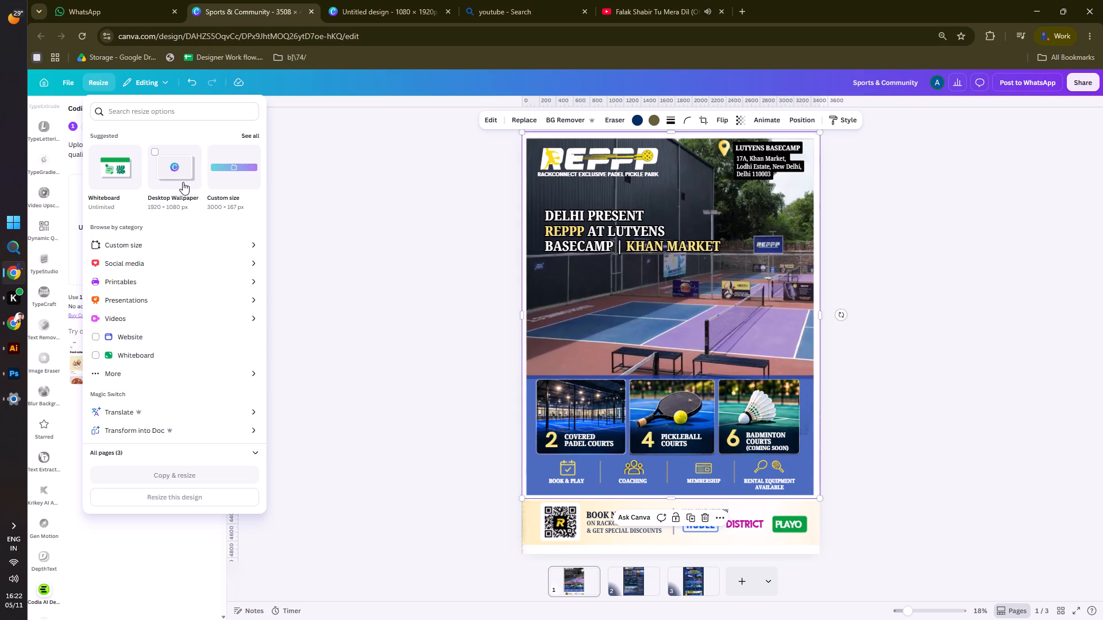
click(198, 244)
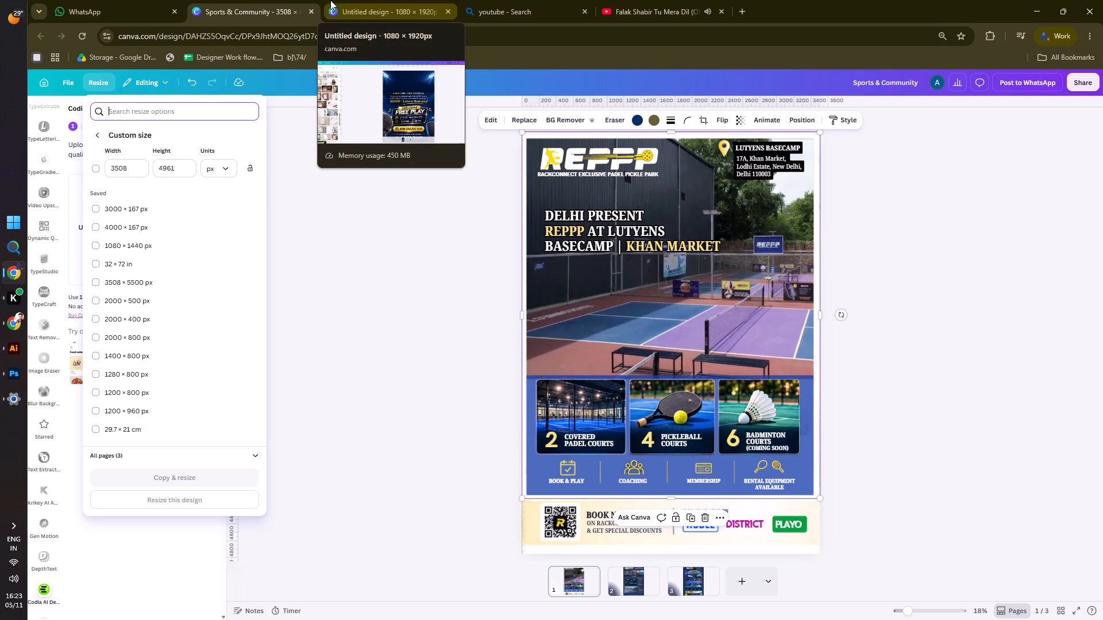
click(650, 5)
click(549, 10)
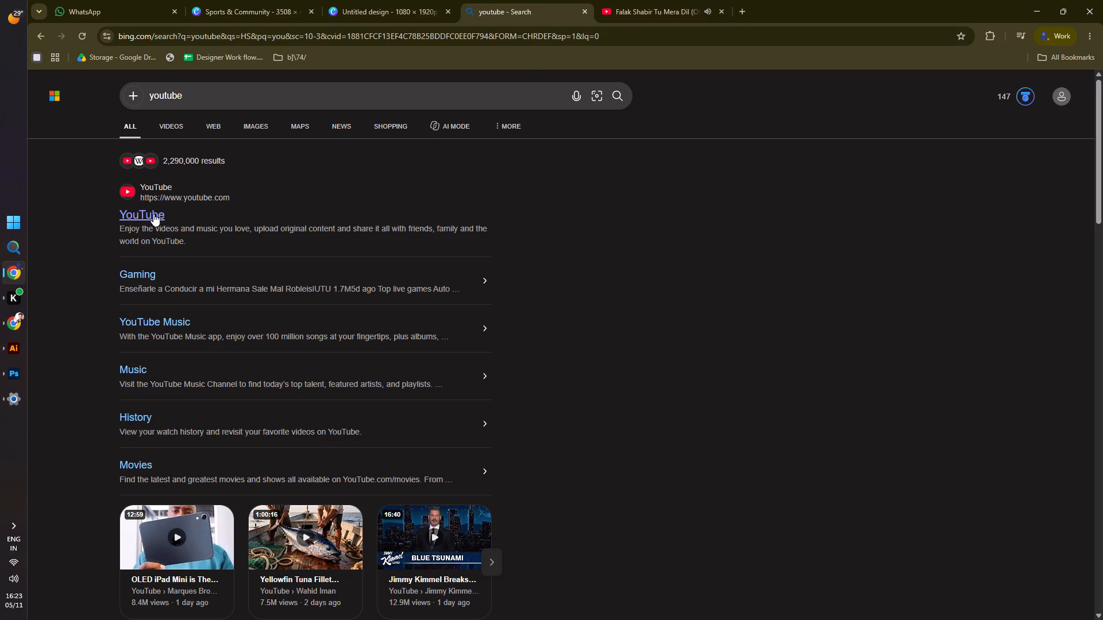
Return to the browser window with the editable poster, search the web for Canva in a new tab and open its home page.
click(11, 321)
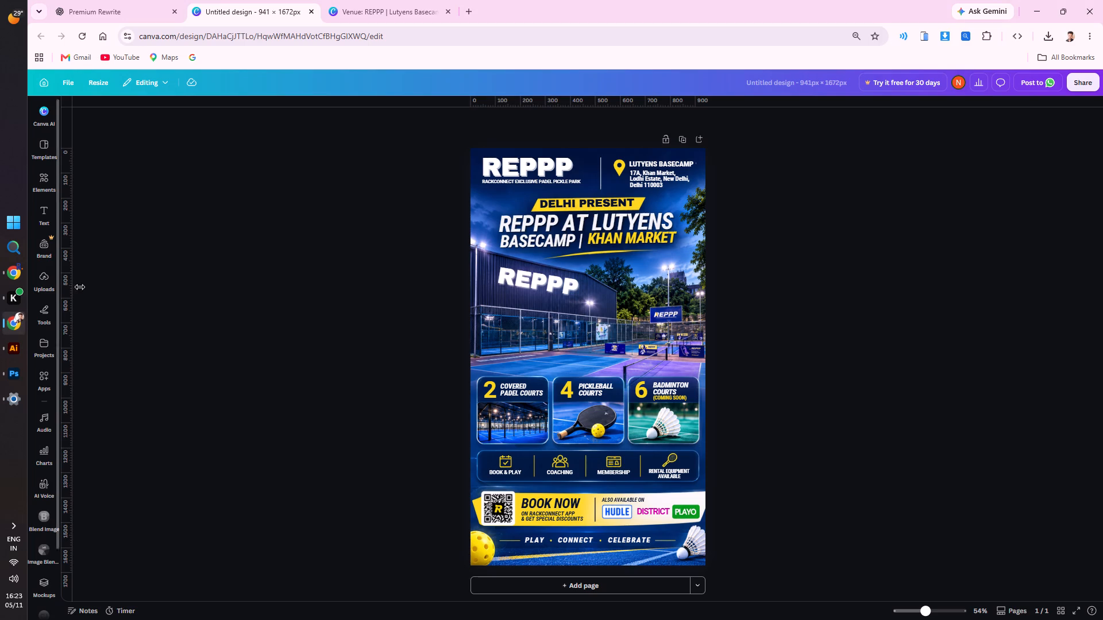
click(70, 86)
click(70, 86)
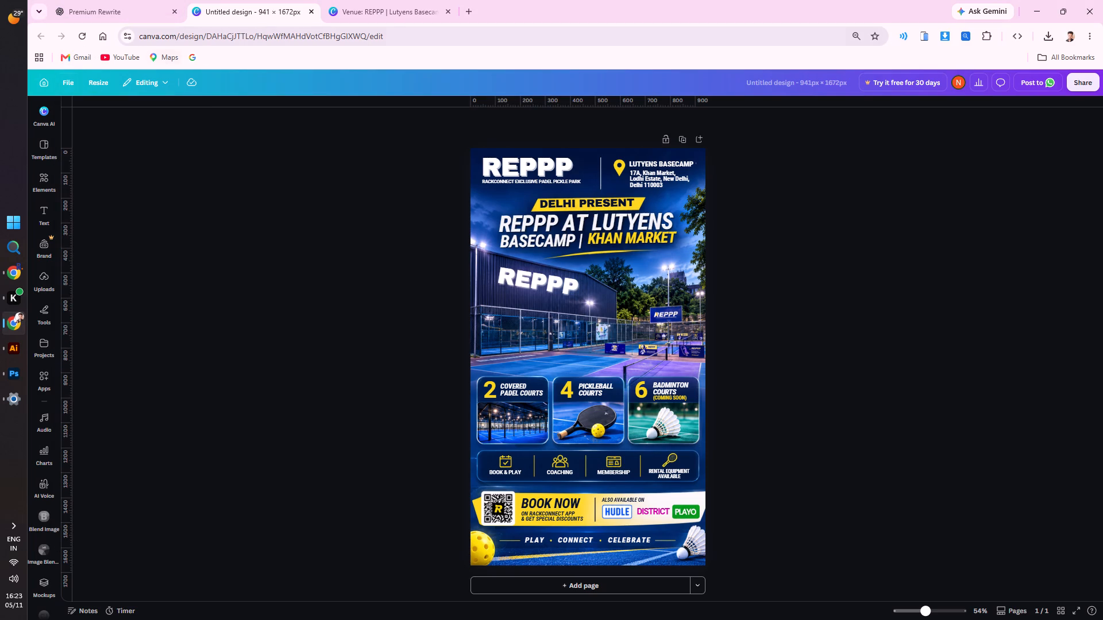
click(468, 8)
click(468, 185)
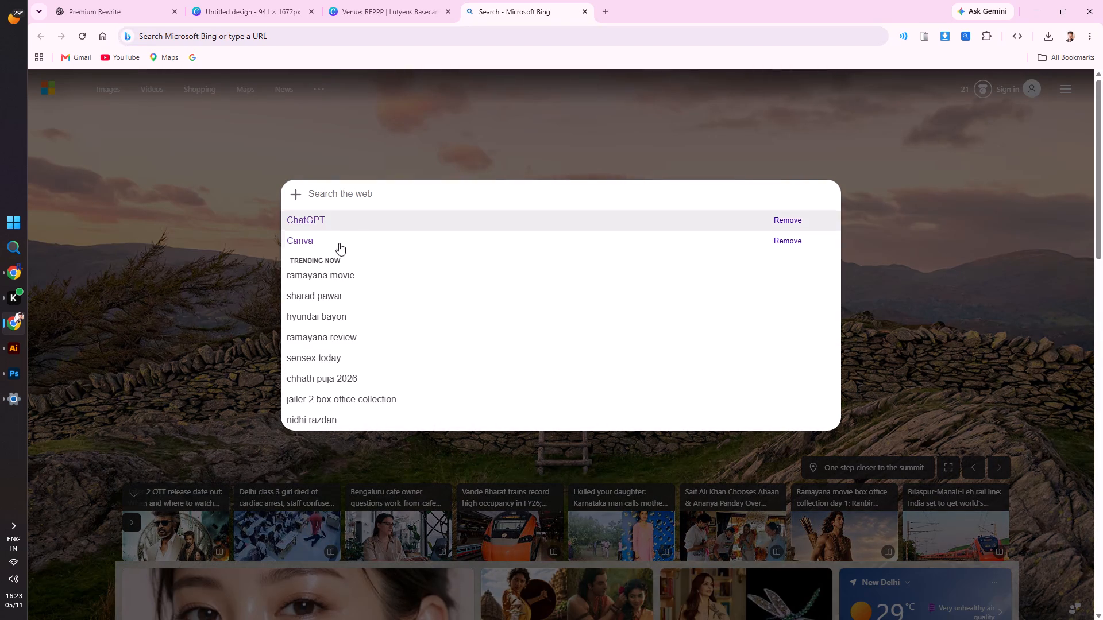
click(333, 241)
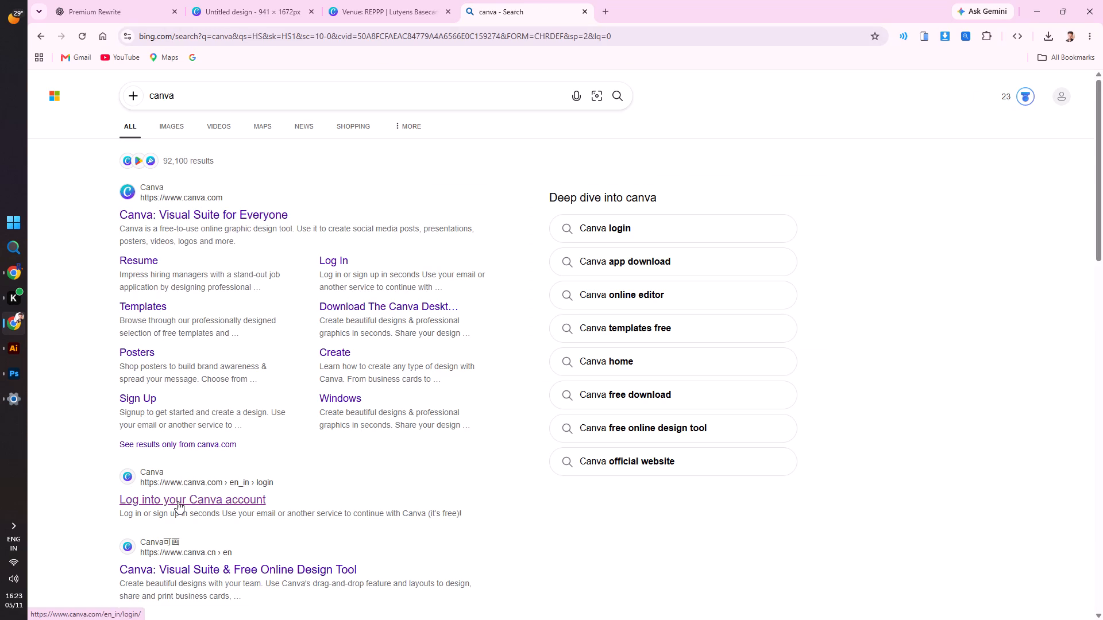
click(178, 501)
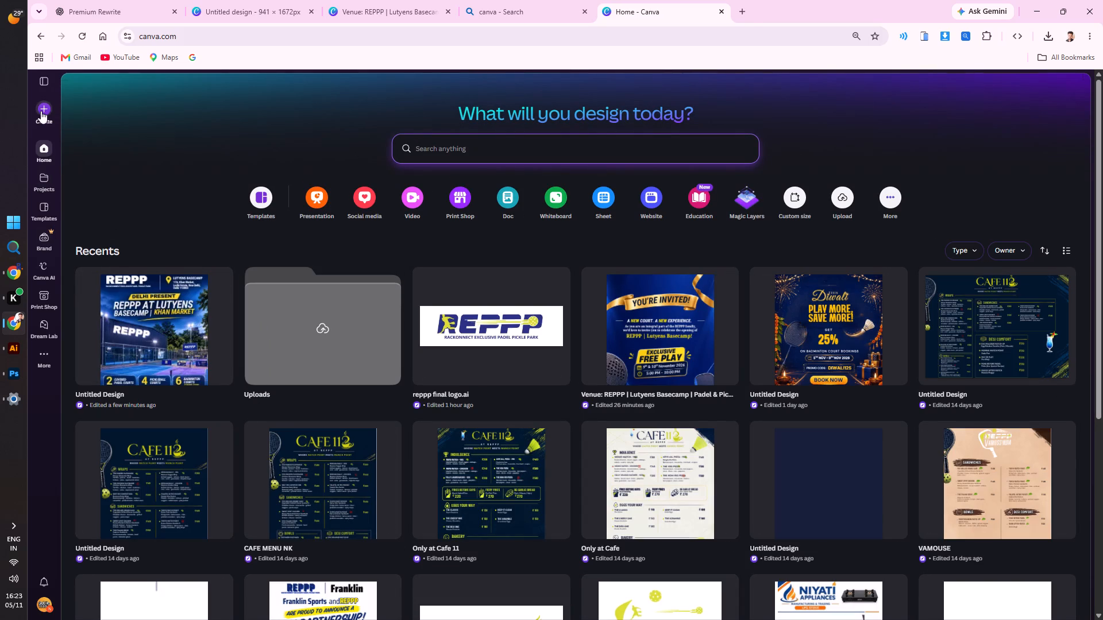
Create a new blank custom-size design of 3508 × 4961 px.
click(41, 110)
click(319, 346)
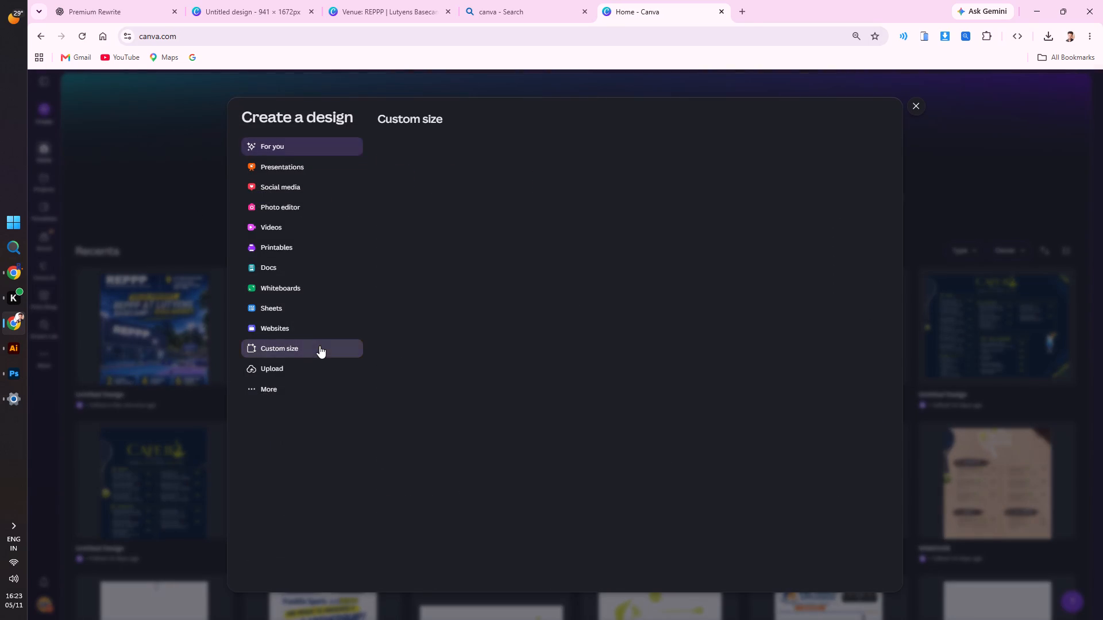
click(410, 153)
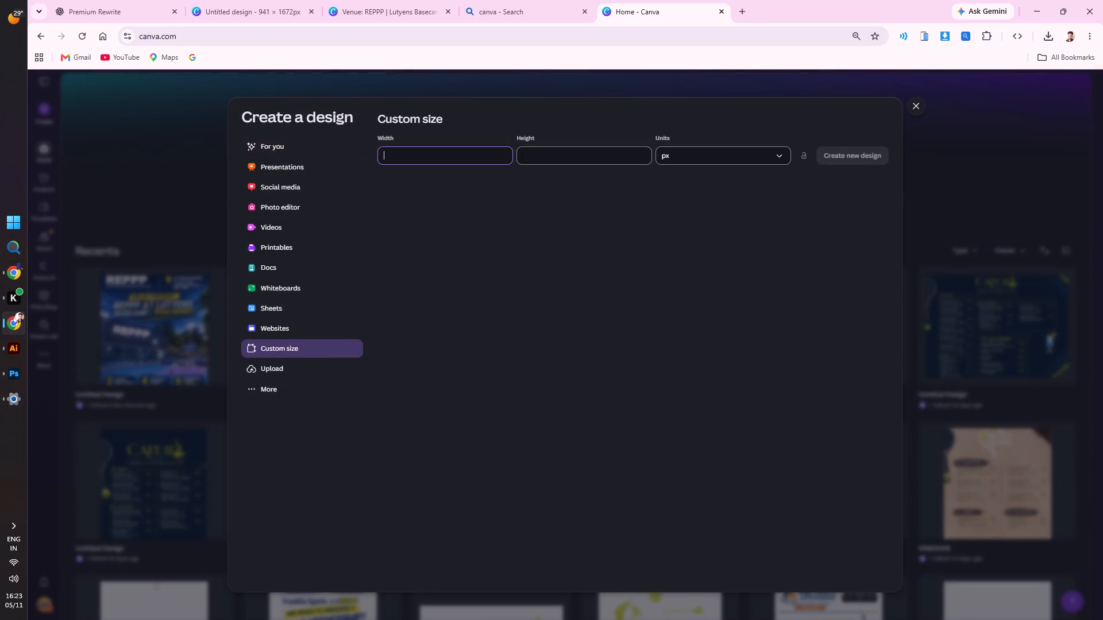
text(3508)
click(546, 152)
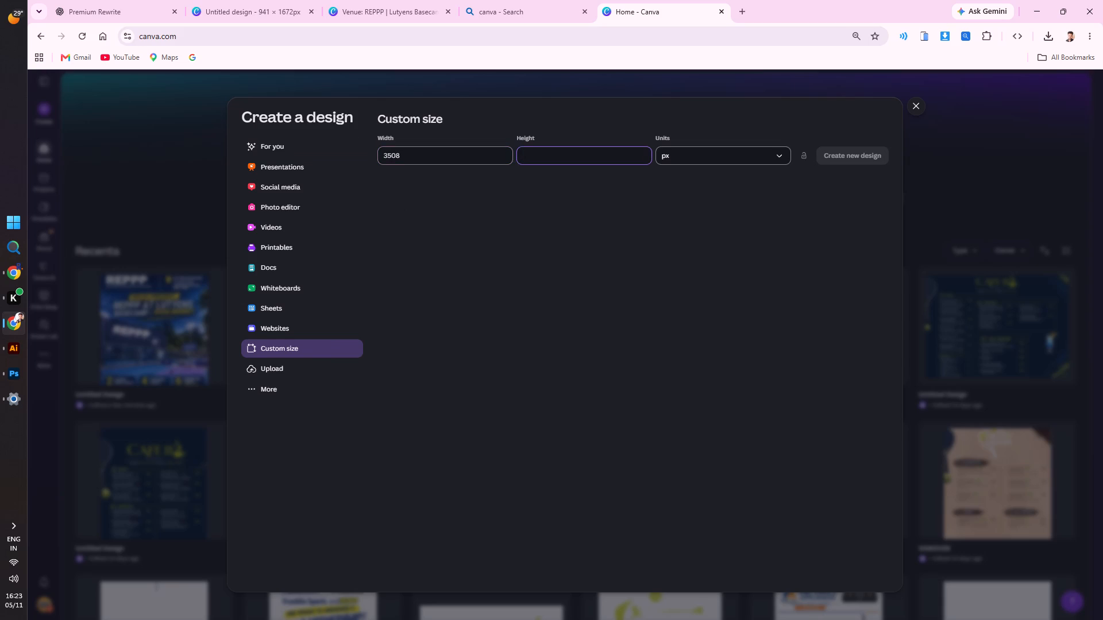
key(7)
key(BackSpace)
text(4961)
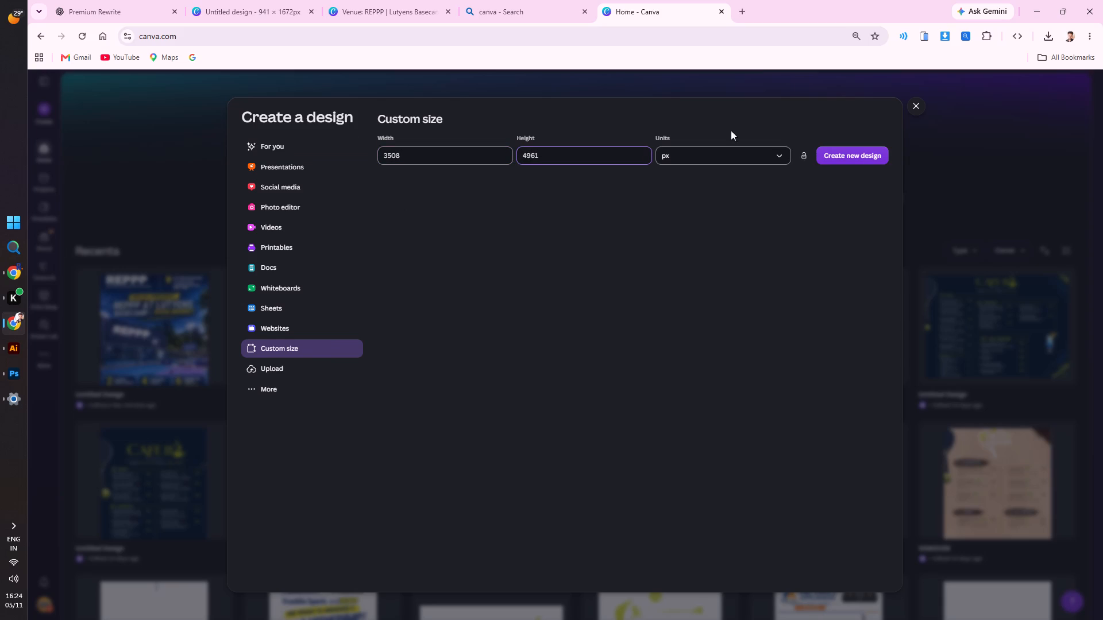
click(846, 152)
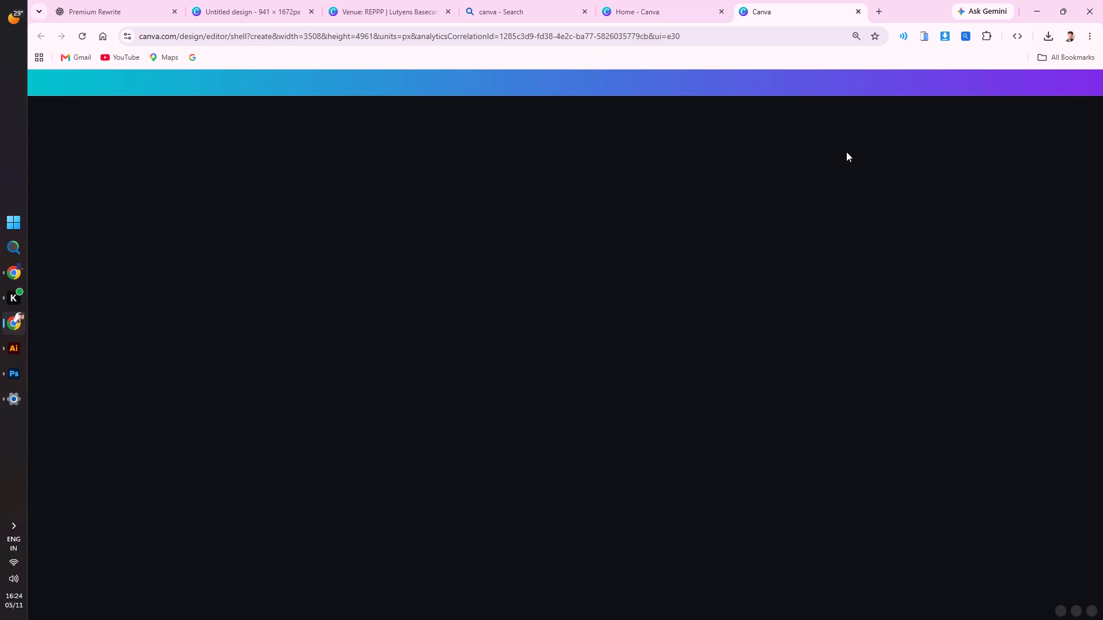
click(719, 240)
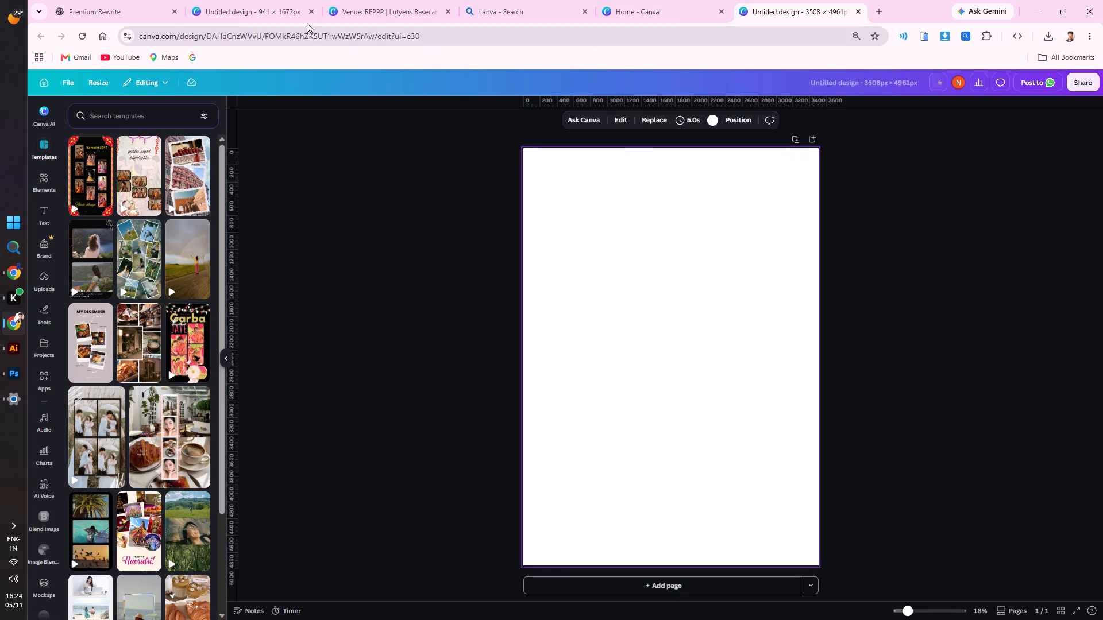
Copy all elements of the 941 × 1672 px poster design and paste them into the new 3508 × 4961 px design.
click(271, 10)
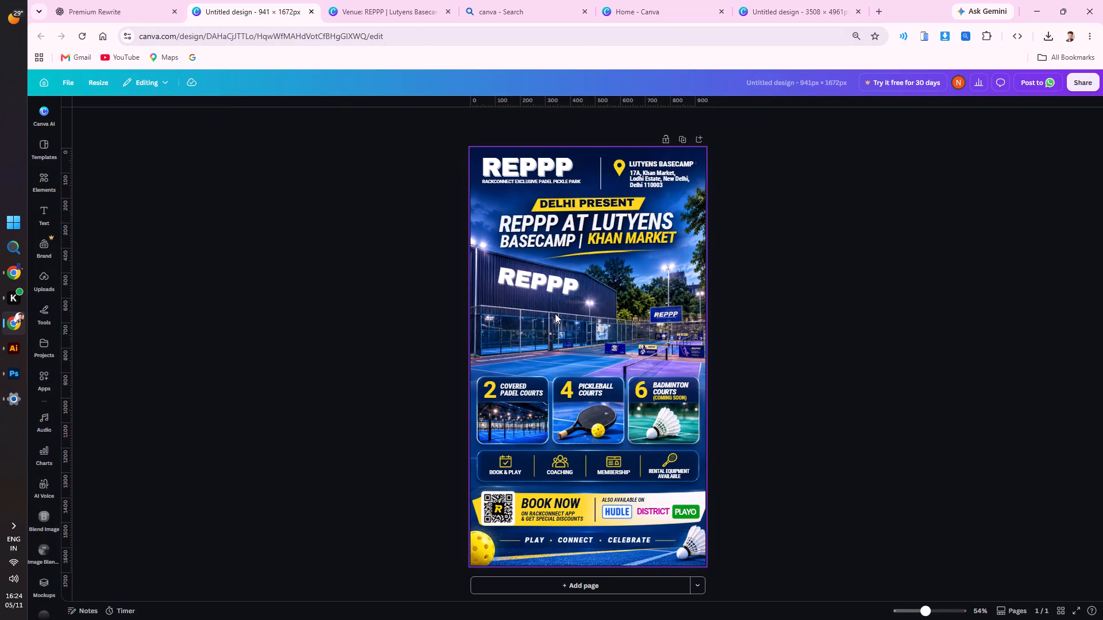
click(555, 314)
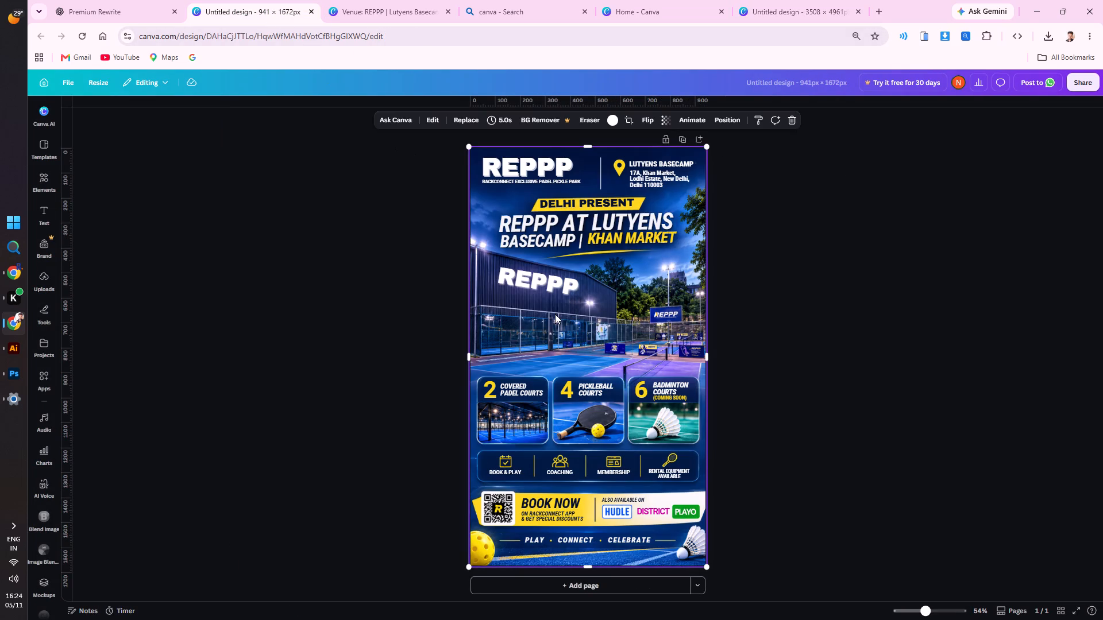
key(ctrl+a)
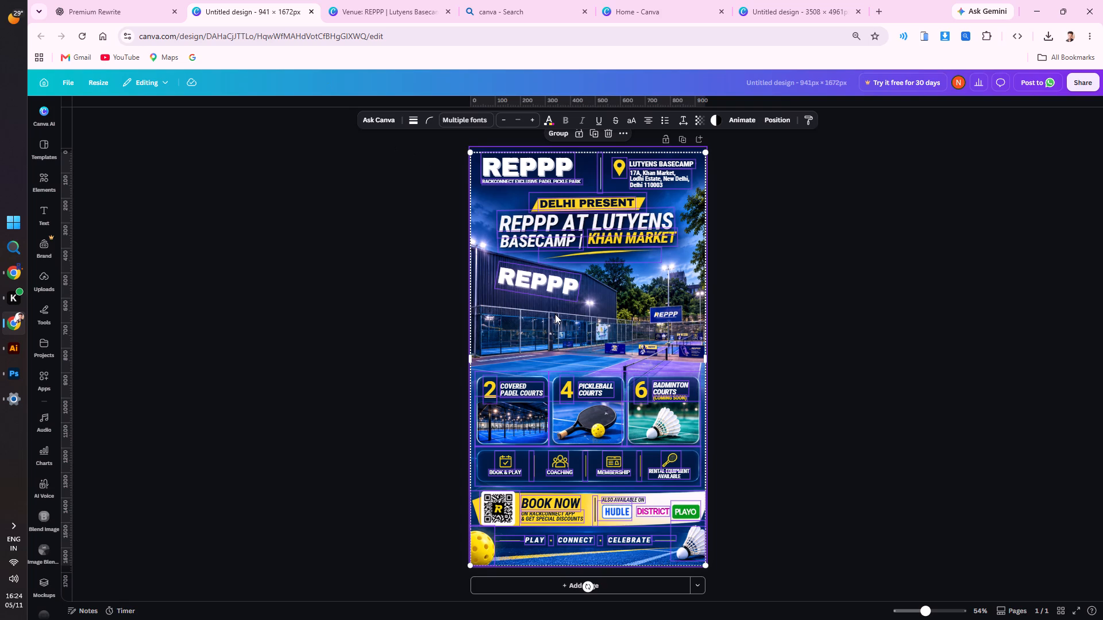
key(ctrl+c)
click(776, 6)
click(638, 349)
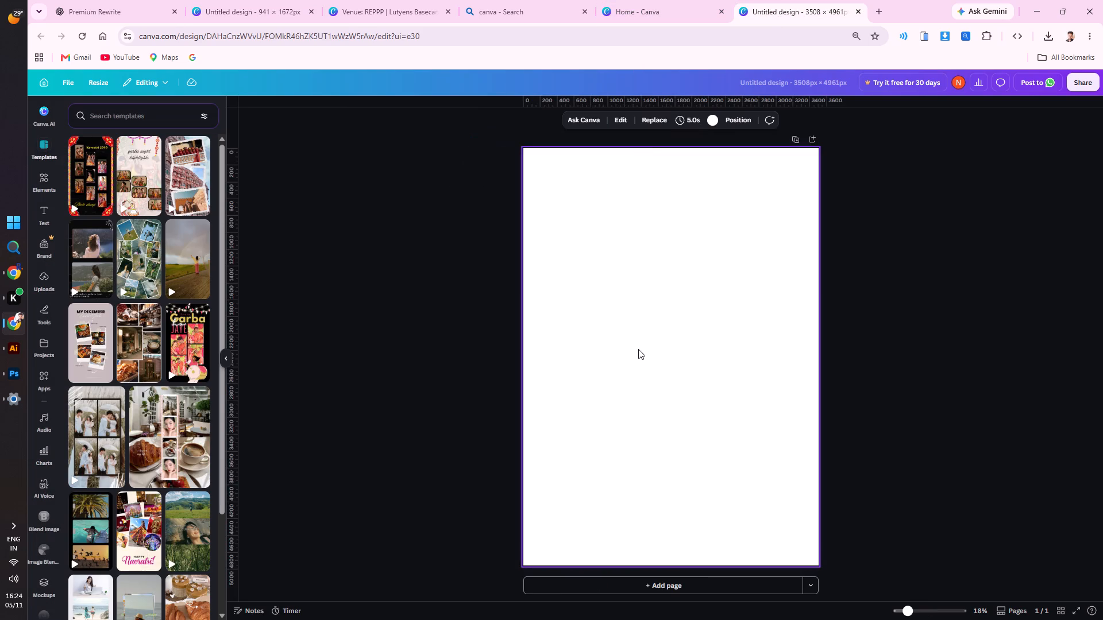
key(ctrl+v)
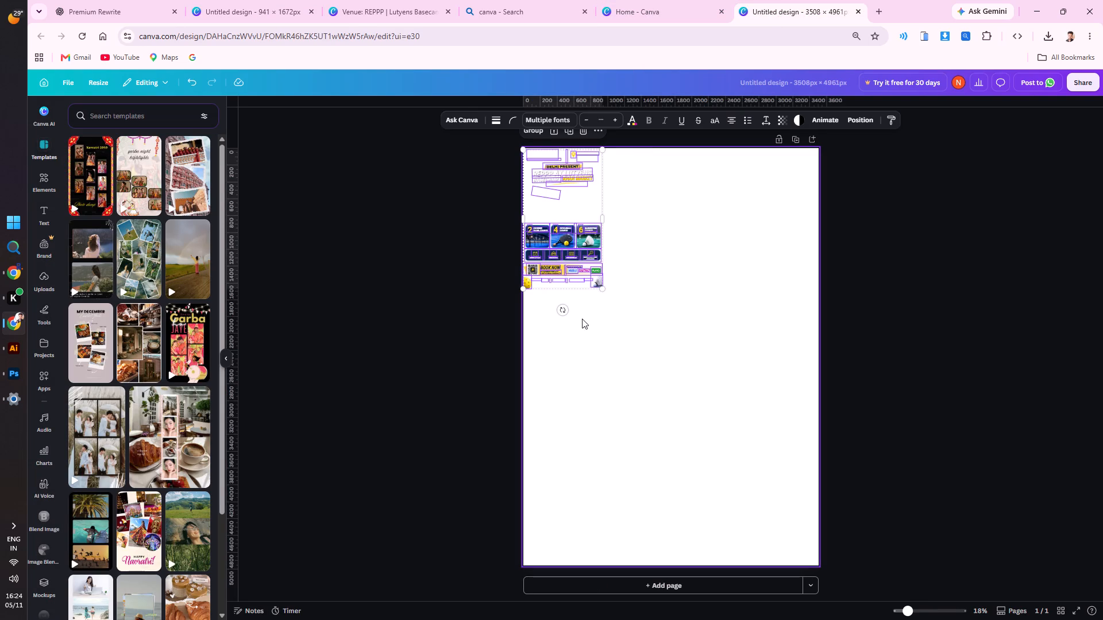
Group the pasted poster elements on the new page.
click(535, 131)
click(451, 234)
Move the elements aside in the 941 × 1672 px design, copy its court background image and paste it onto the new page.
click(205, 3)
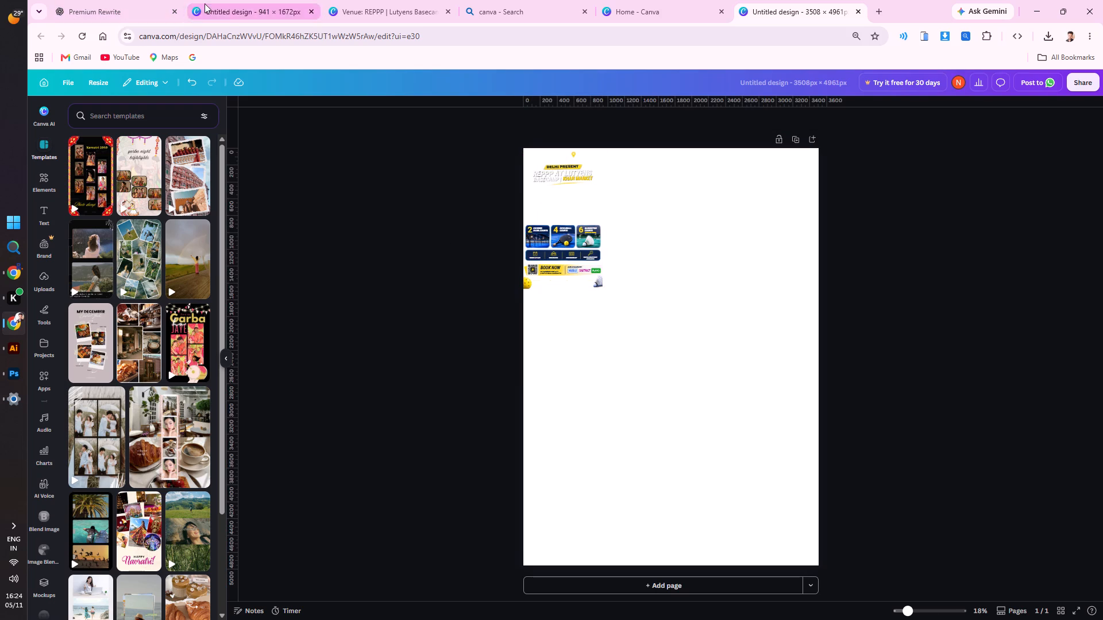
drag(533, 232, 630, 237)
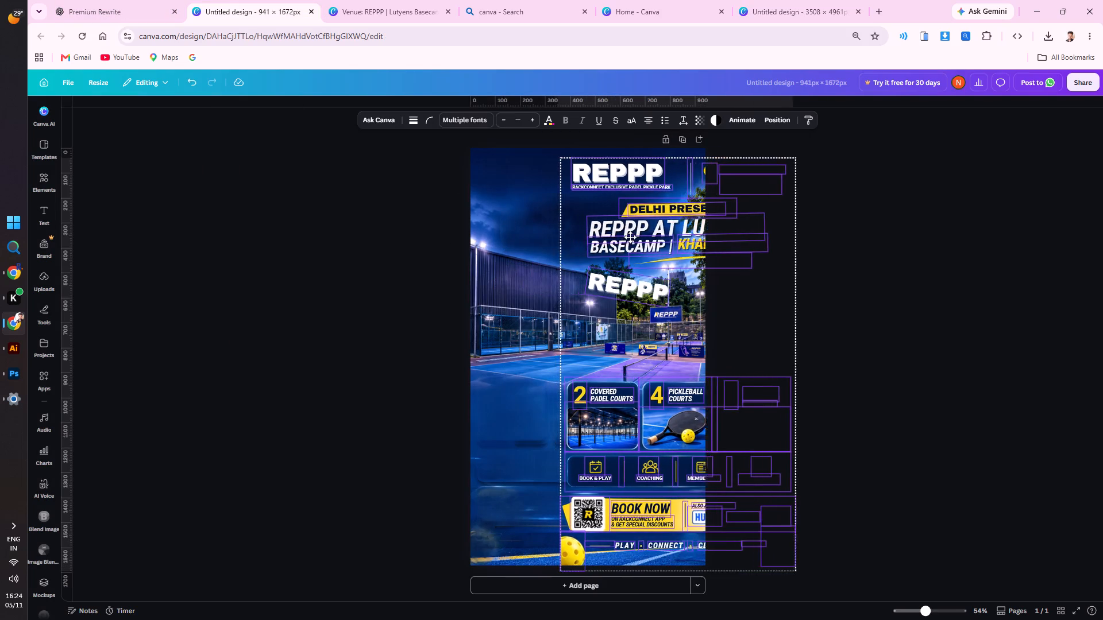
drag(630, 237, 642, 235)
click(528, 255)
right_click(528, 255)
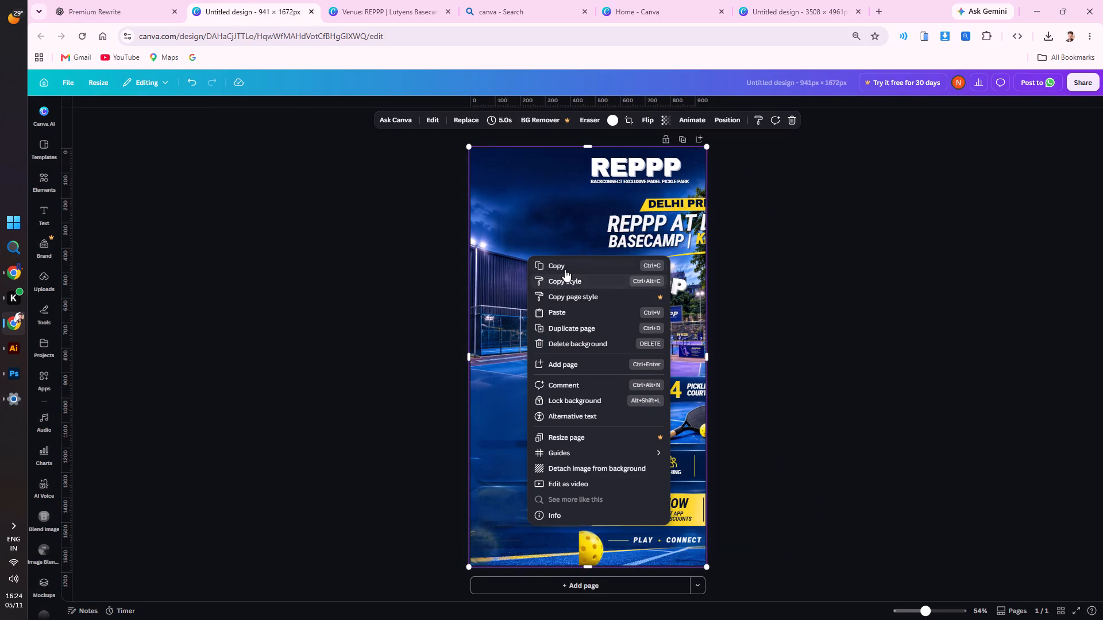
click(565, 269)
click(817, 5)
click(678, 280)
right_click(678, 280)
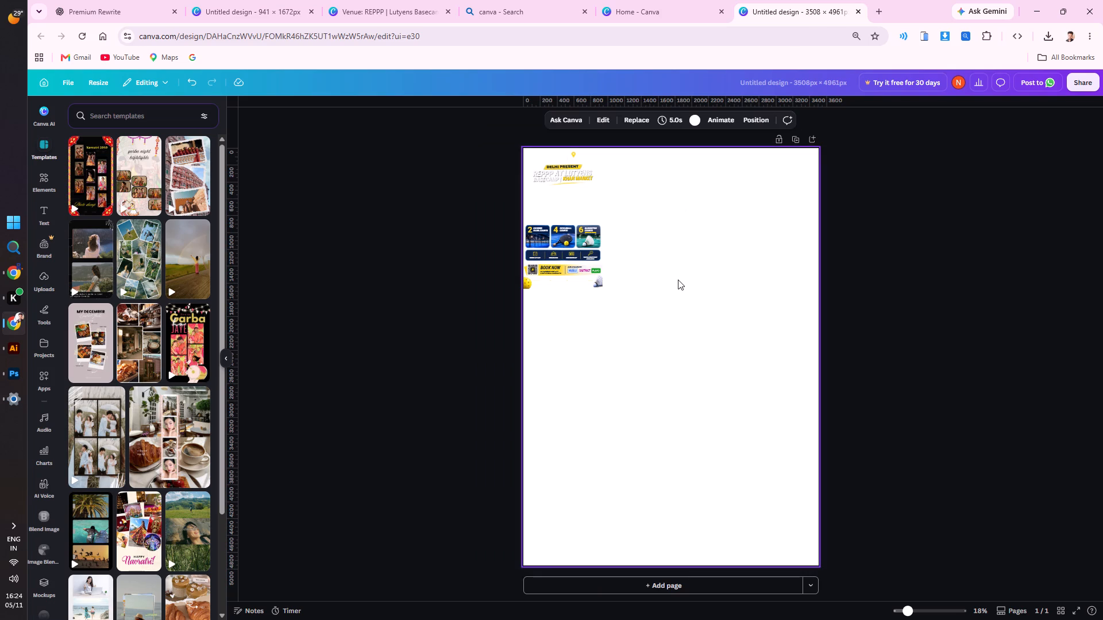
click(709, 316)
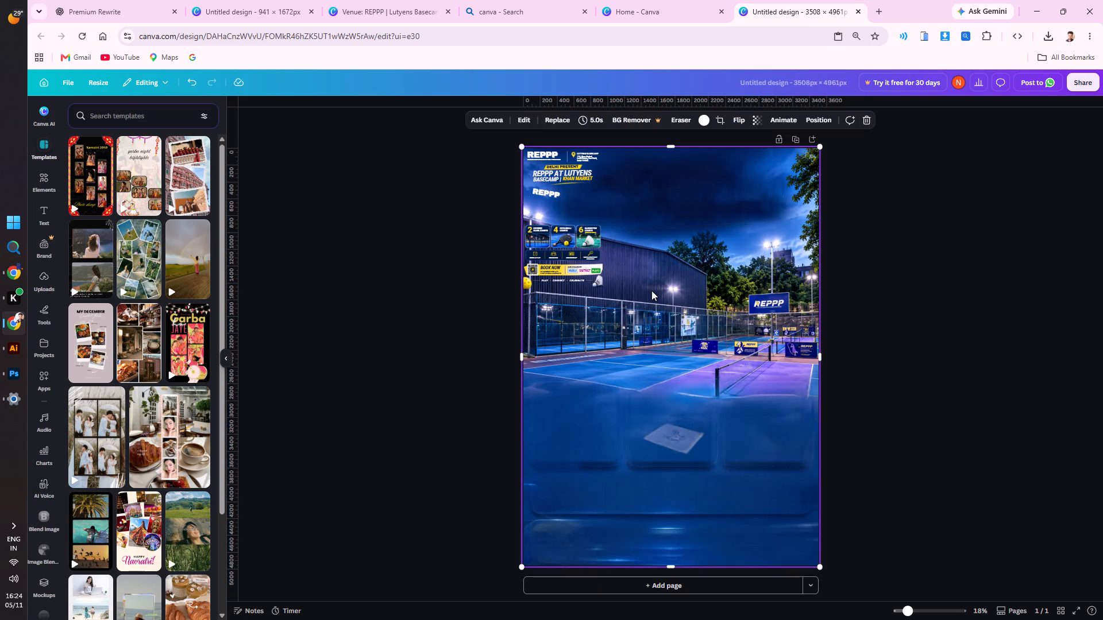
Scale the grouped poster elements up to the full page height and centre the group horizontally over the court background.
click(574, 246)
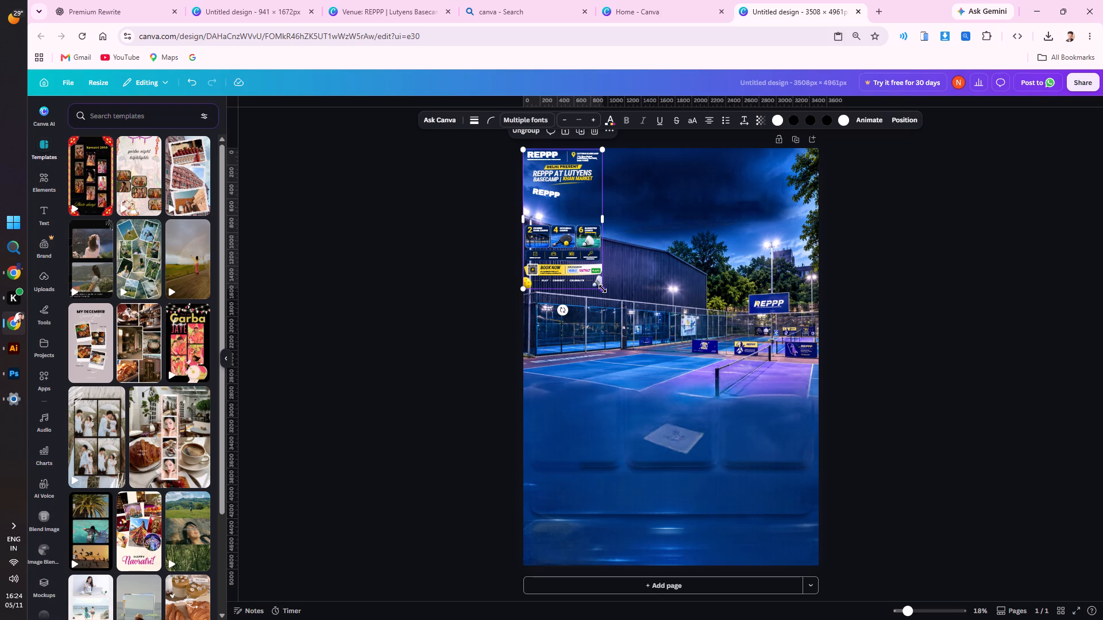
drag(603, 289, 768, 540)
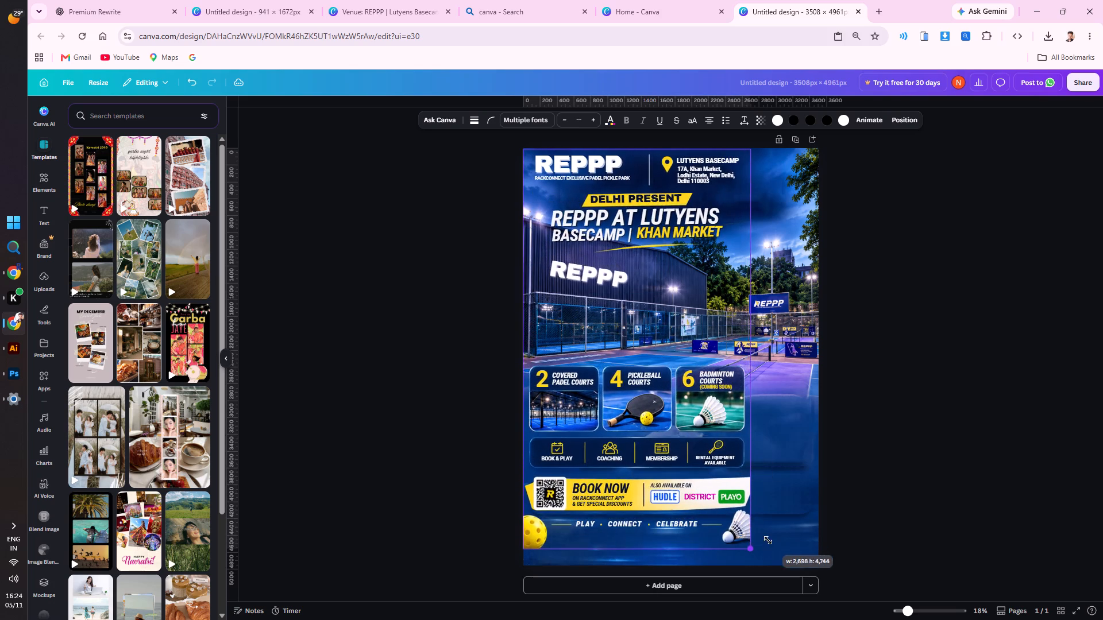
drag(768, 540, 776, 555)
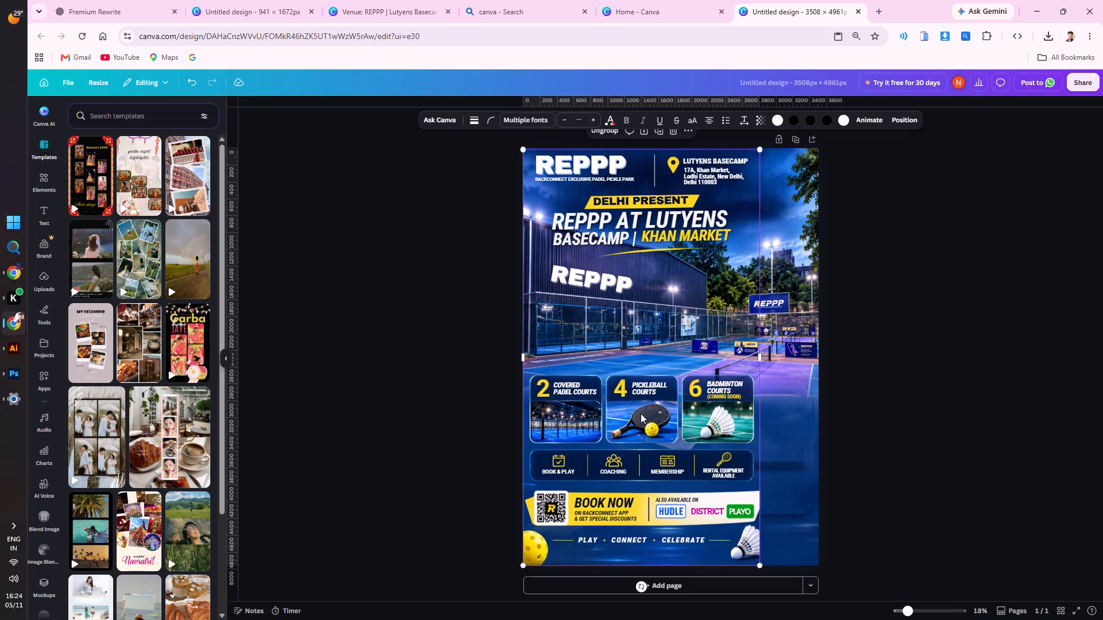
drag(633, 389, 660, 392)
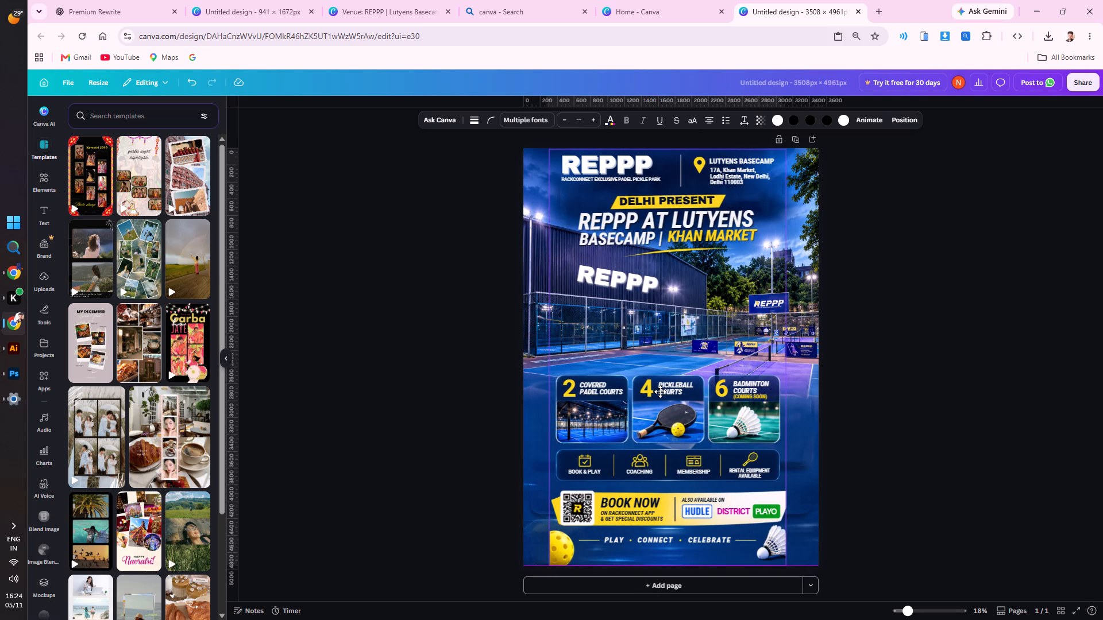
drag(660, 392, 657, 392)
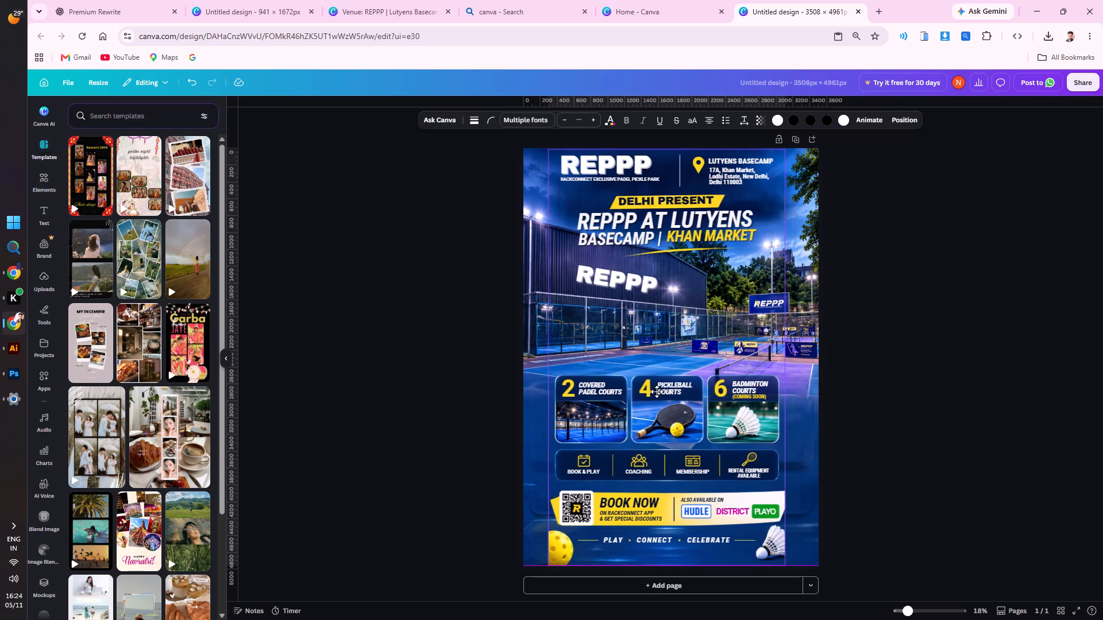
drag(657, 392, 634, 386)
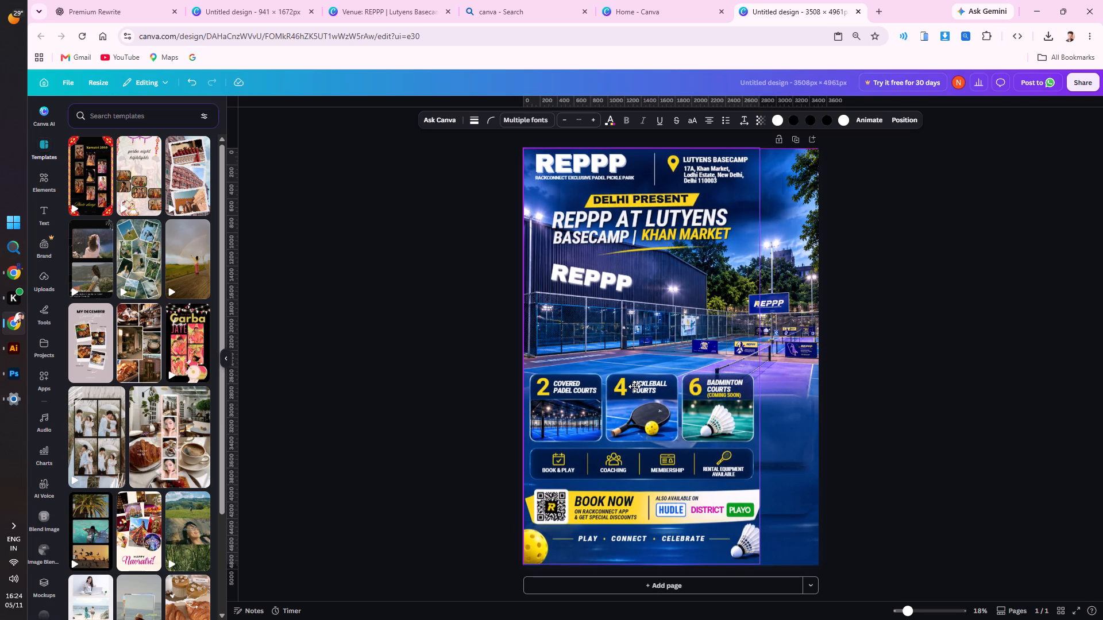
drag(634, 386, 665, 388)
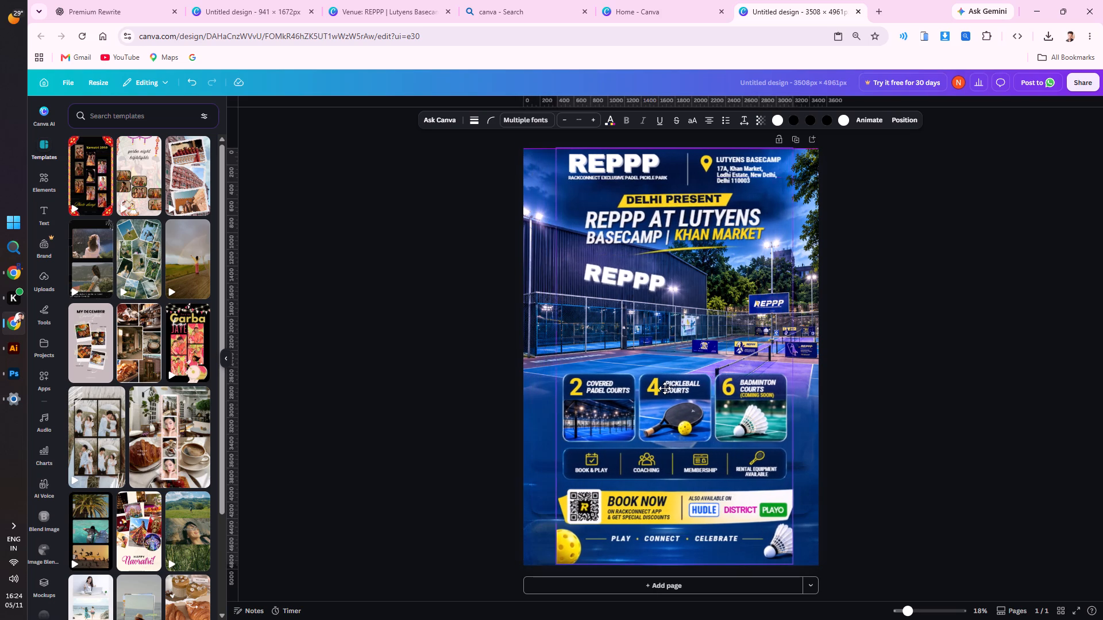
drag(665, 388, 664, 388)
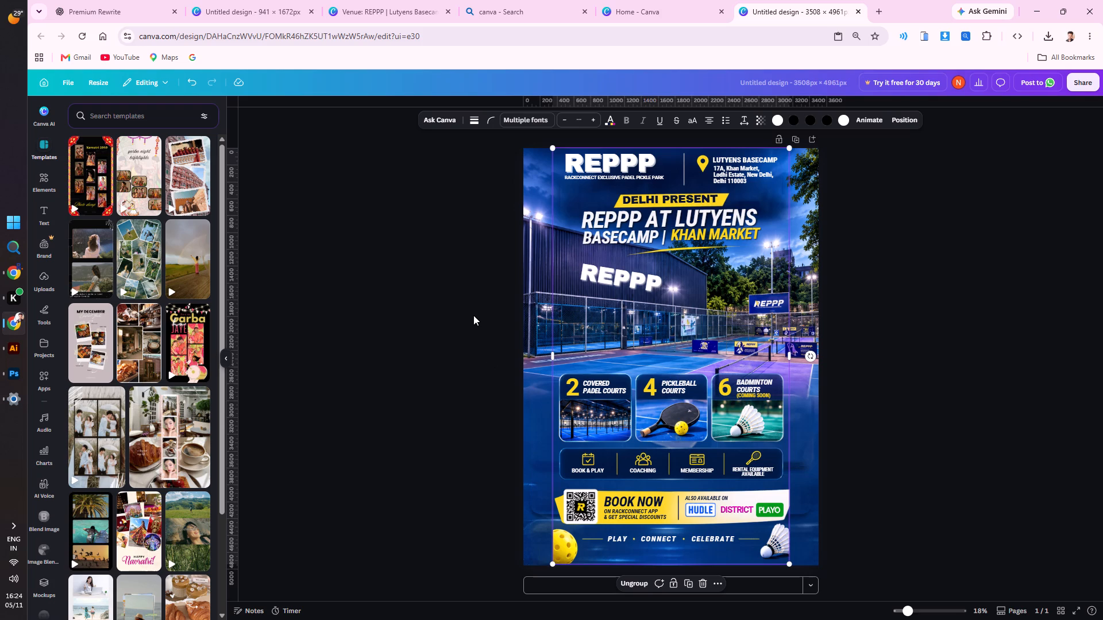
Ungroup the poster elements and shift the tilted REPPP sign text left along the building wall.
click(626, 585)
click(328, 397)
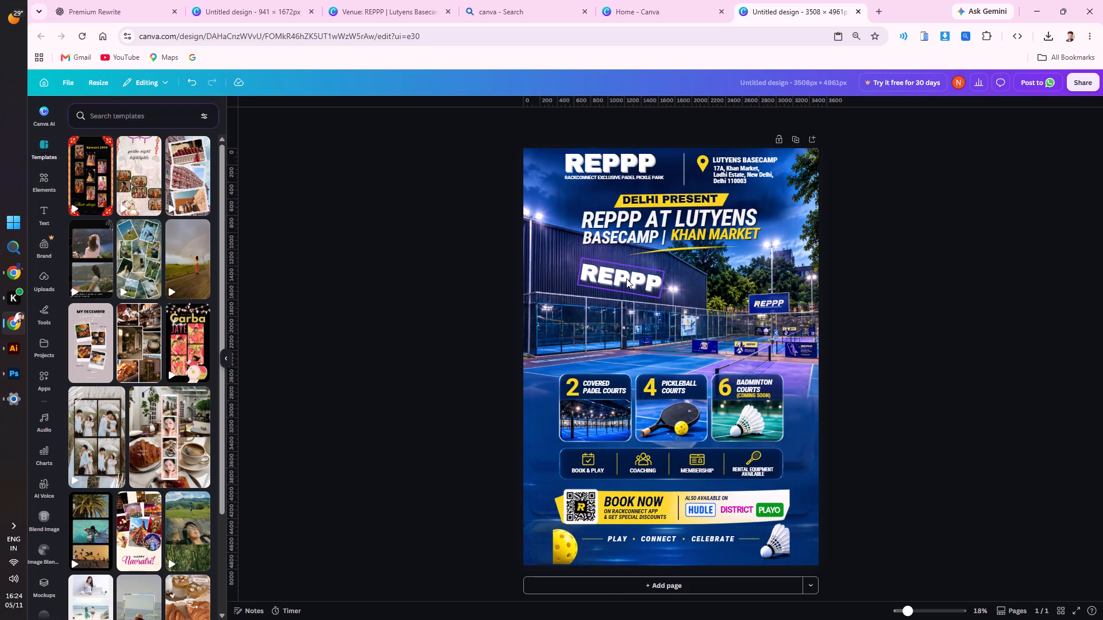
drag(626, 278, 589, 279)
click(421, 314)
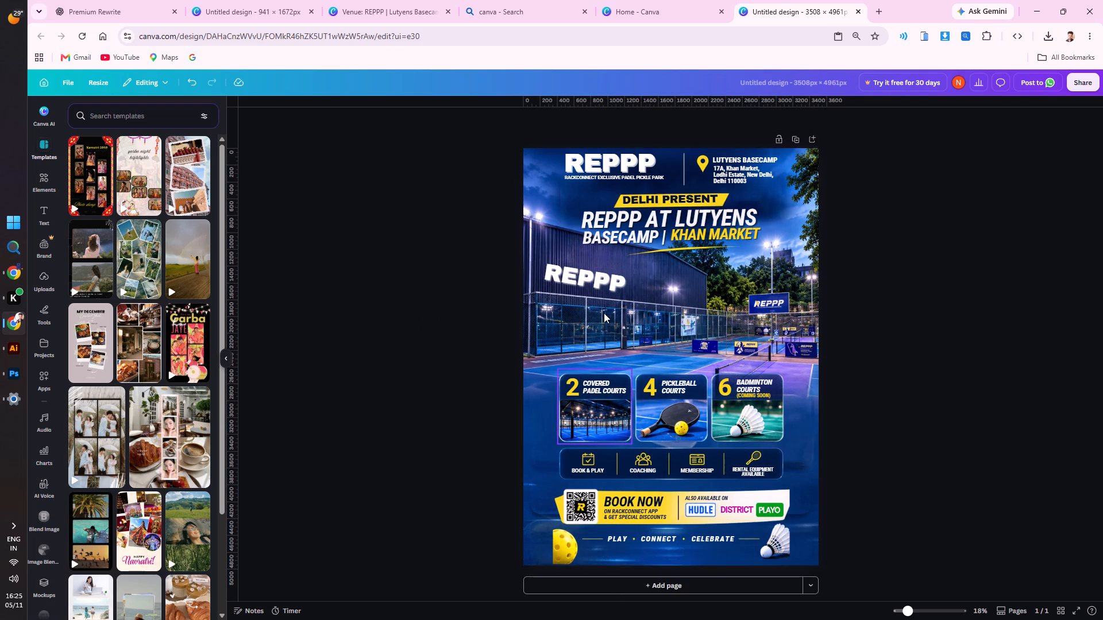
Delete the REPPP logo text and the Rackconnect Exclusive Padel Pickle Park tagline from the poster's top-left corner.
click(614, 166)
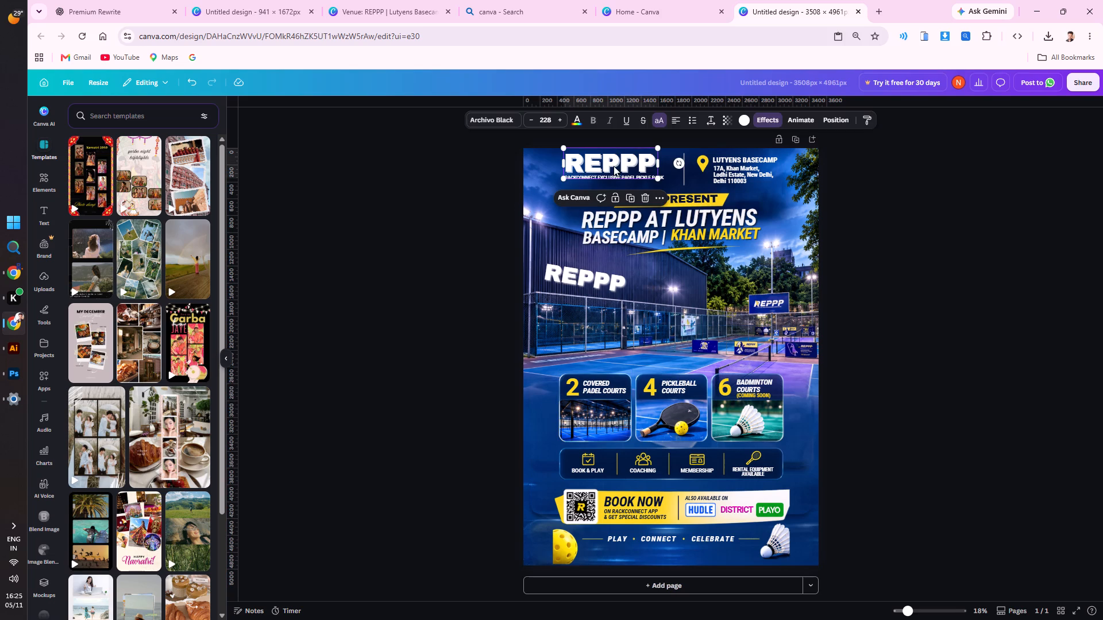
key(Delete)
click(618, 177)
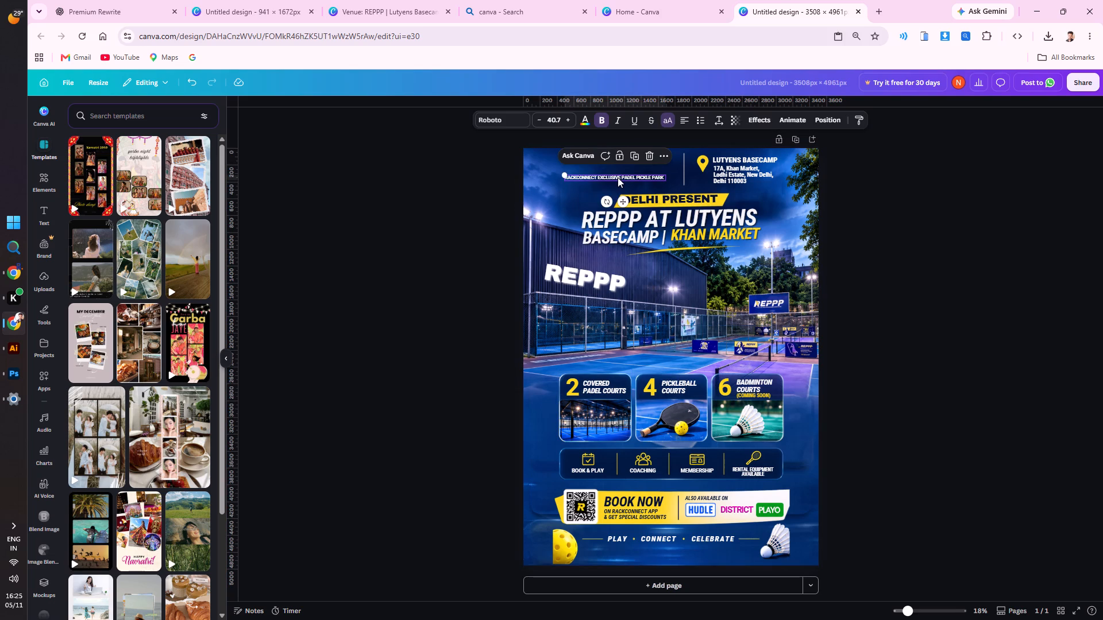
click(415, 246)
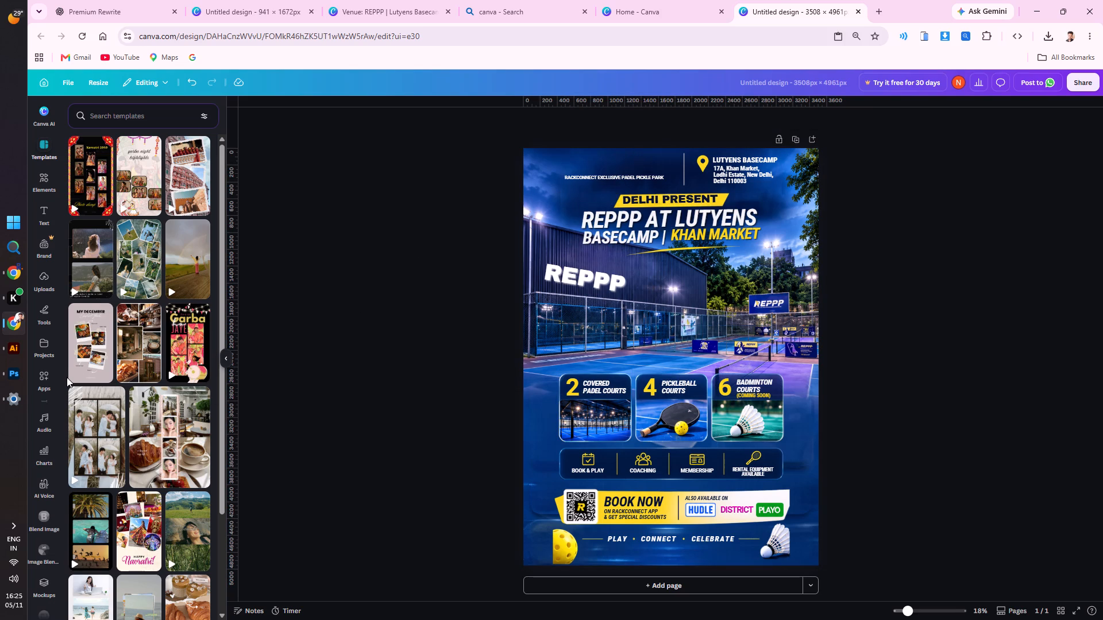
click(592, 179)
key(Delete)
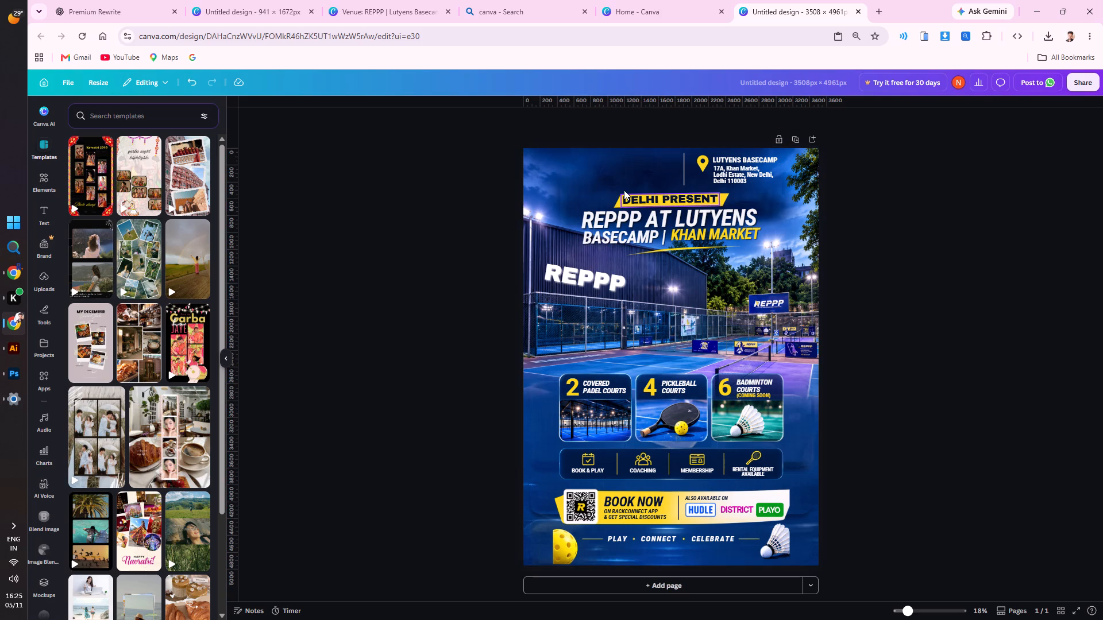
Change the DELHI PRESENT text font to Noto Serif Condensed in the ExtraBold weight.
click(673, 199)
click(504, 115)
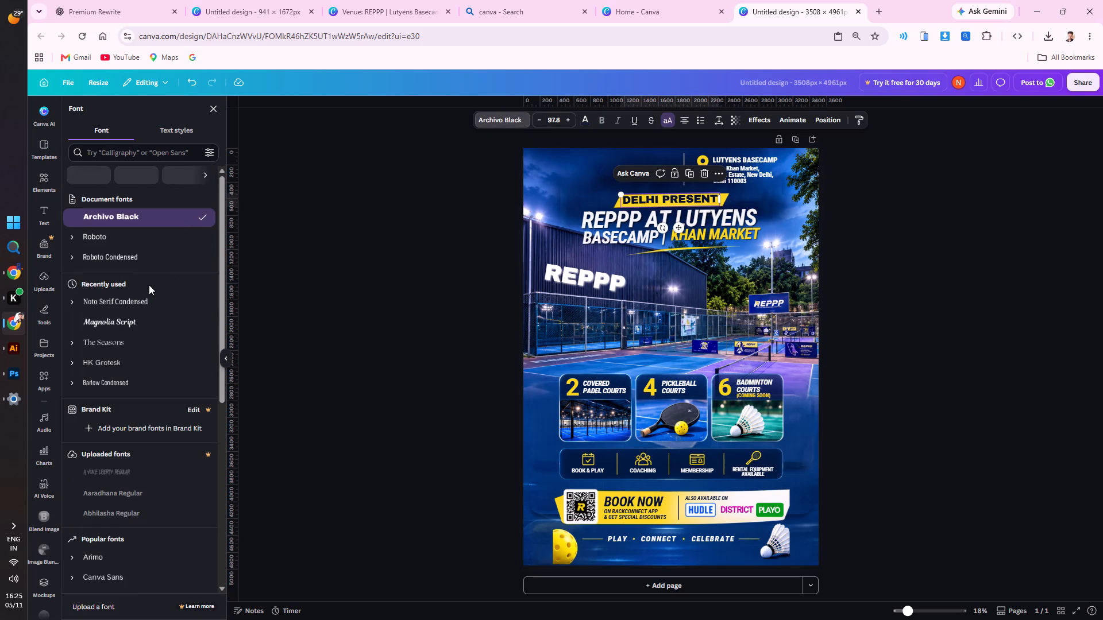
click(145, 301)
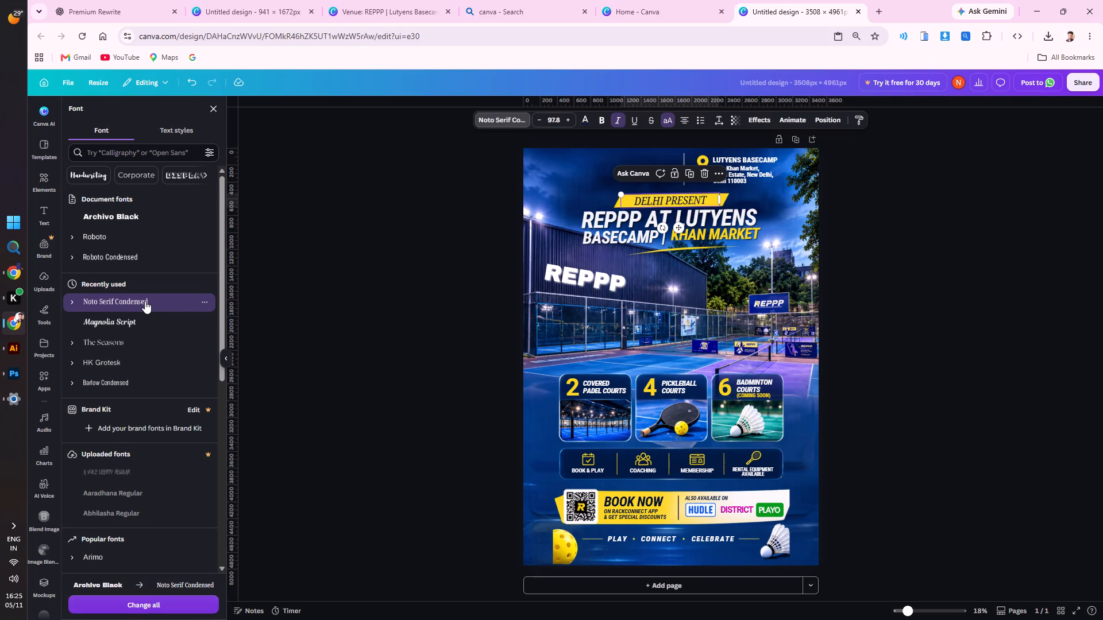
click(72, 298)
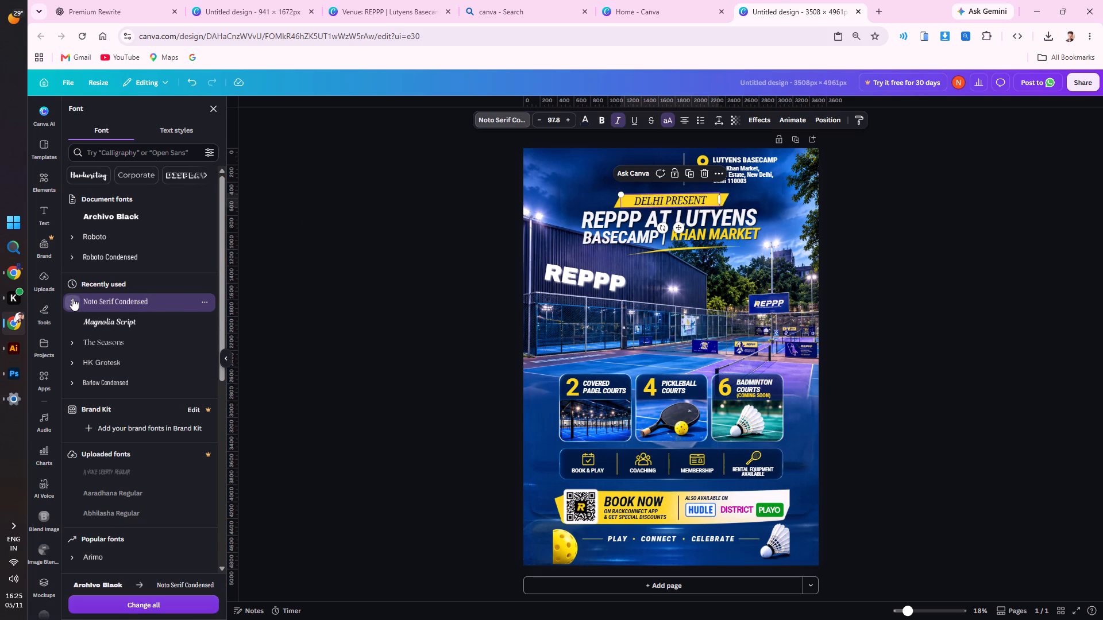
click(105, 405)
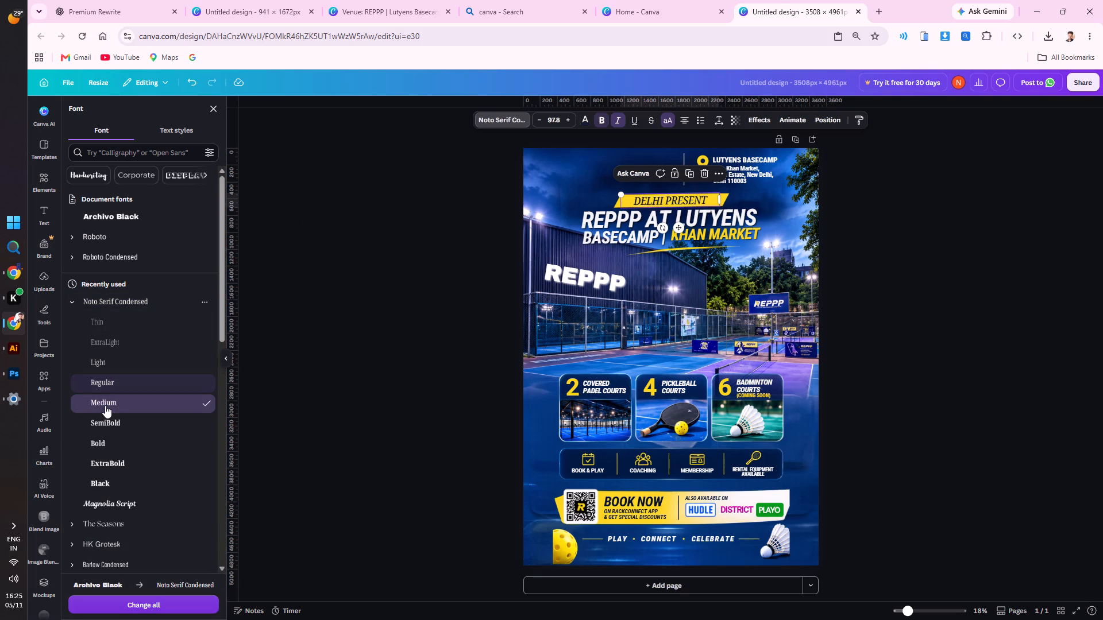
click(107, 426)
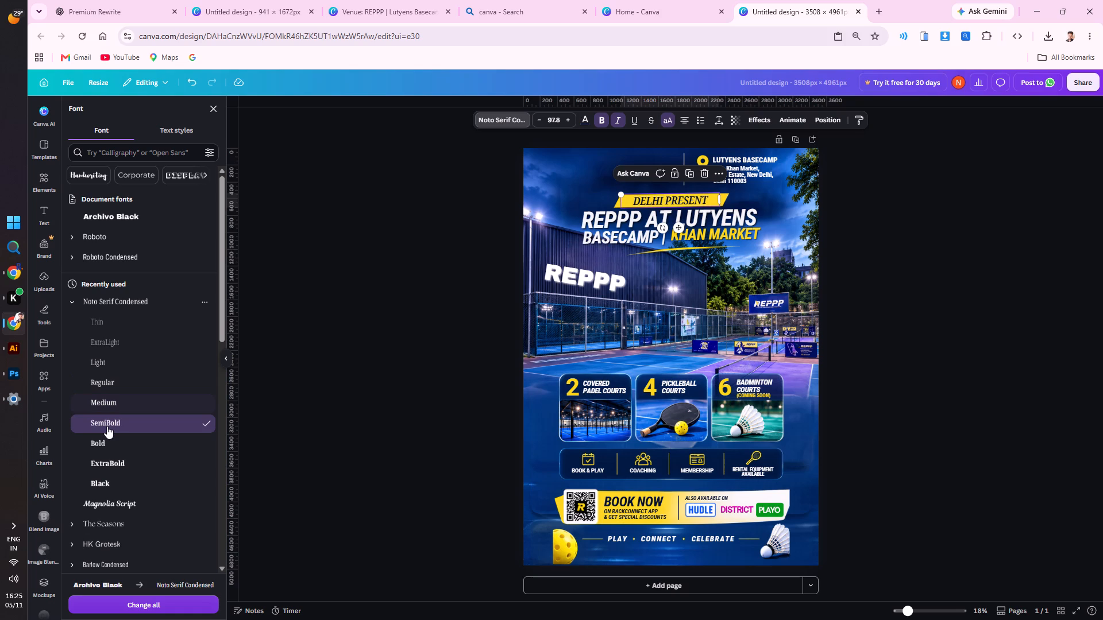
click(99, 459)
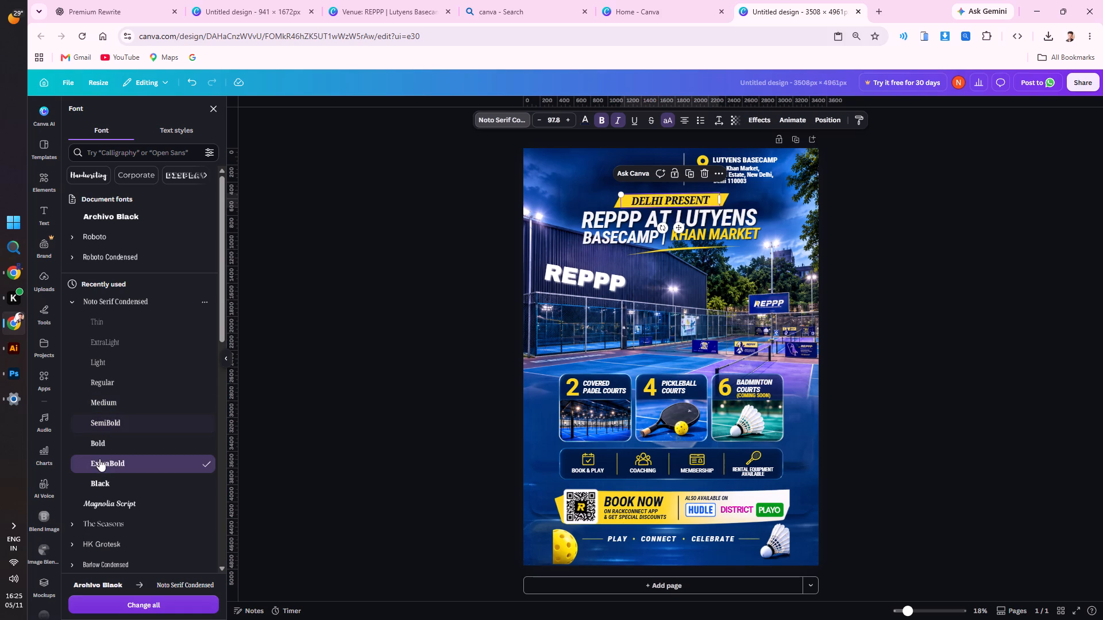
click(996, 234)
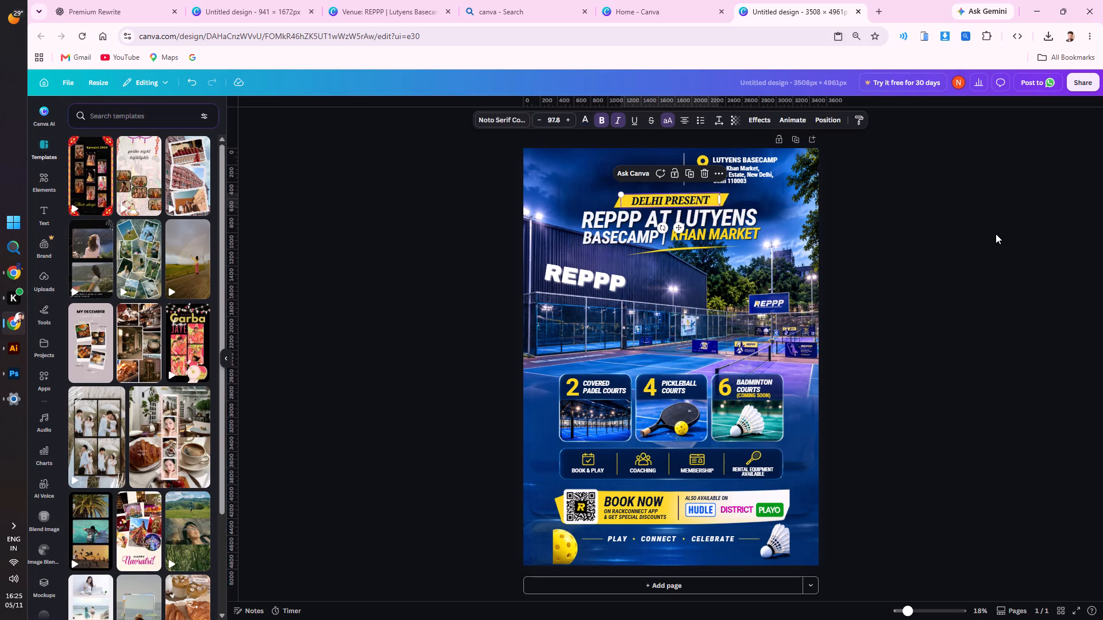
click(902, 232)
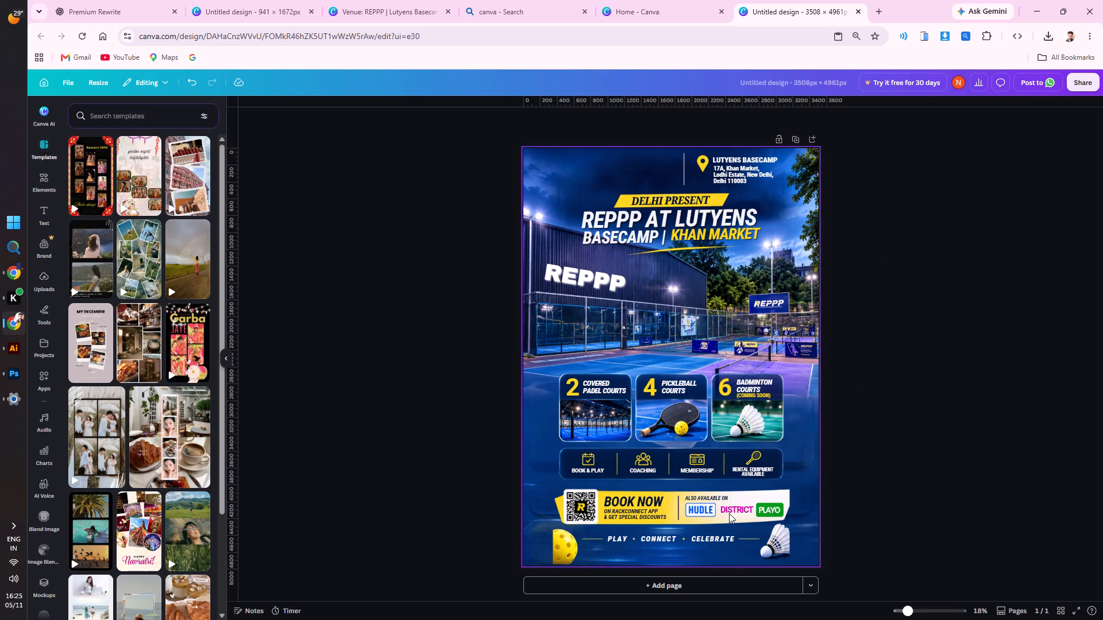
Move the yellow pickleball into the page's bottom-left corner and the shuttlecock into its bottom-right corner.
ctrl+scroll(729, 513, up, 2)
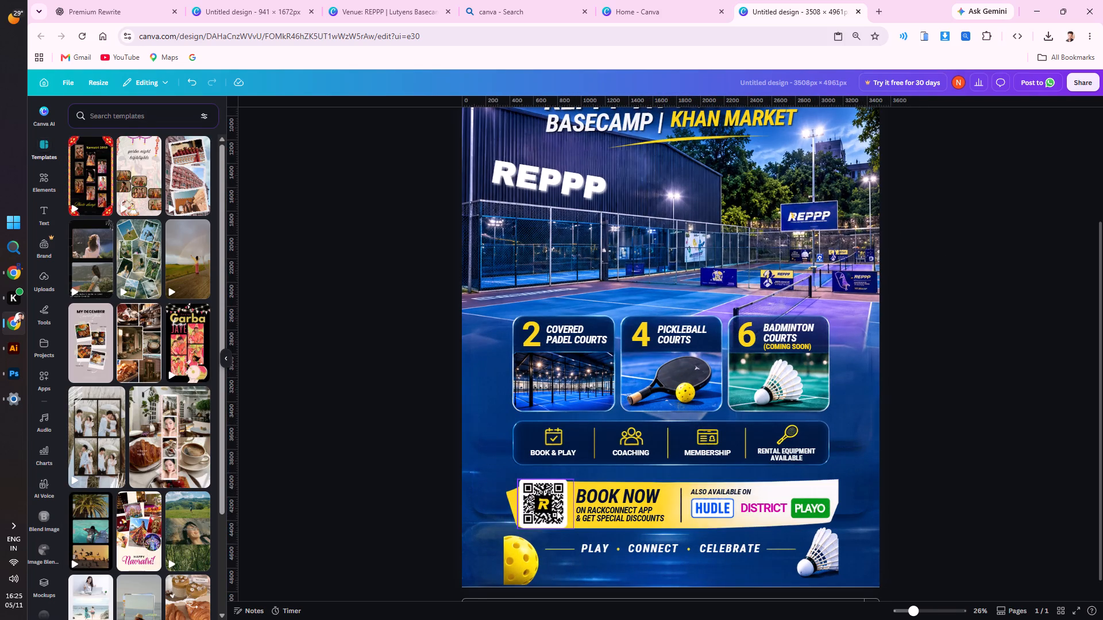
click(509, 556)
drag(513, 555, 472, 559)
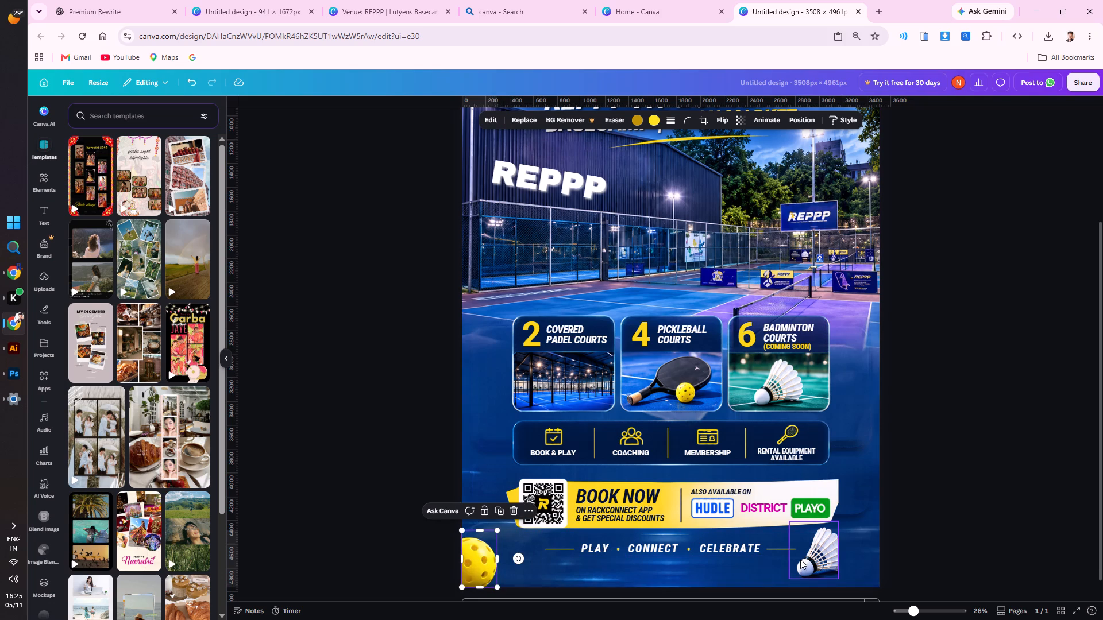
drag(820, 555, 858, 561)
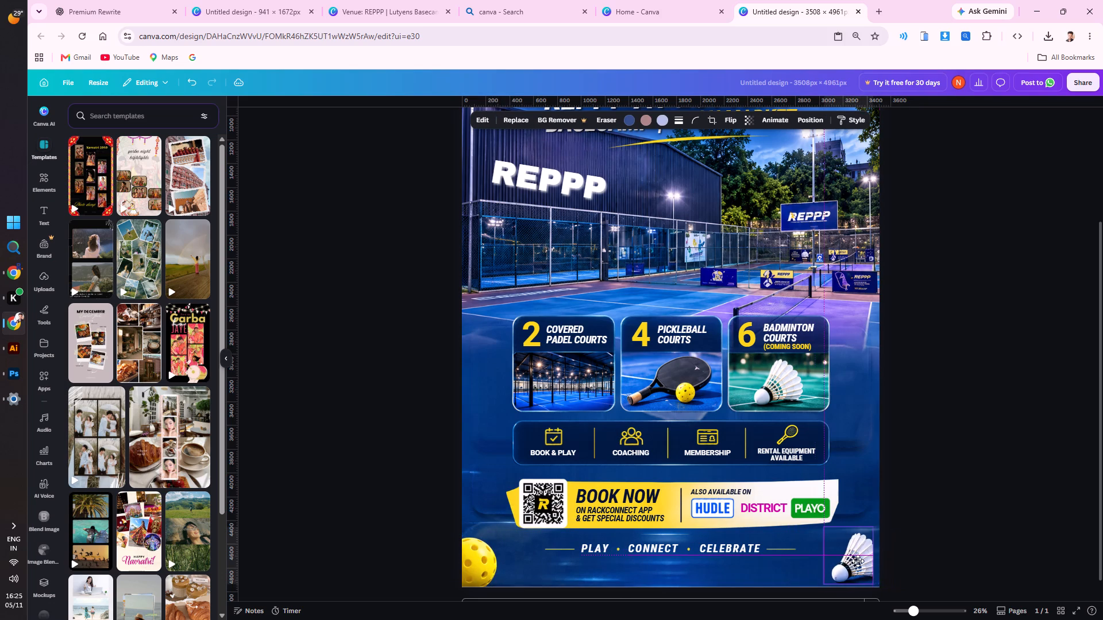
drag(858, 561, 858, 561)
click(943, 454)
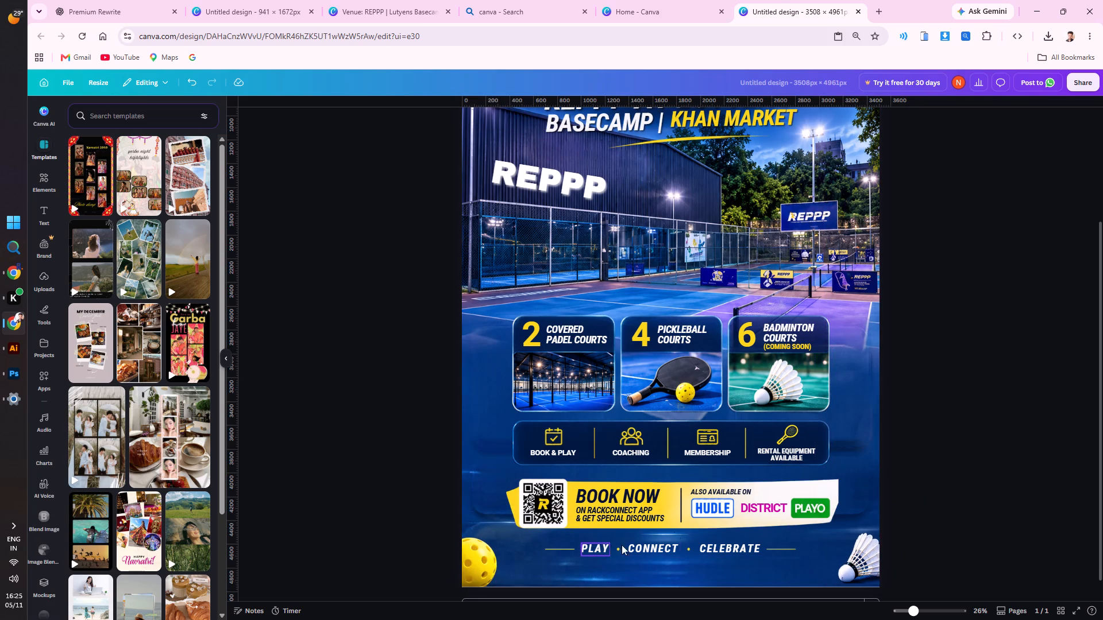
Slightly increase the line spacing of the venue address text under LUTYENS BASECAMP.
scroll(696, 459, up, 1)
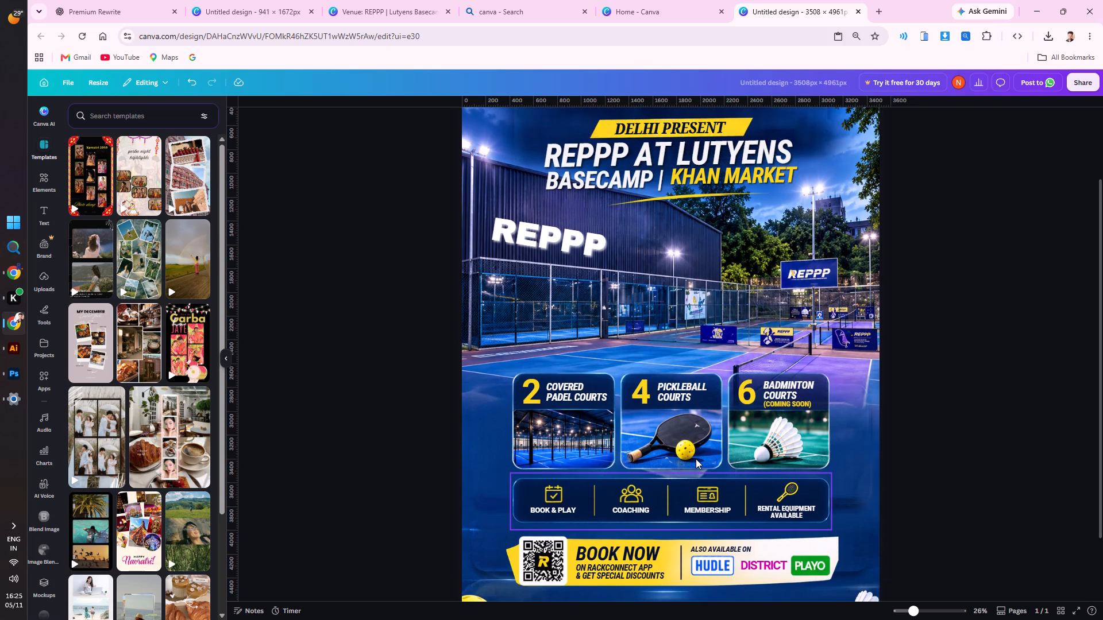
scroll(696, 459, up, 1)
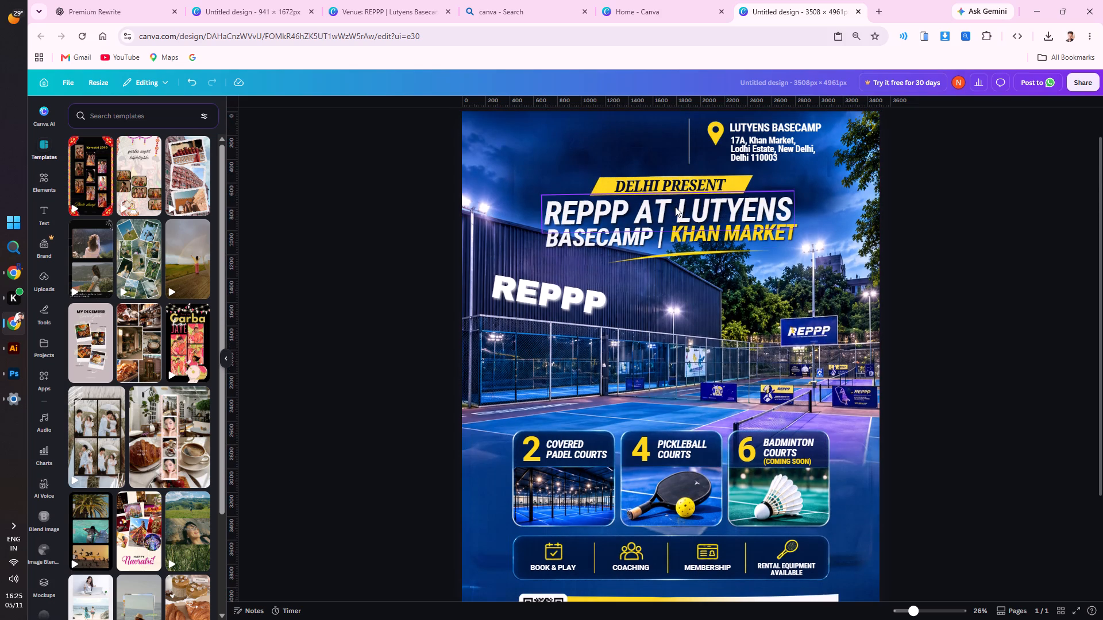
click(767, 153)
click(720, 117)
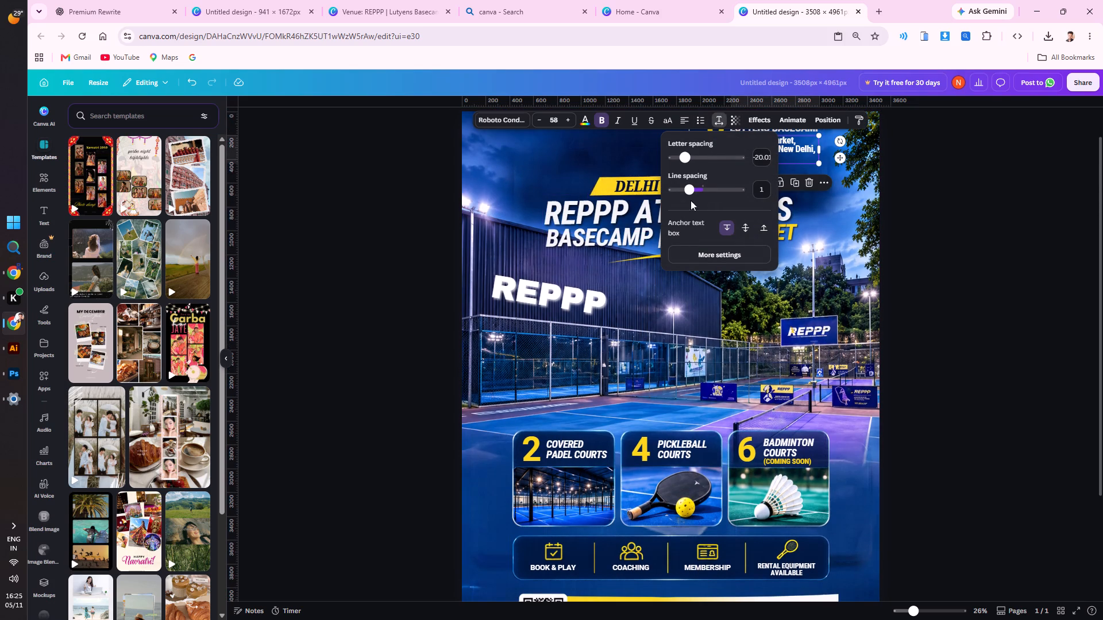
drag(690, 193, 695, 192)
double_click(395, 203)
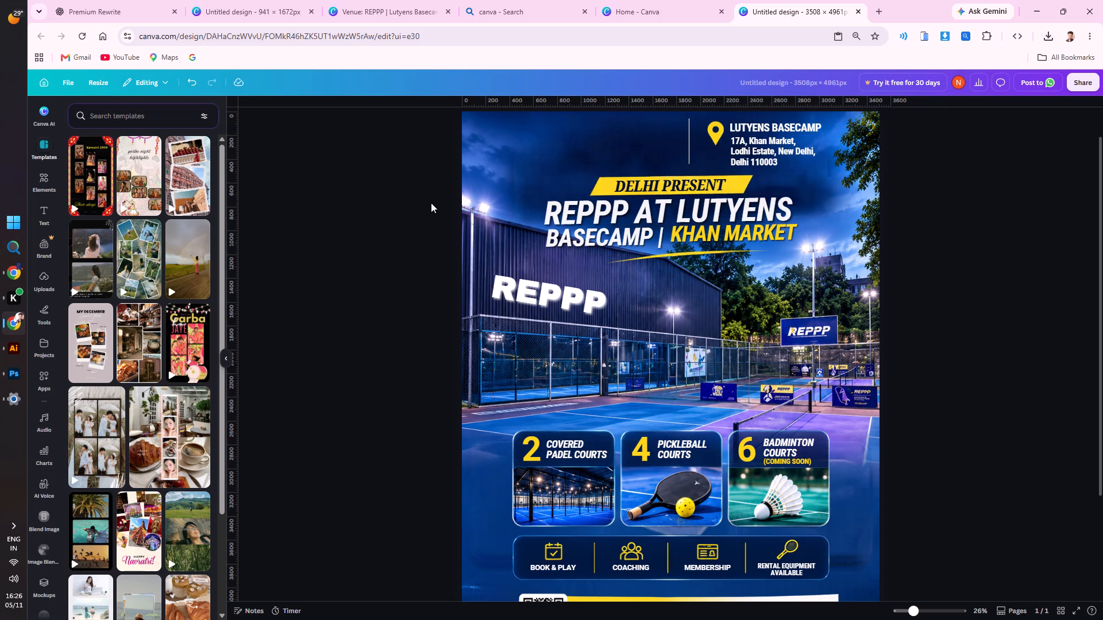
Group the BASECAMP | text, the KHAN MARKET text and the yellow swoosh beneath them.
click(654, 244)
shift+click(693, 236)
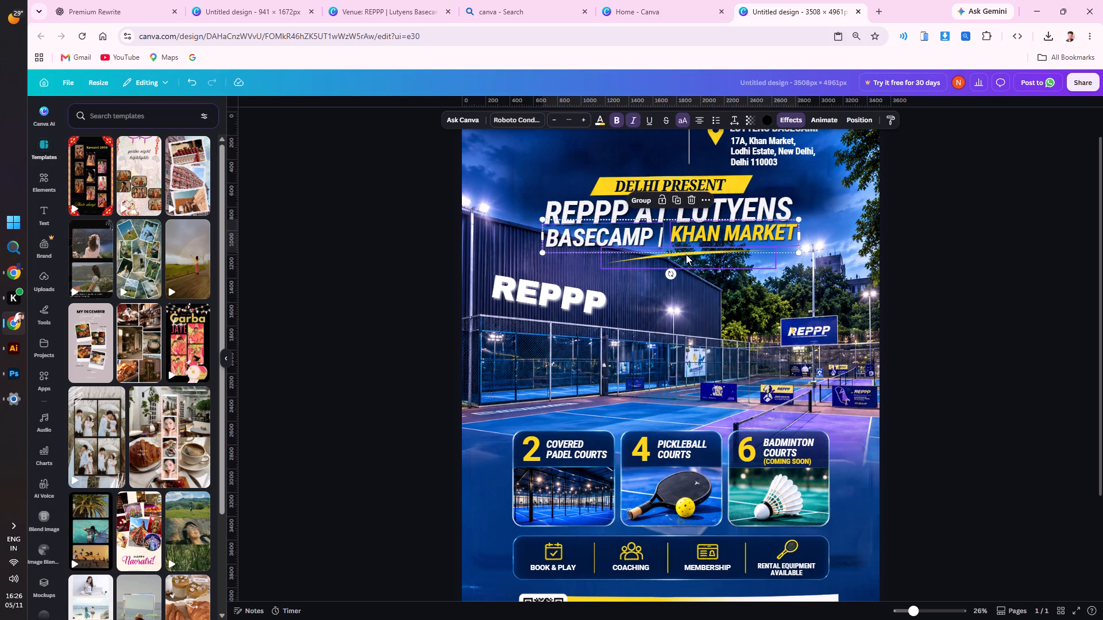
shift+click(686, 254)
click(638, 197)
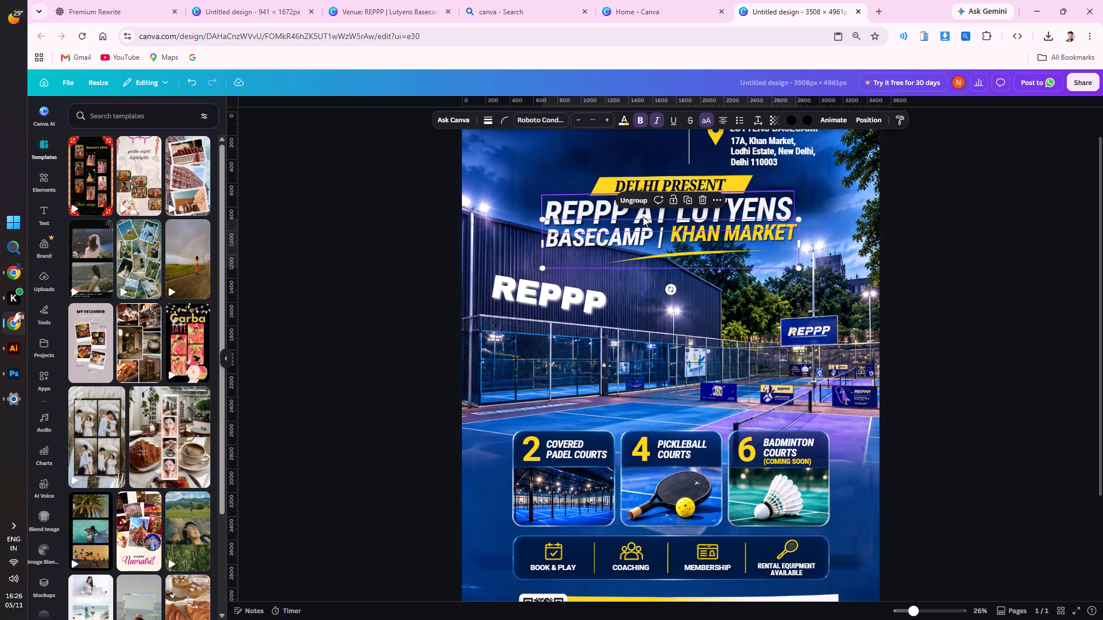
Nudge the grouped BASECAMP | KHAN MARKET line and yellow swoosh slightly down below REPPP AT LUTYENS.
click(642, 234)
key(Down)
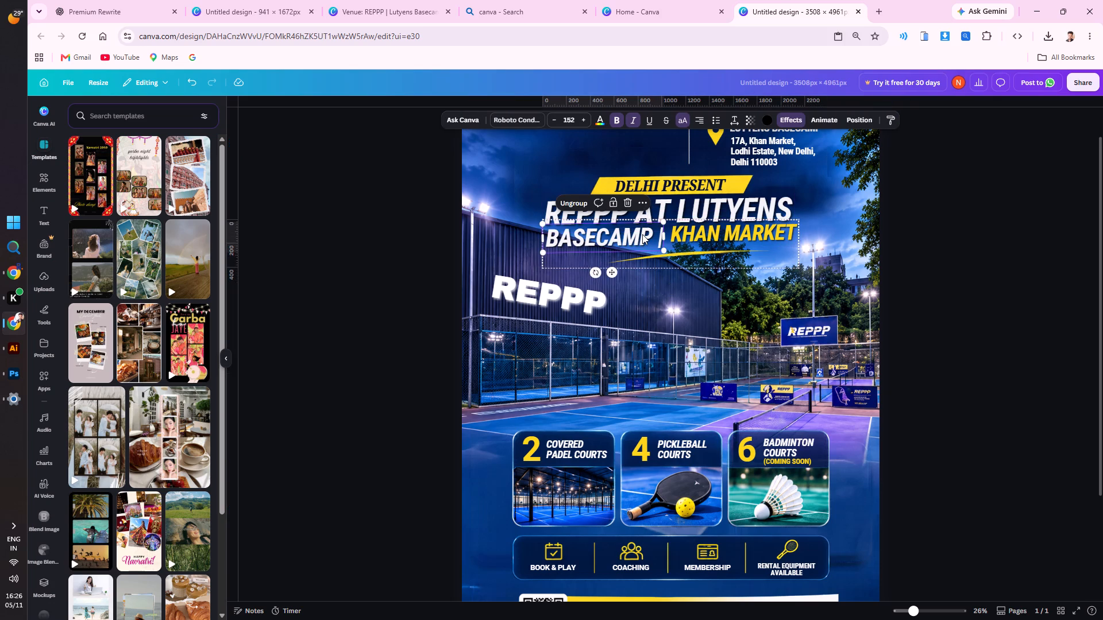
key(Down)
click(1096, 239)
click(736, 228)
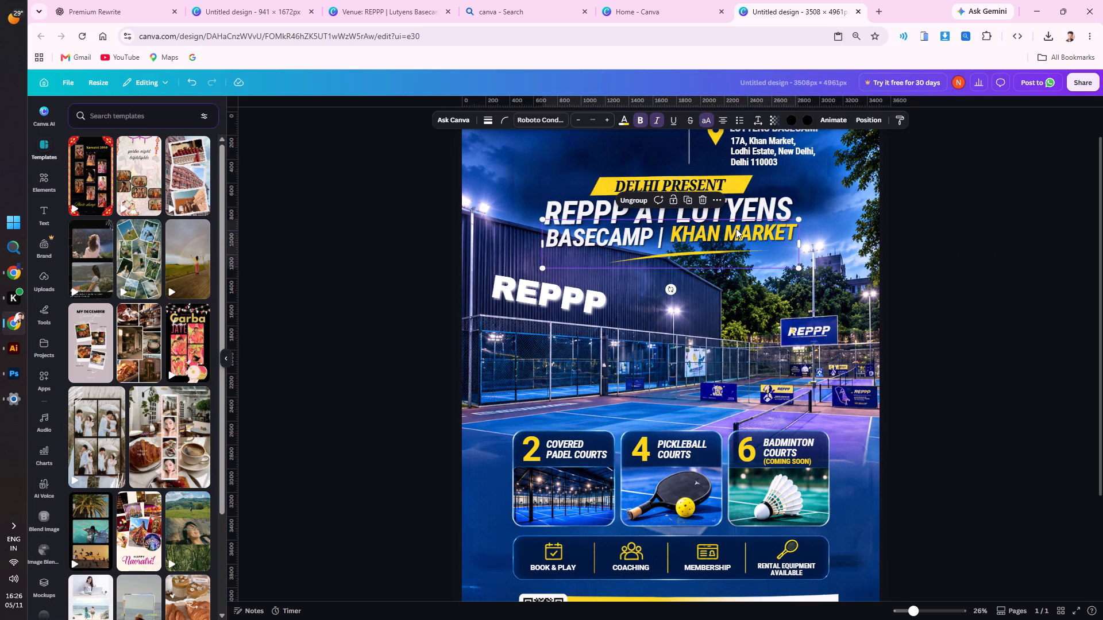
key(Down)
key(Down)
key(Down)
key(Down)
key(Down)
key(Down)
key(Down)
key(Down)
key(Down)
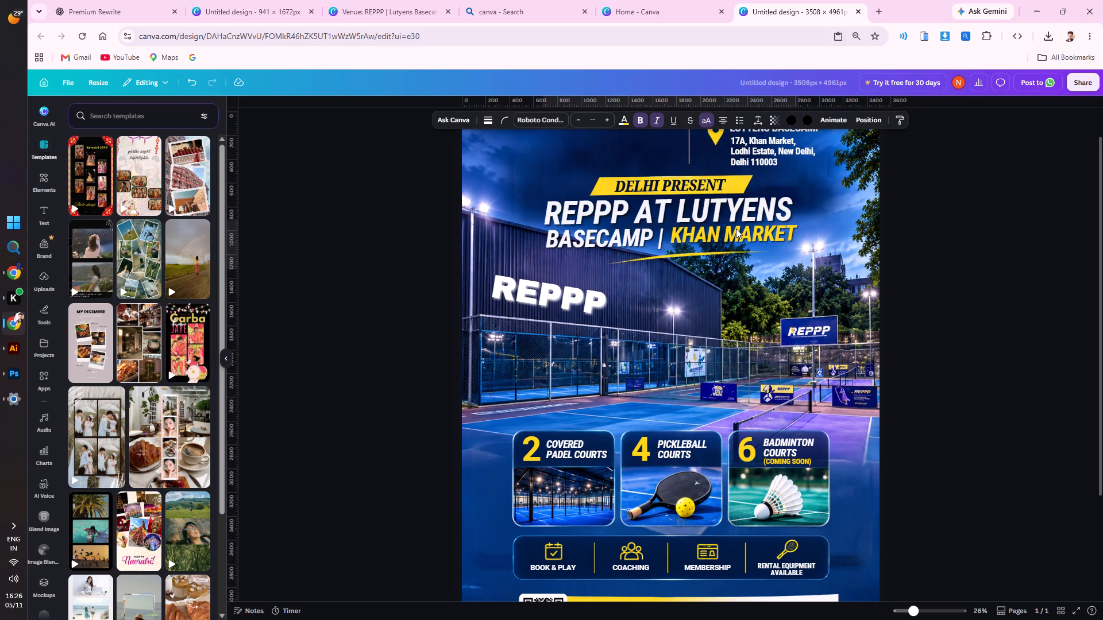
key(Down)
key(Down)
key(Down)
click(948, 210)
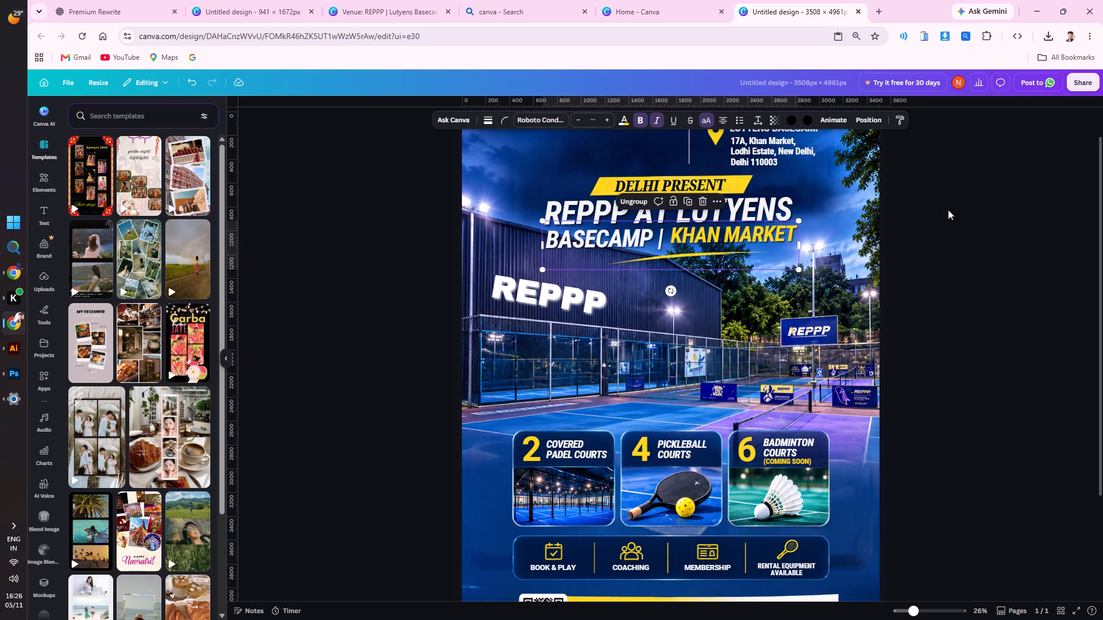
Move the REPPP AT LUTYENS text together with the BASECAMP | KHAN MARKET group slightly down, away from the DELHI PRESENT banner.
click(651, 208)
shift+click(643, 236)
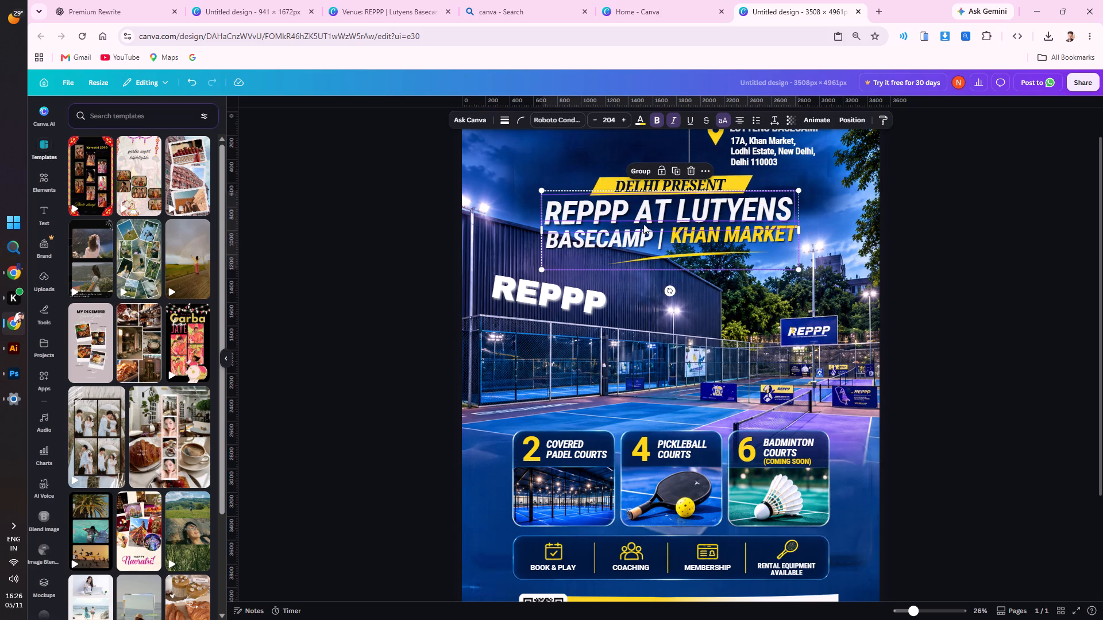
drag(642, 211, 670, 212)
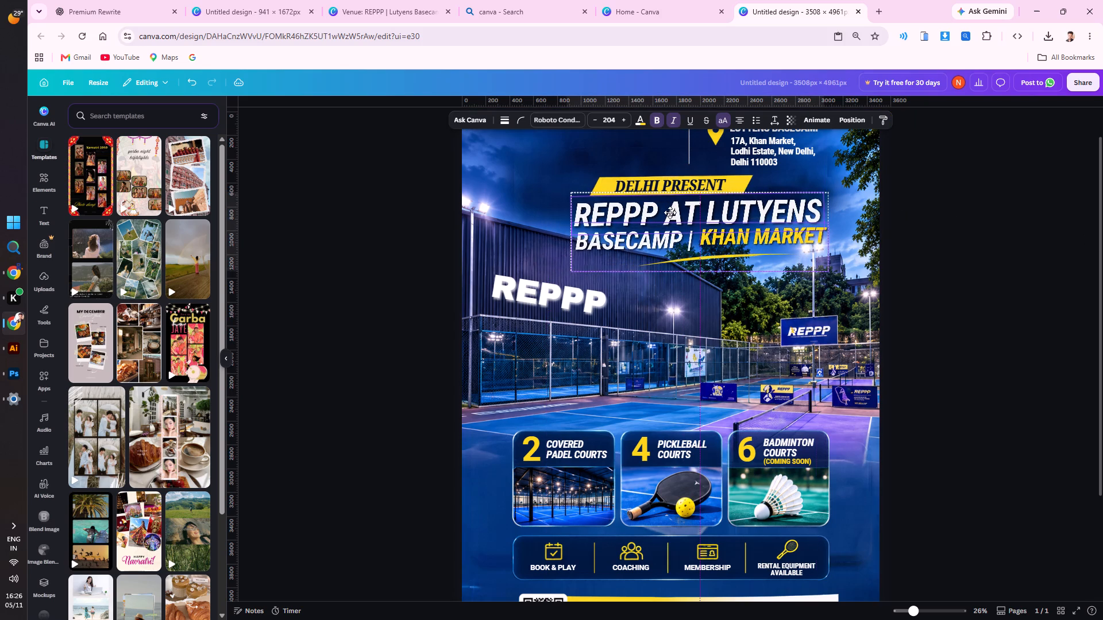
drag(670, 212, 642, 218)
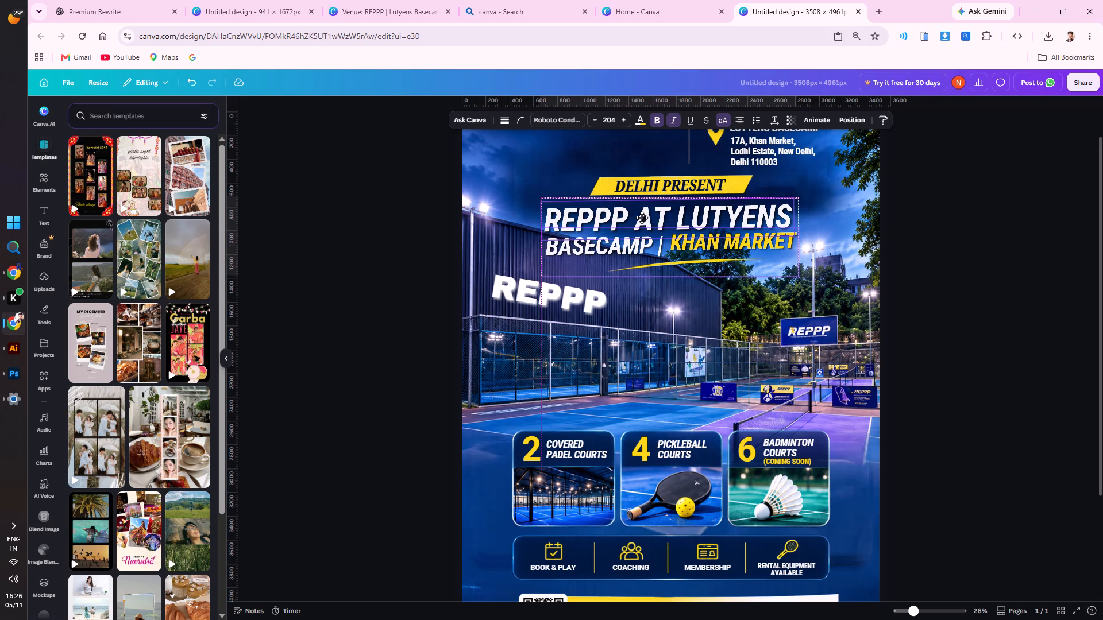
drag(642, 218, 636, 218)
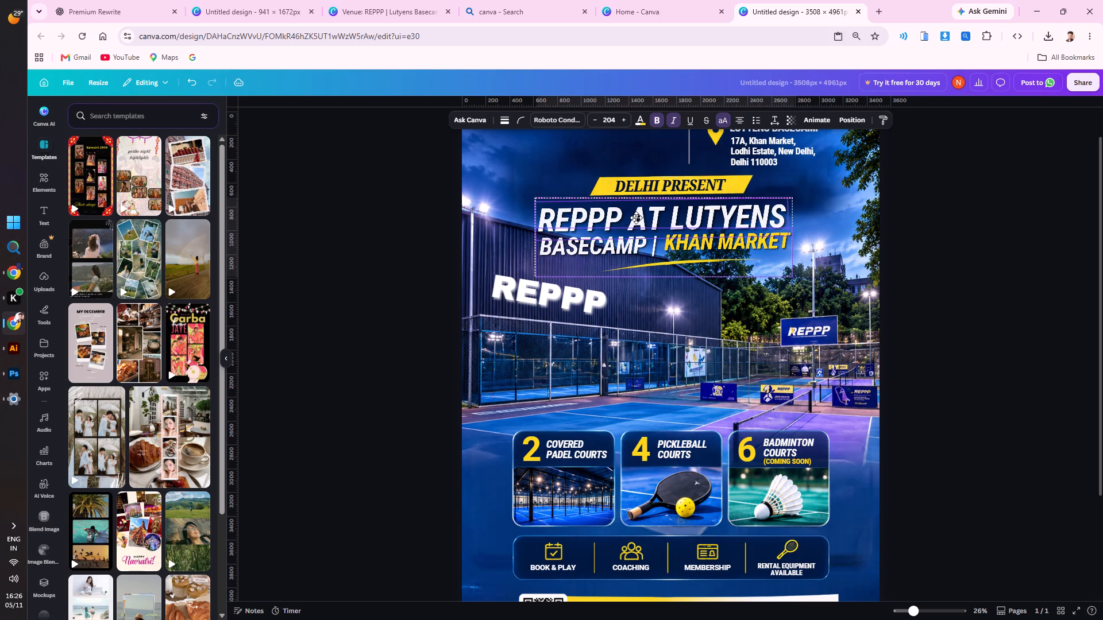
drag(636, 218, 643, 218)
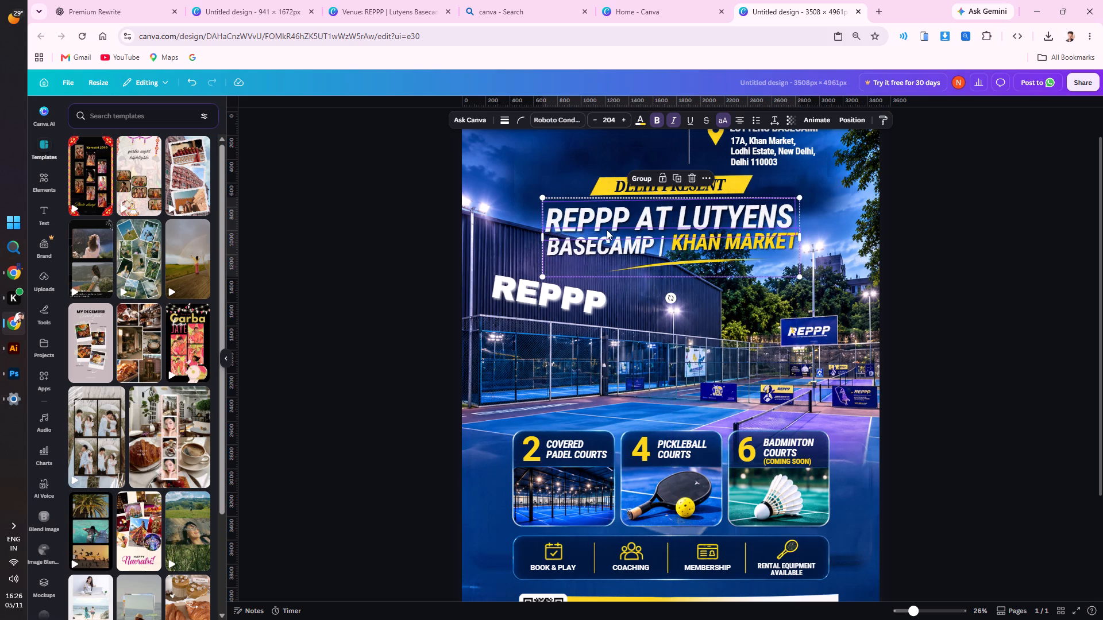
click(423, 226)
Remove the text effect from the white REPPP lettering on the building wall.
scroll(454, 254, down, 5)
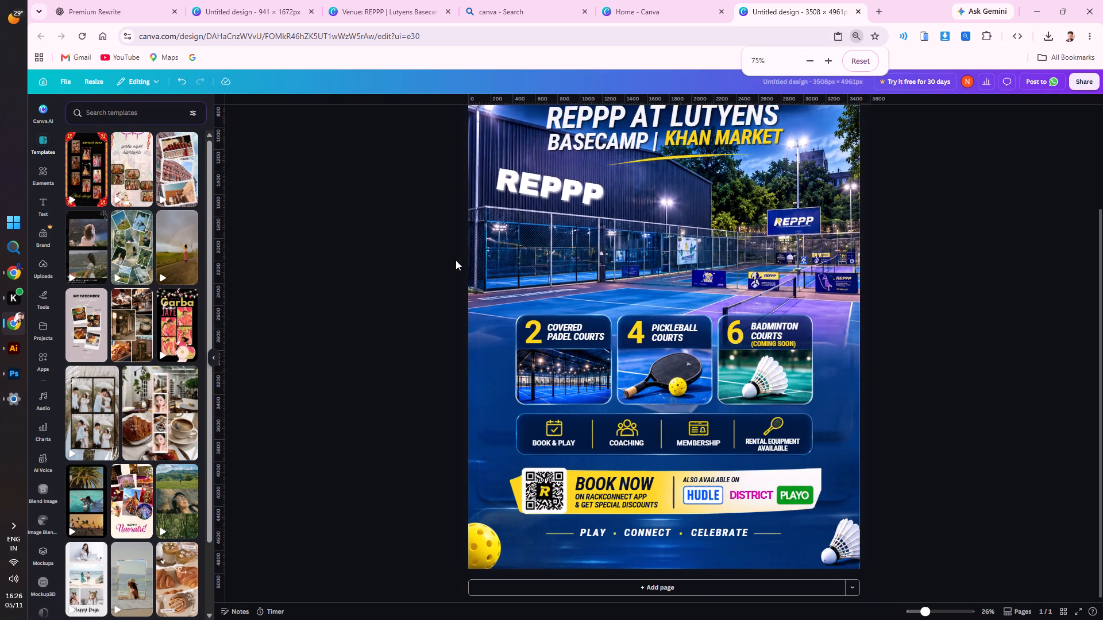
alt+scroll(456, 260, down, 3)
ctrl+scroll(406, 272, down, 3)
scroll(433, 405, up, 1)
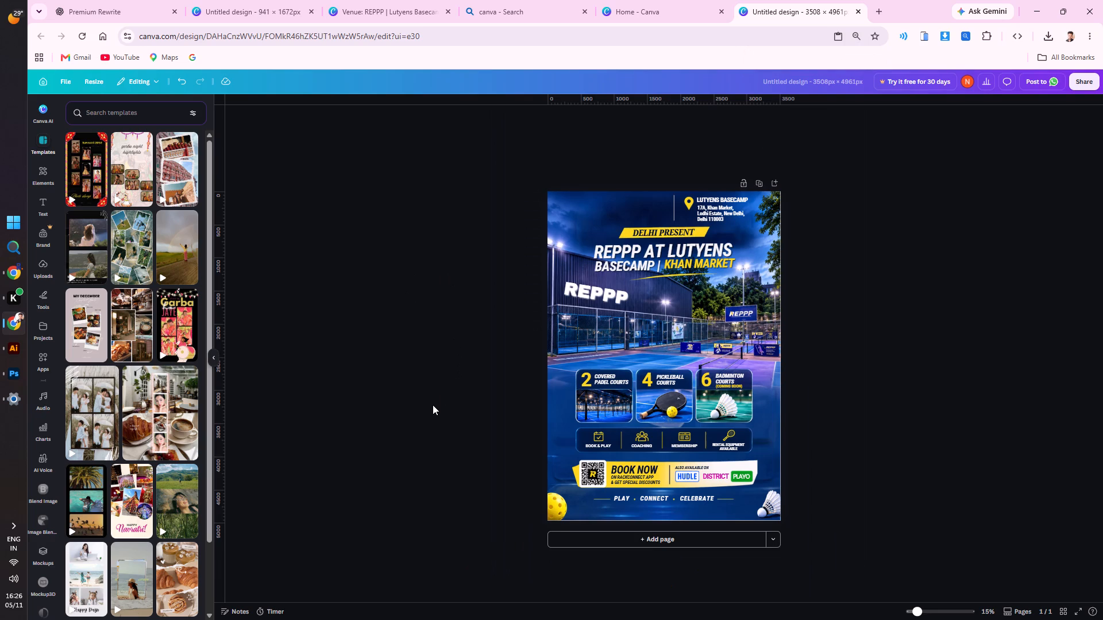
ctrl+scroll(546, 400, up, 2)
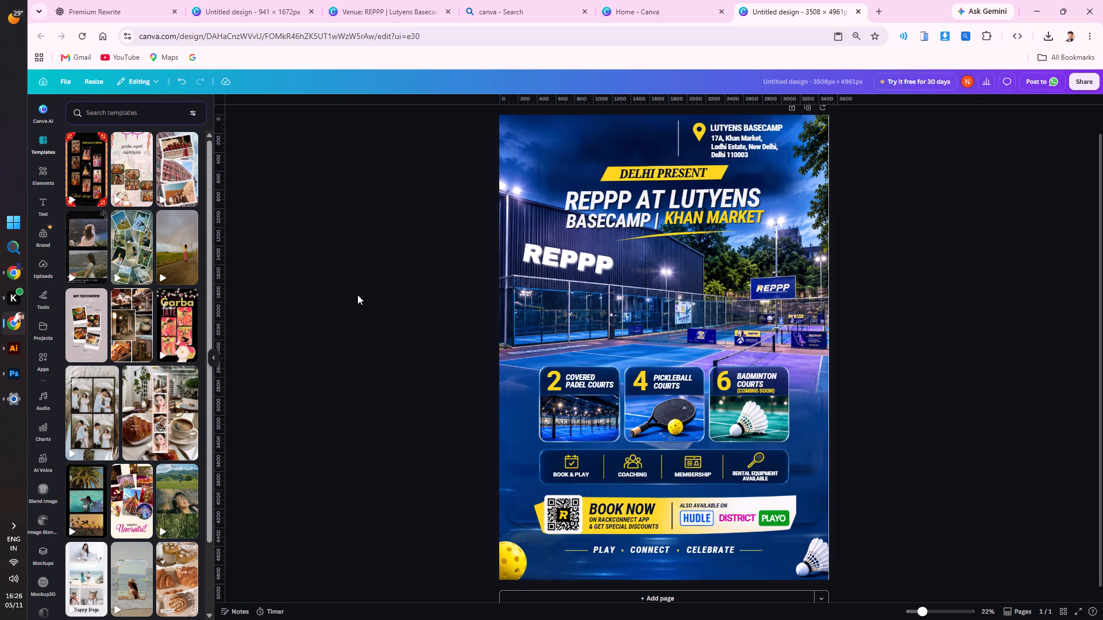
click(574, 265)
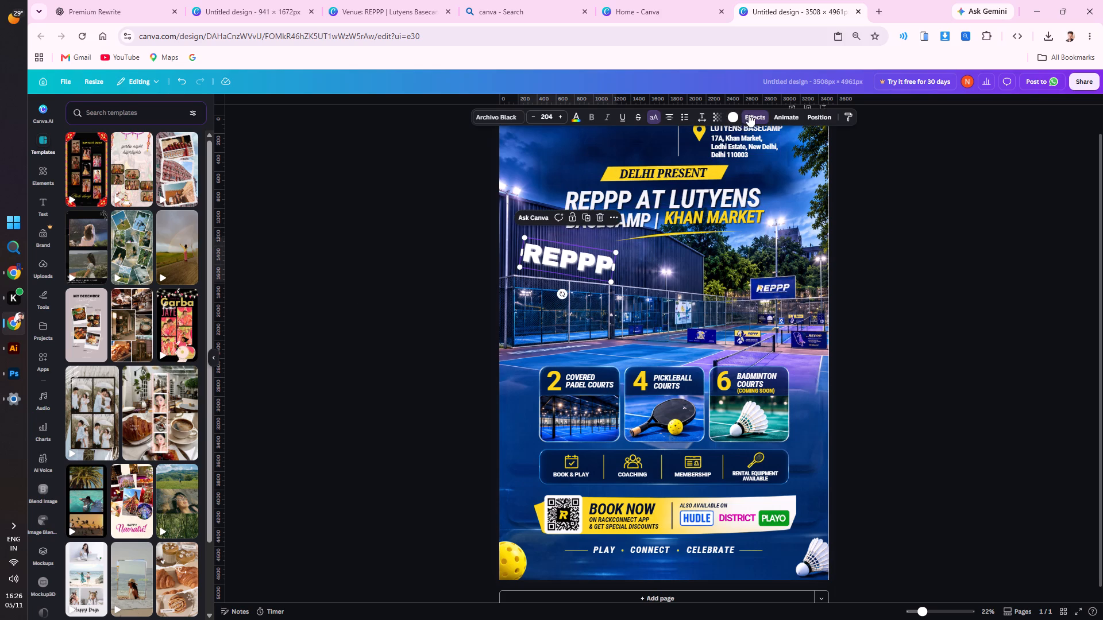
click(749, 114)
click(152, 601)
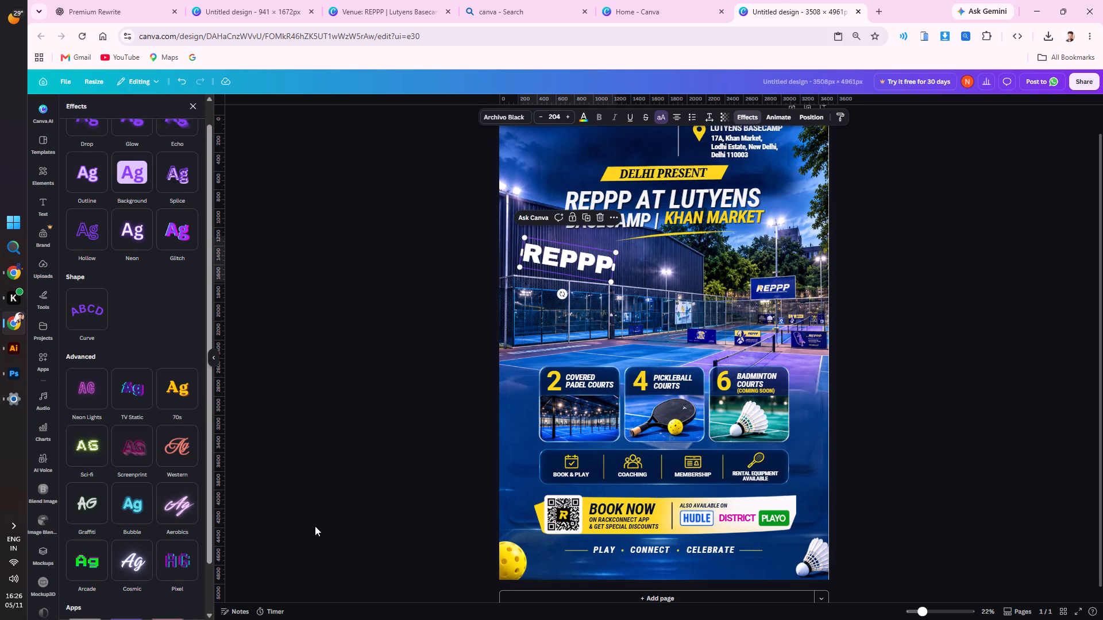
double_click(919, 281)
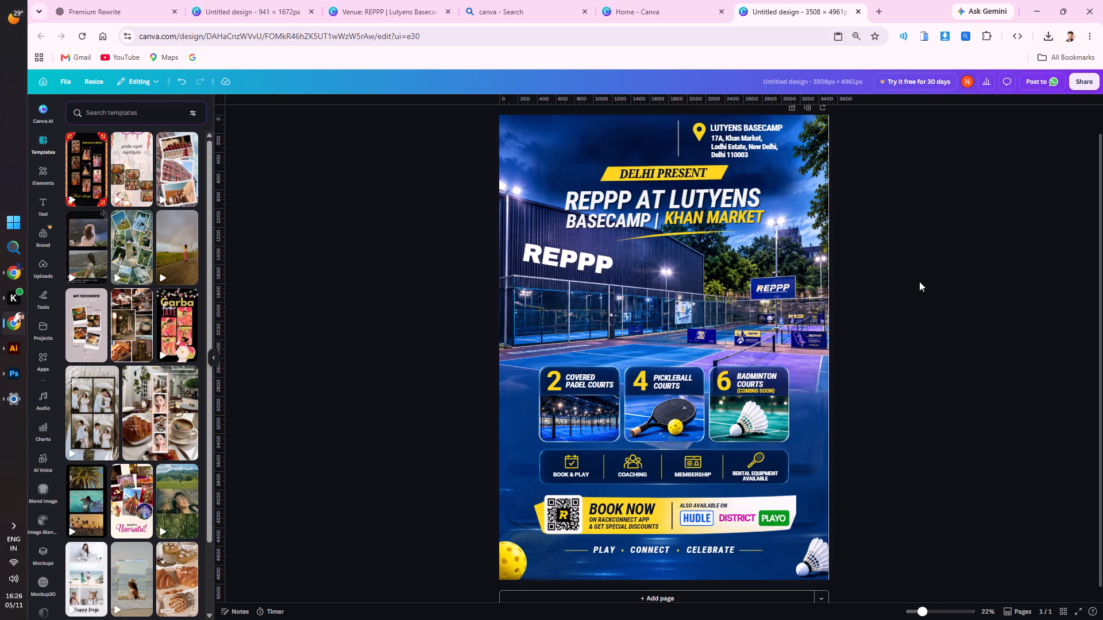
Delete the white REPPP lettering from the building wall.
click(591, 266)
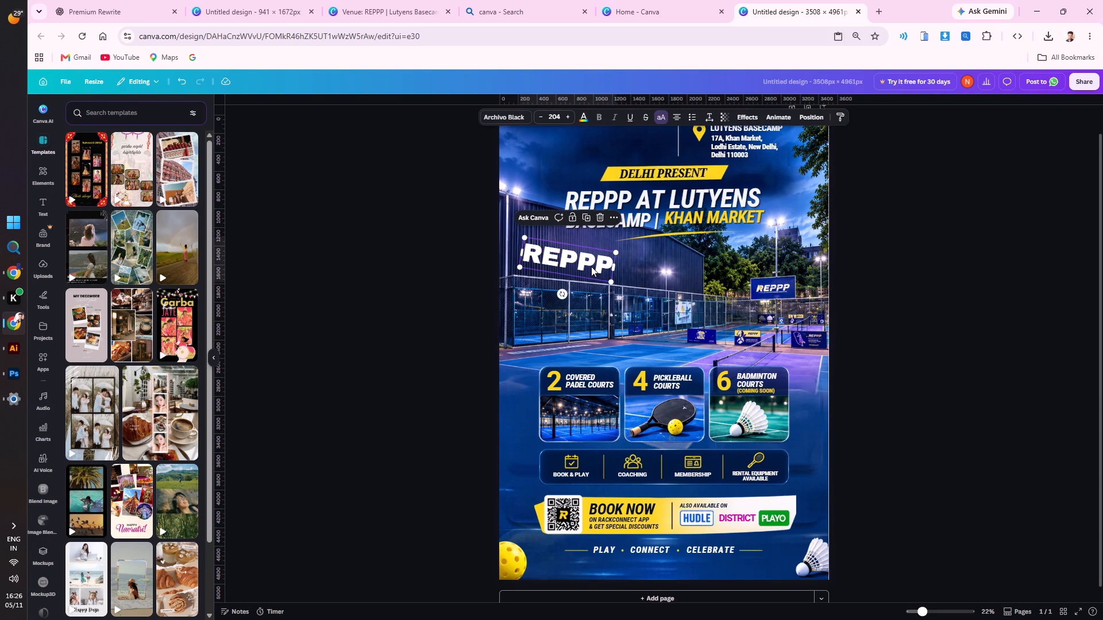
key(Delete)
click(897, 242)
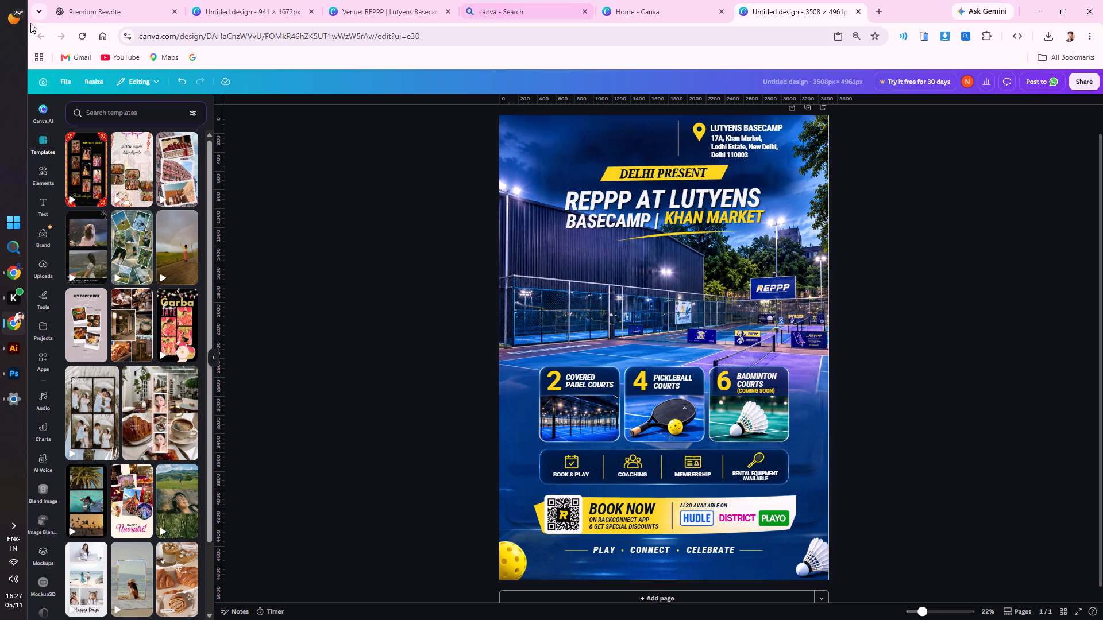
Download the poster design as a JPG.
click(65, 83)
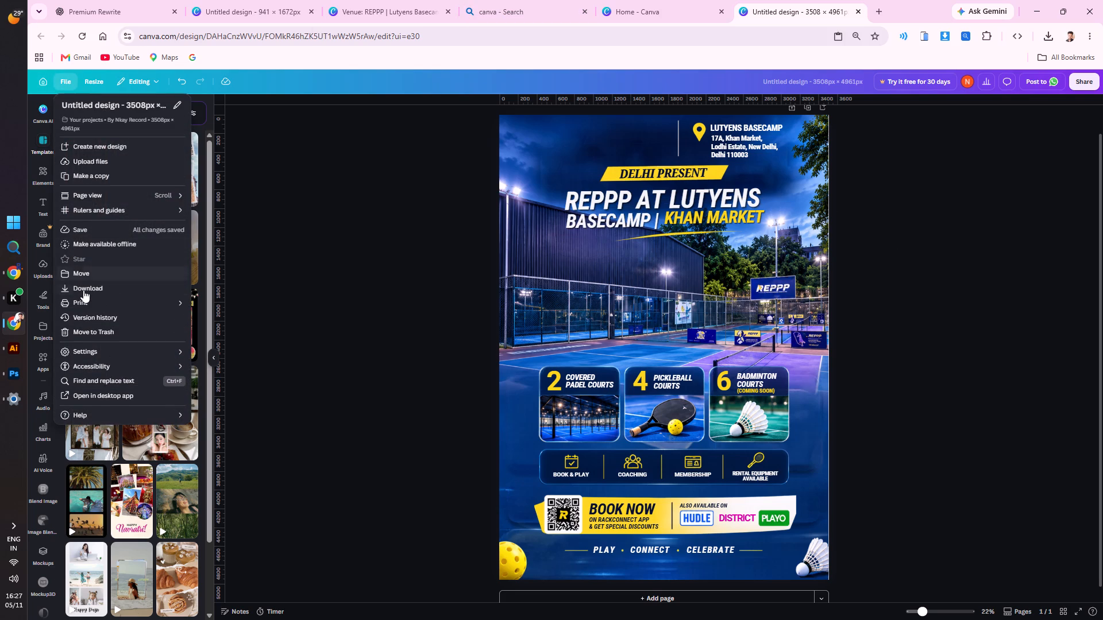
click(84, 291)
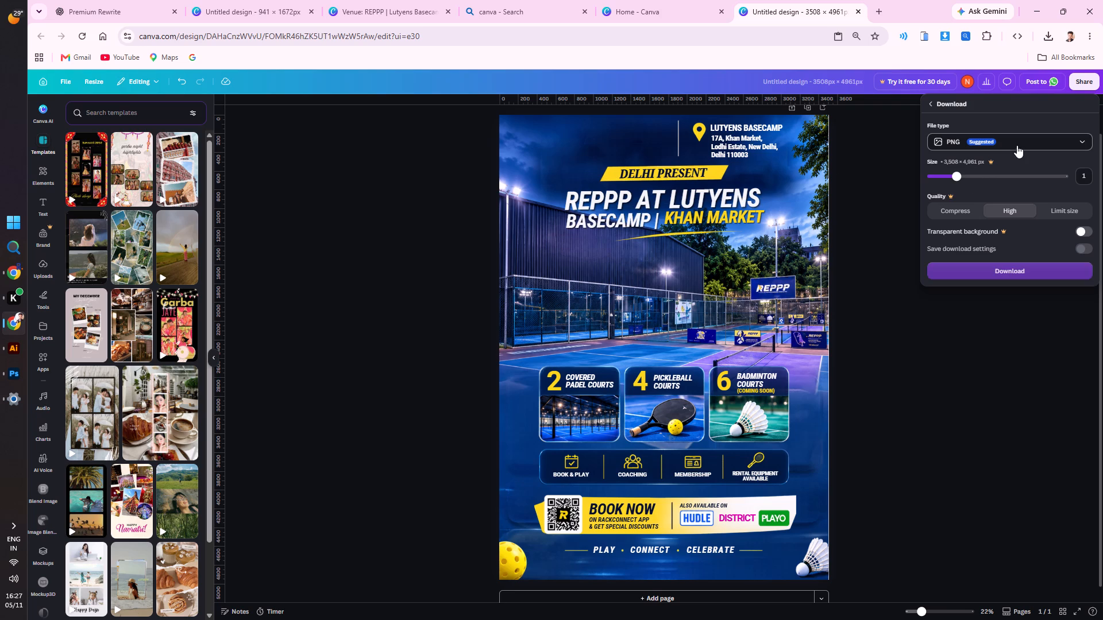
click(1018, 144)
click(990, 163)
click(998, 250)
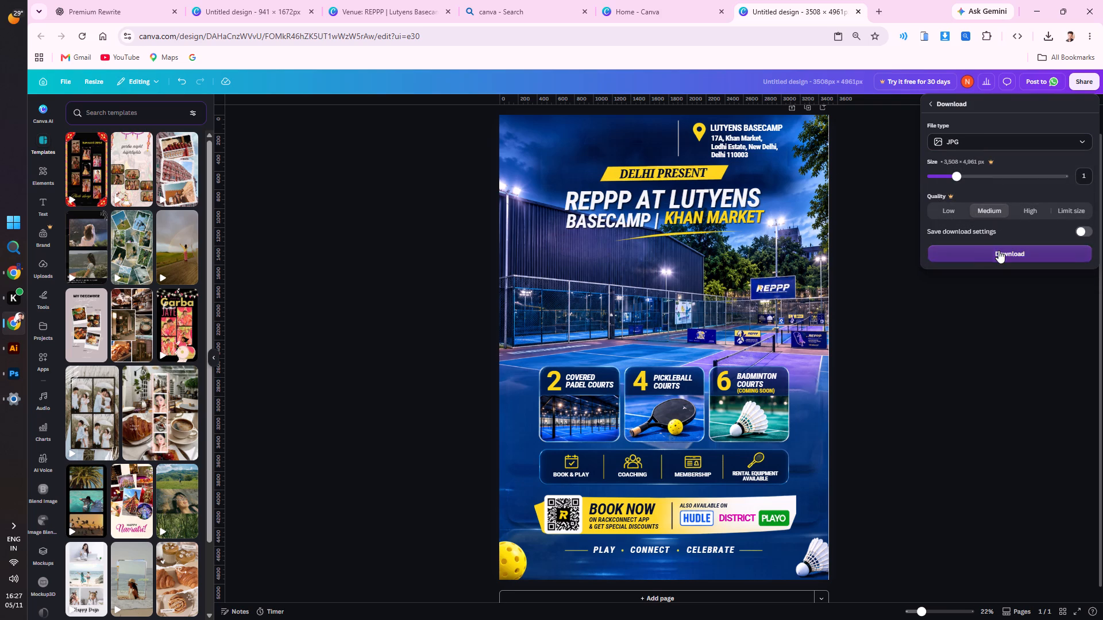
Switch to Adobe Illustrator and close the Venue REPPP Lutyens Basecamp invitation document.
click(7, 353)
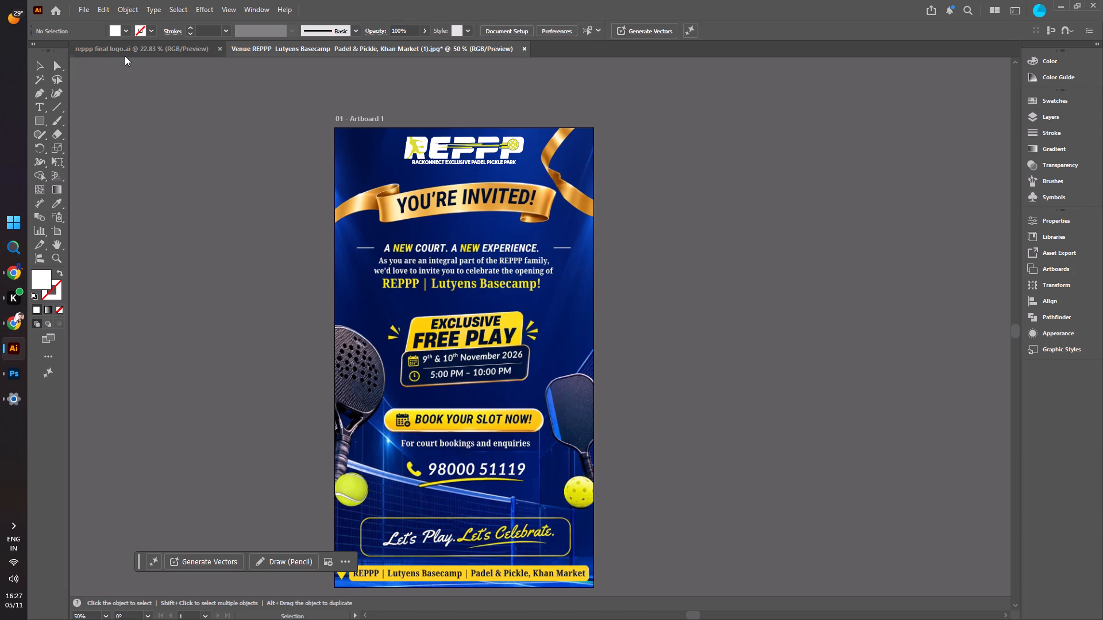
click(522, 48)
click(628, 331)
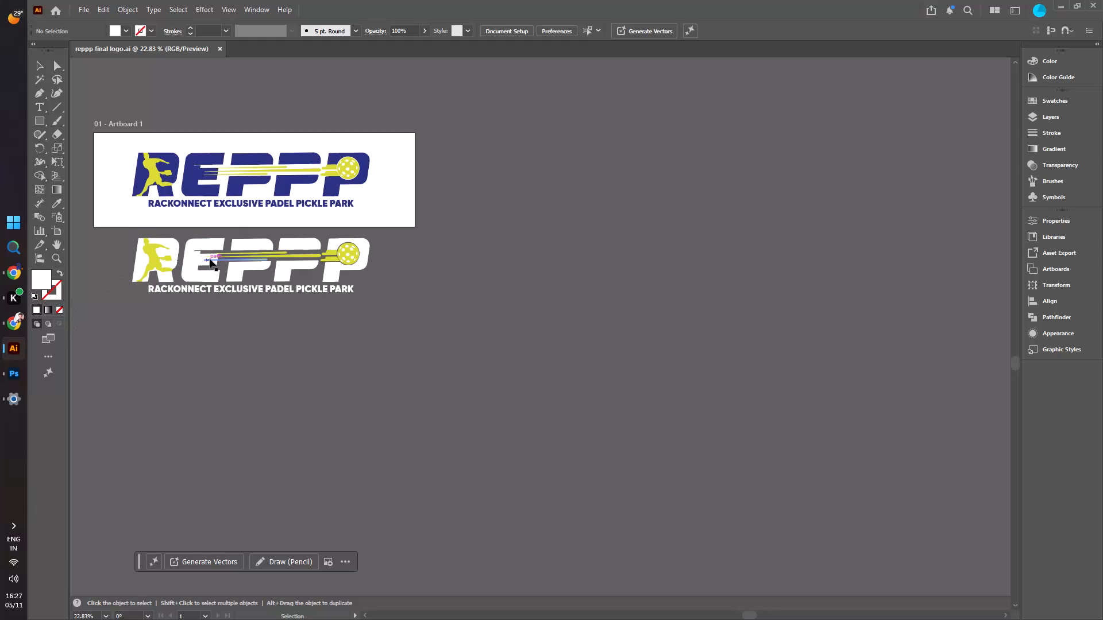
Open the Untitled design image from the Downloads folder in Illustrator.
click(87, 6)
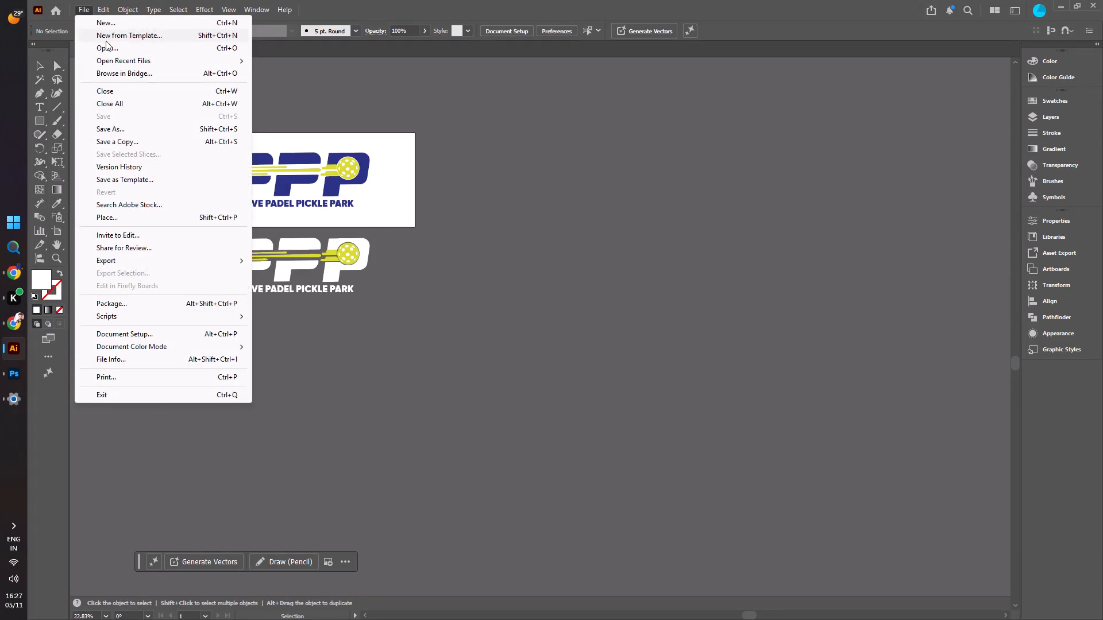
click(113, 47)
click(327, 219)
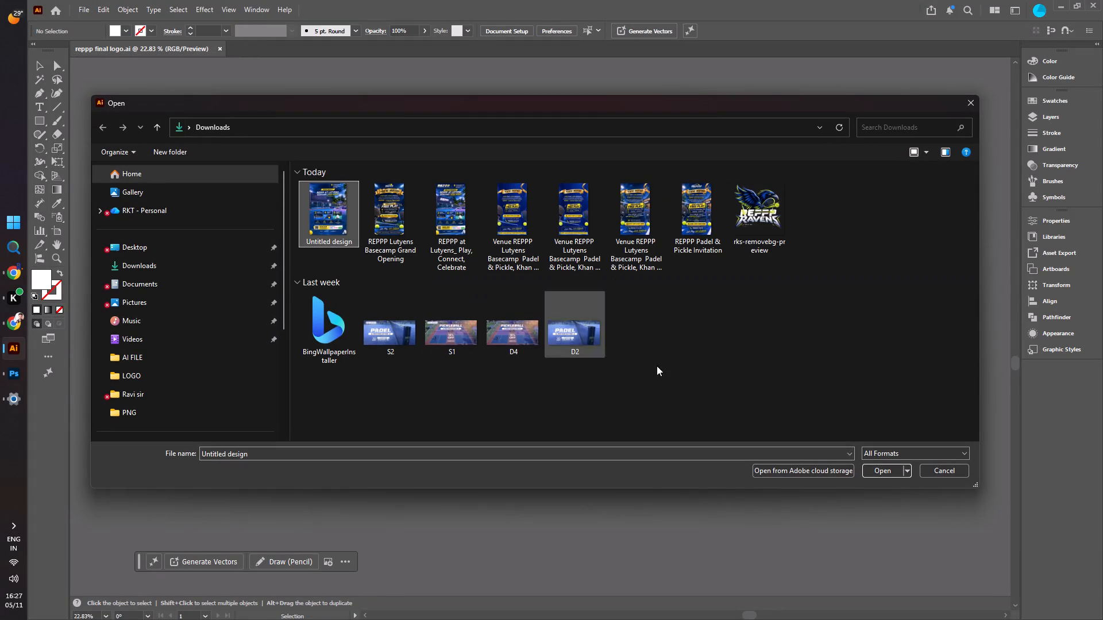
click(885, 467)
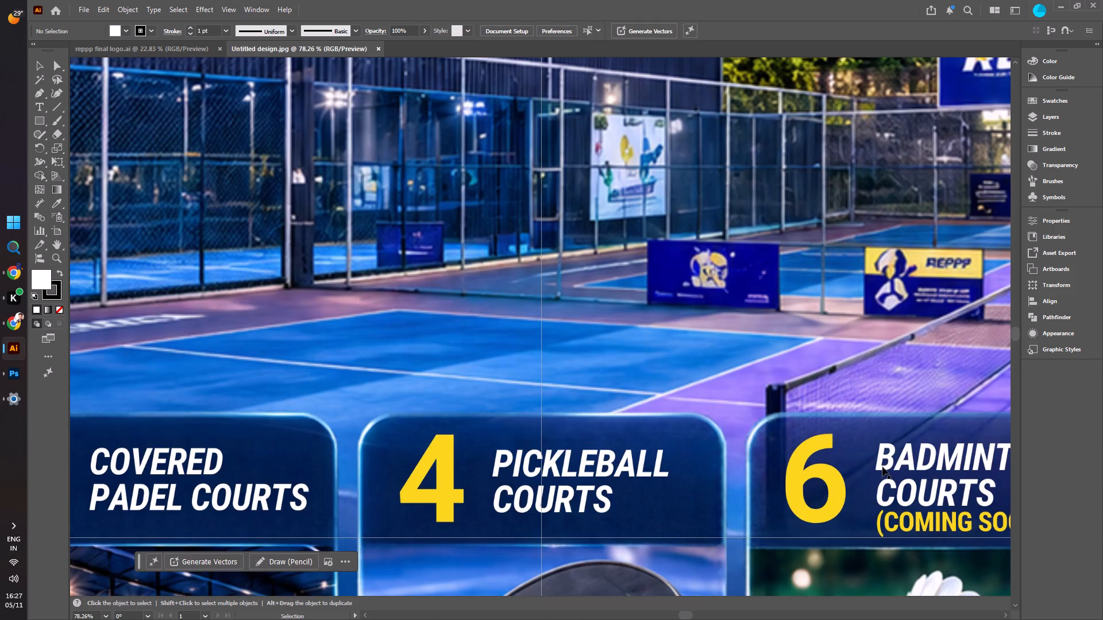
alt+scroll(588, 351, down, 5)
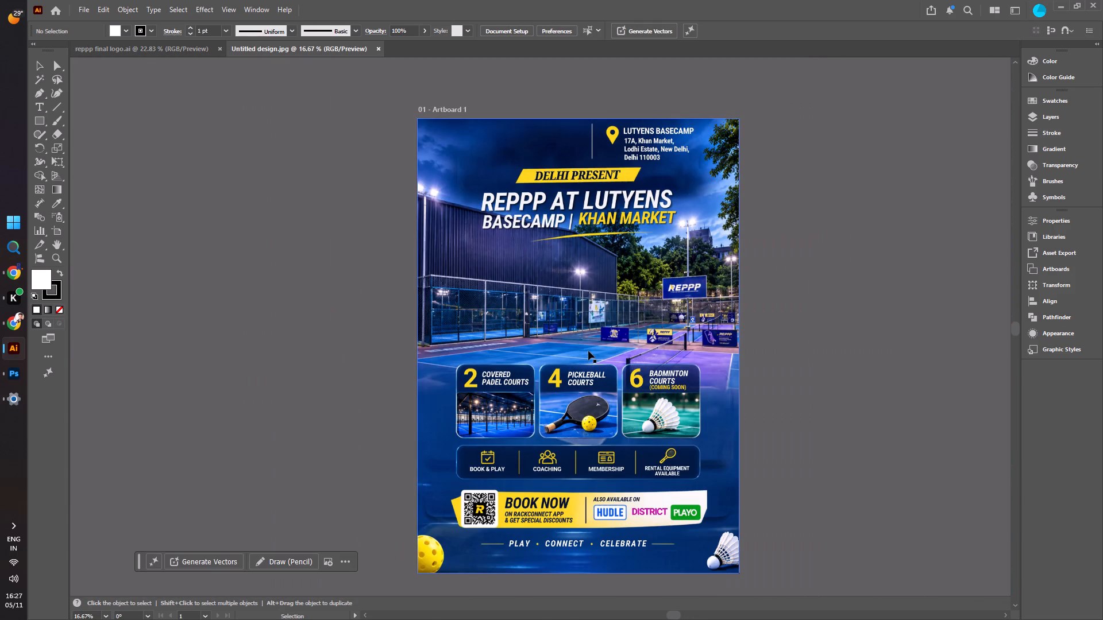
Copy the white REPPP logo from reppp final logo.ai and paste it into the Untitled design poster.
click(197, 44)
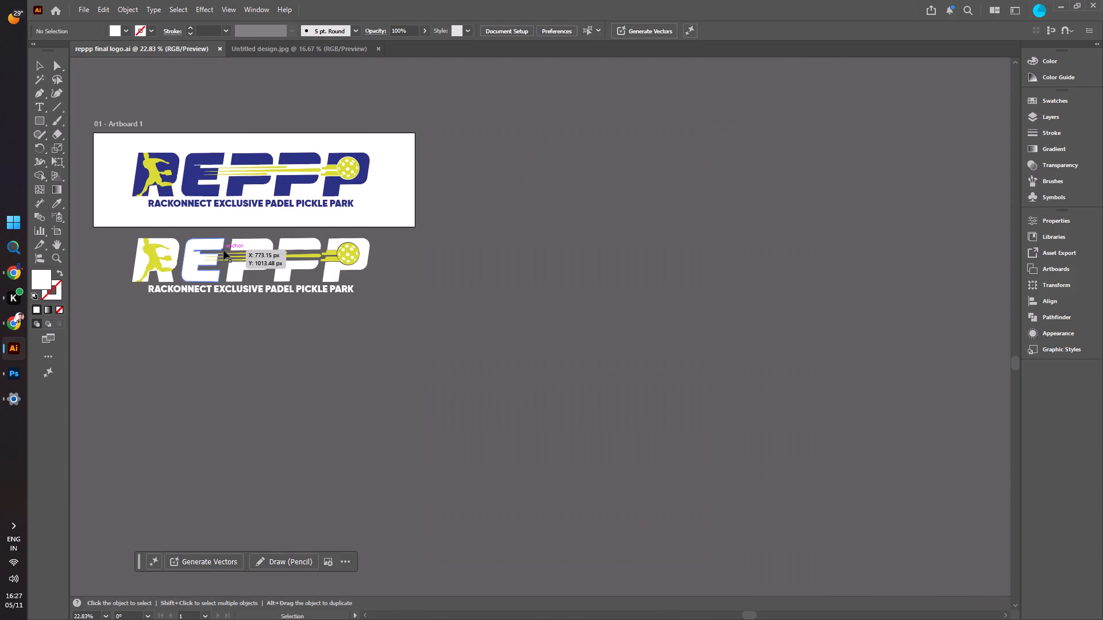
click(223, 250)
right_click(223, 250)
click(266, 218)
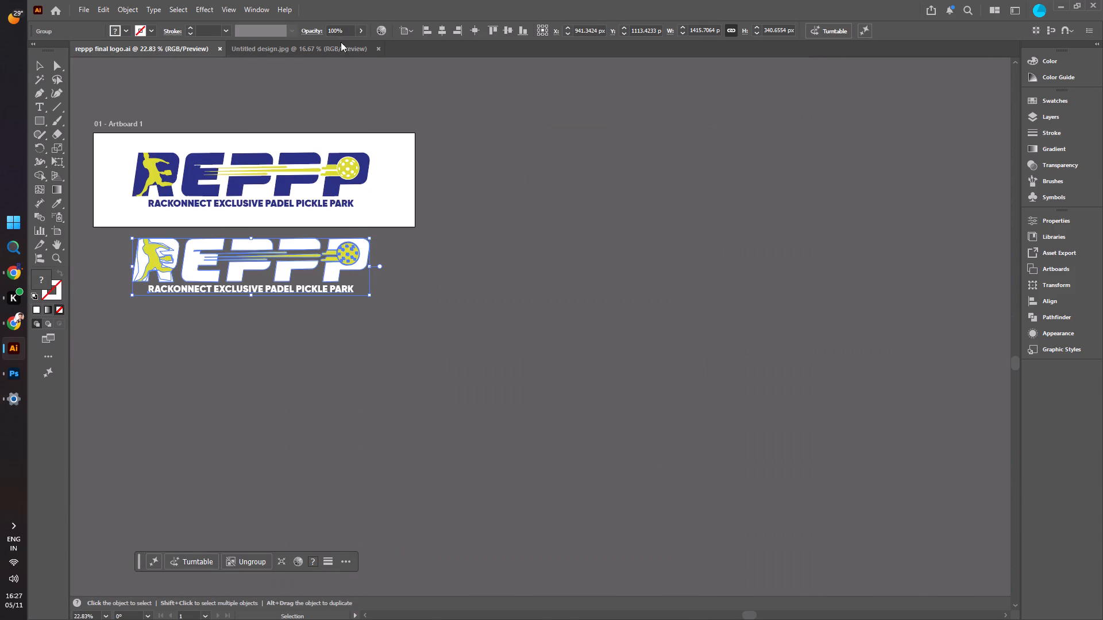
click(338, 45)
right_click(510, 184)
click(546, 222)
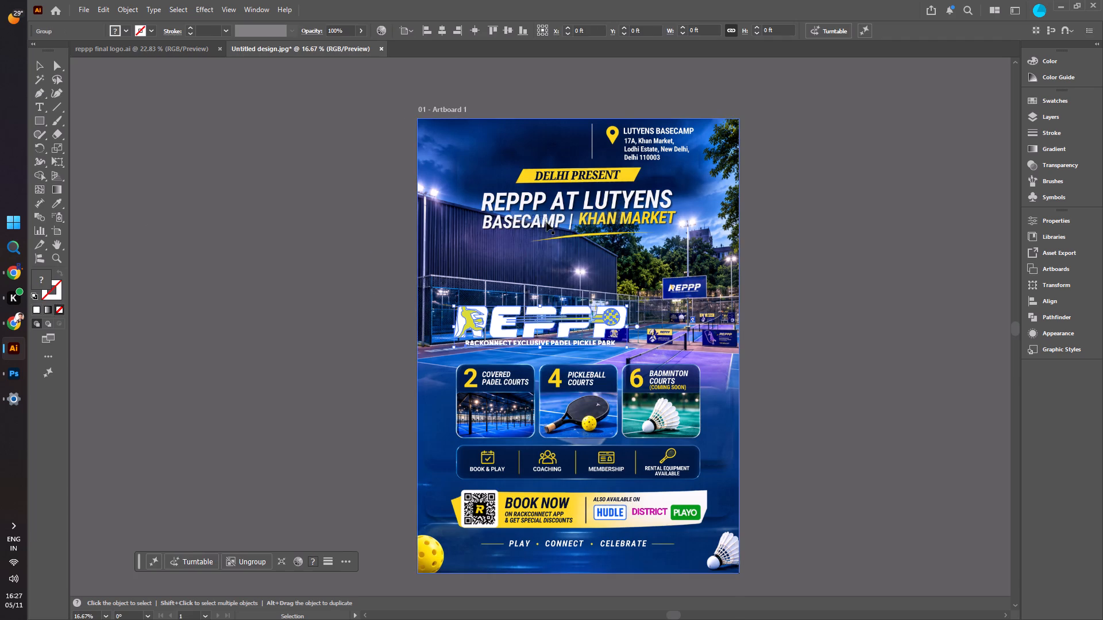
Place the white REPPP logo at the poster's top beside the venue address divider, scaled to about 1.3 ft wide.
drag(539, 315, 519, 137)
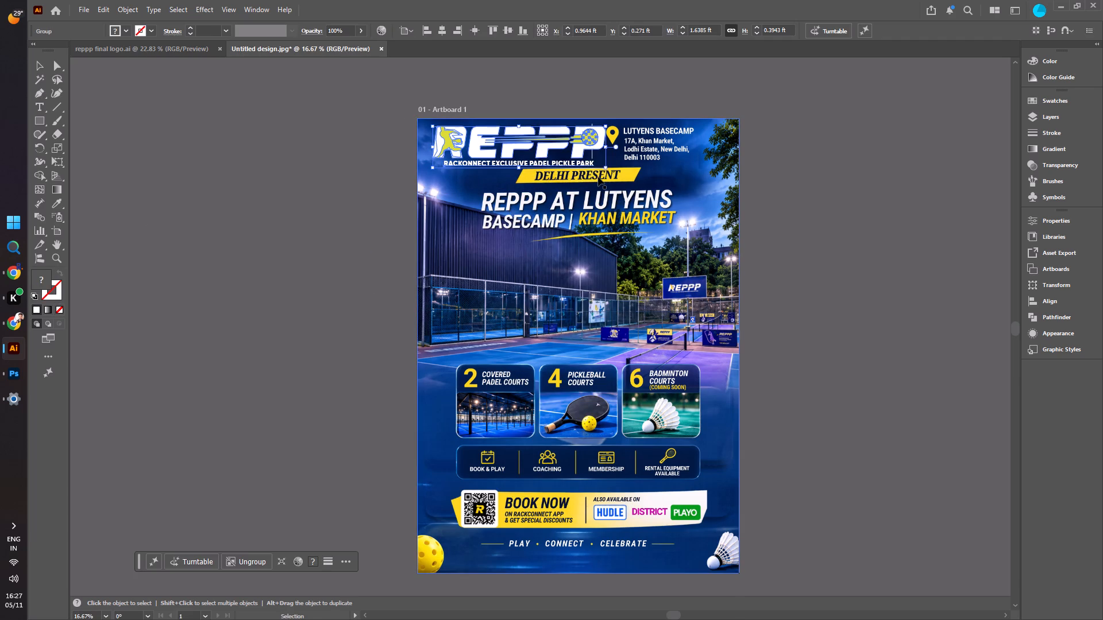
drag(604, 165, 581, 156)
key(ctrl+z)
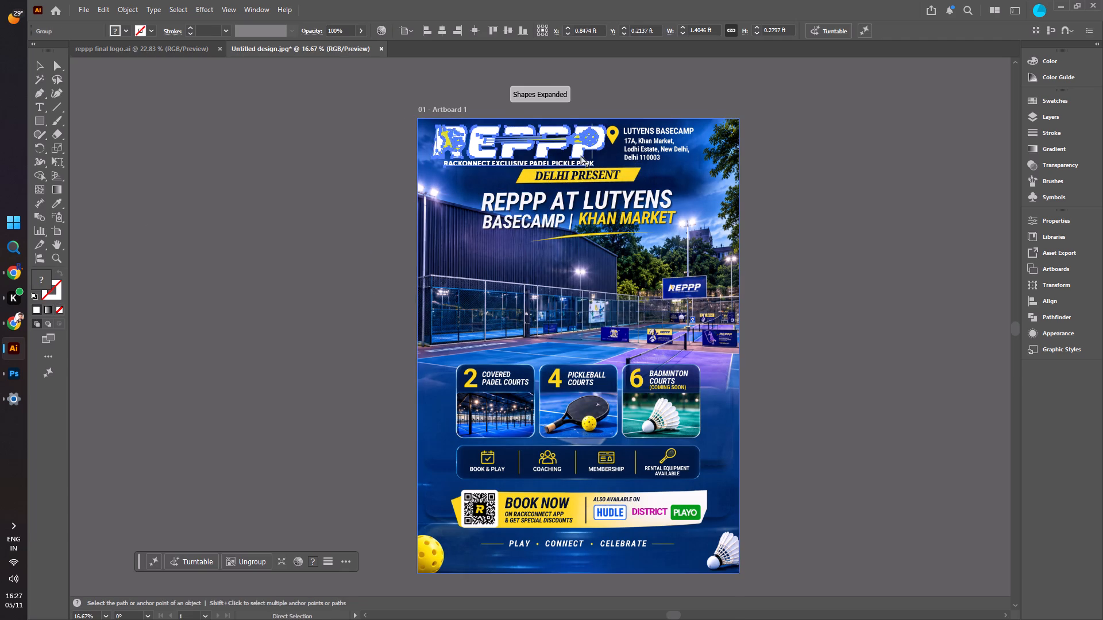
shift+drag(609, 168, 584, 164)
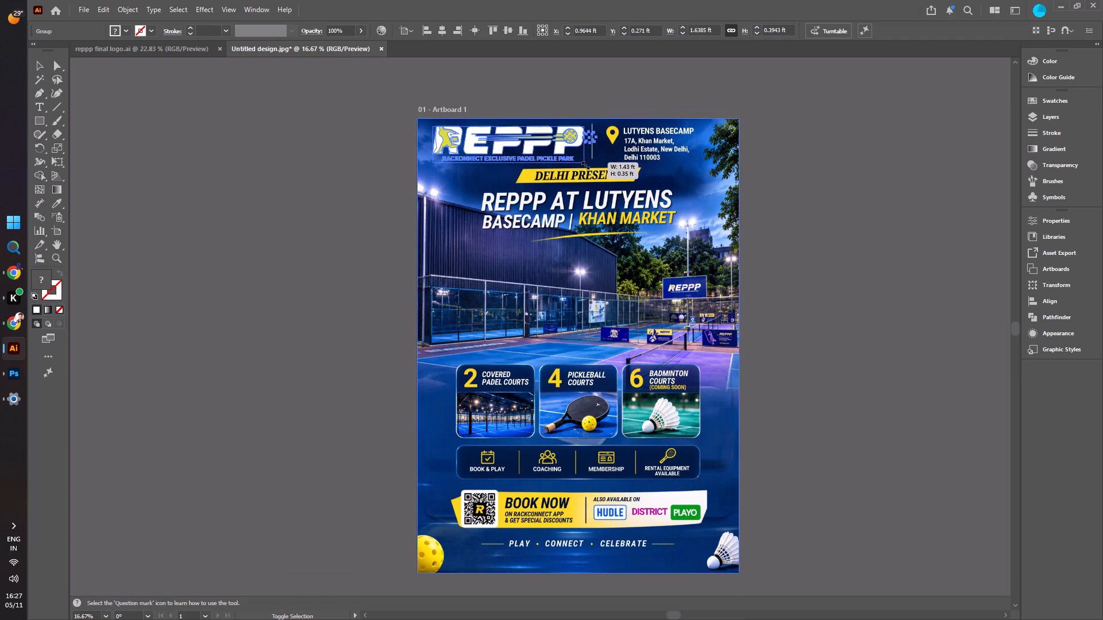
shift+drag(584, 164, 570, 159)
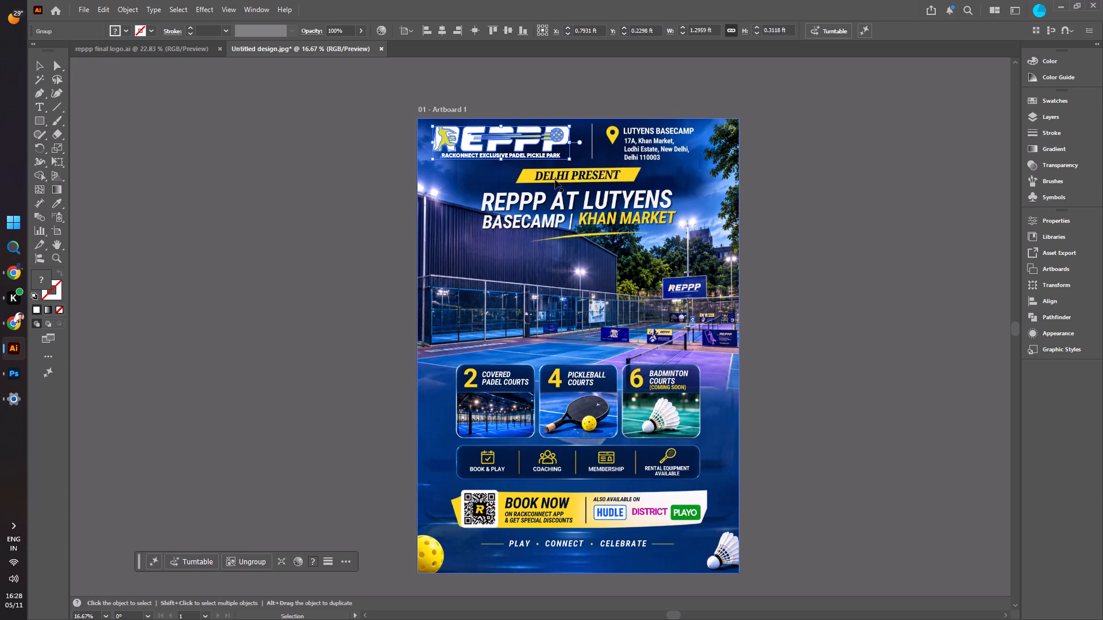
click(305, 152)
drag(496, 144, 507, 145)
click(271, 216)
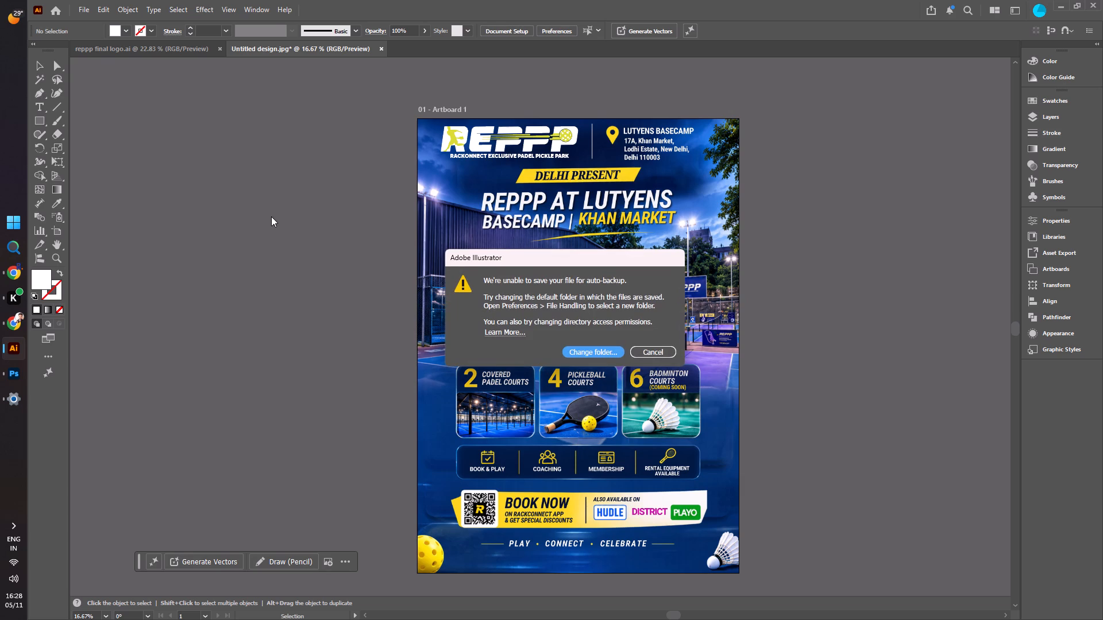
Open the File Handling preferences to change the auto-backup folder.
click(593, 352)
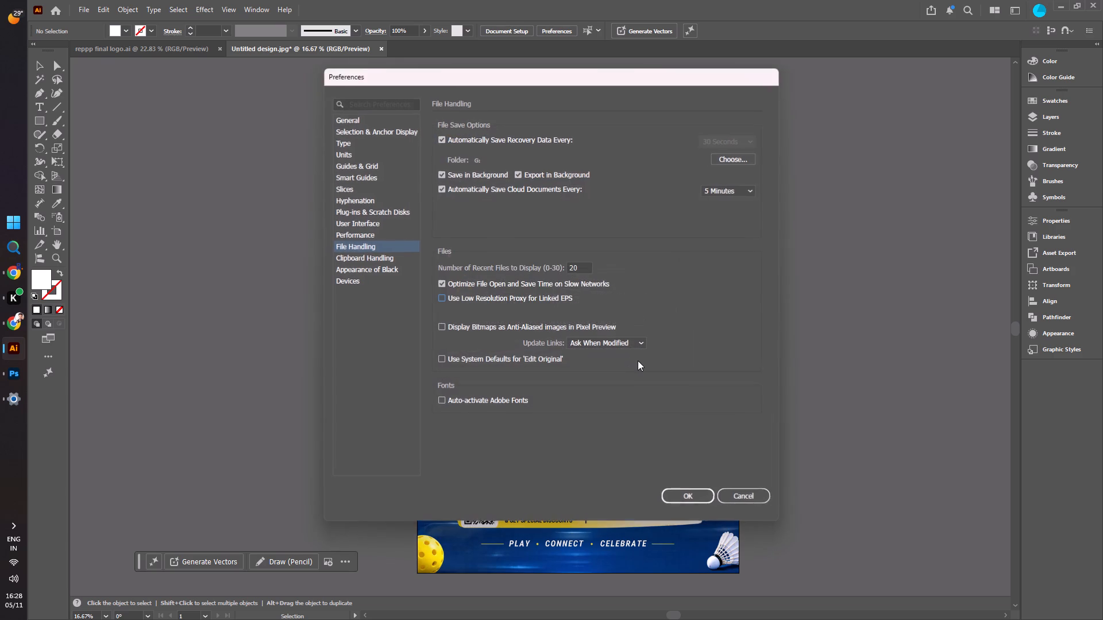
Accept the File Handling preferences and return to the poster with nothing selected.
click(680, 495)
click(184, 304)
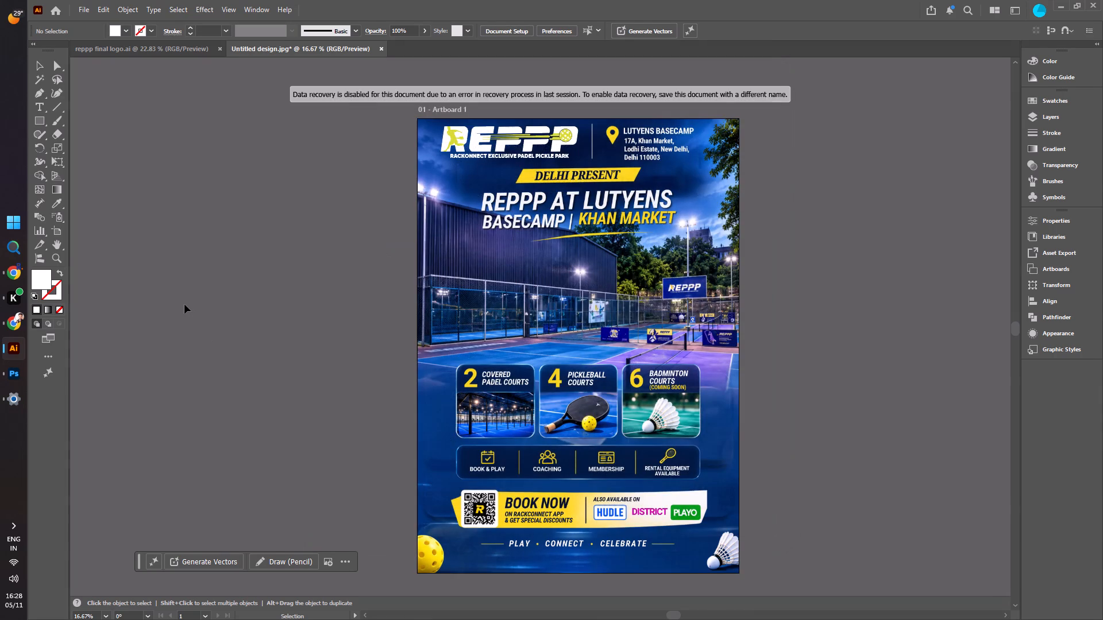
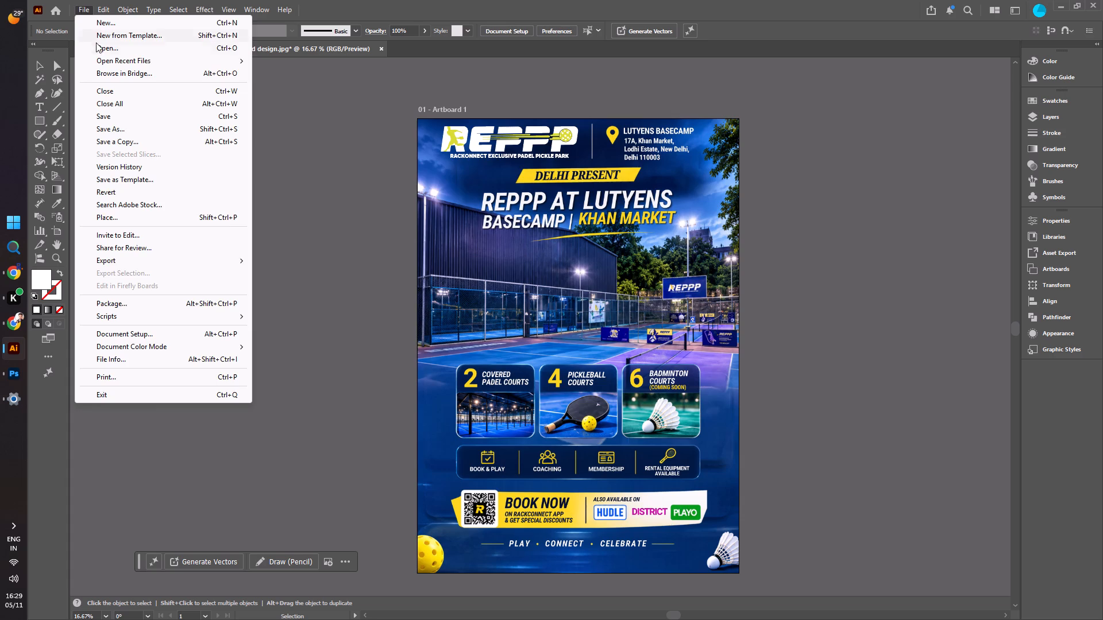
Start opening another file and browse to the Desktop folder.
click(97, 43)
click(176, 247)
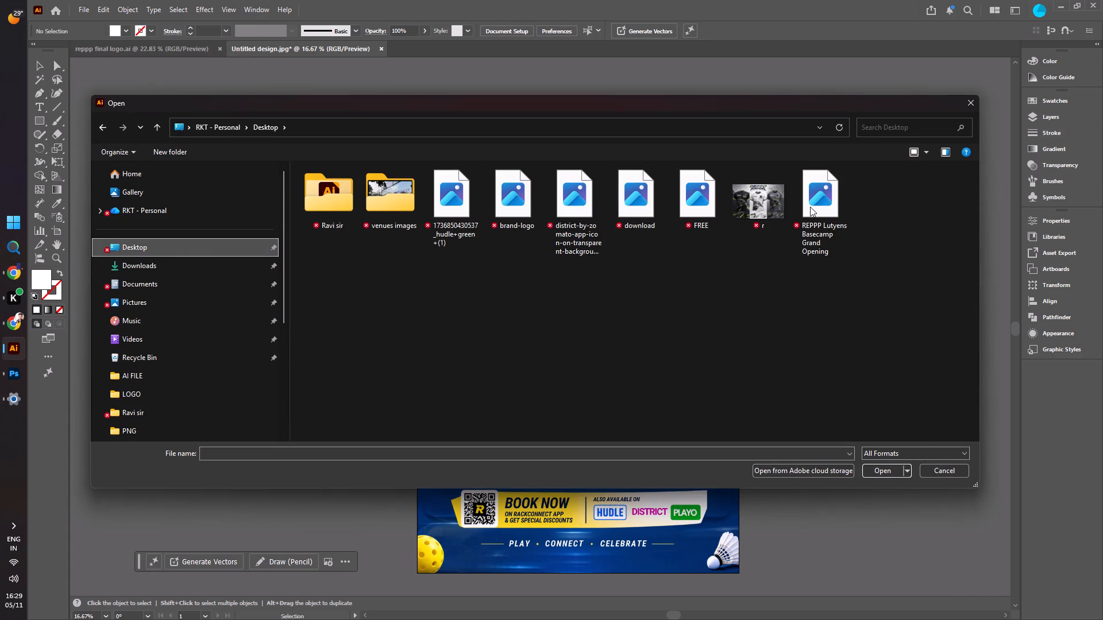
Open the green Hudle logo, brand-logo and District by Zomato app icon files together from the Desktop.
click(460, 215)
ctrl+click(500, 201)
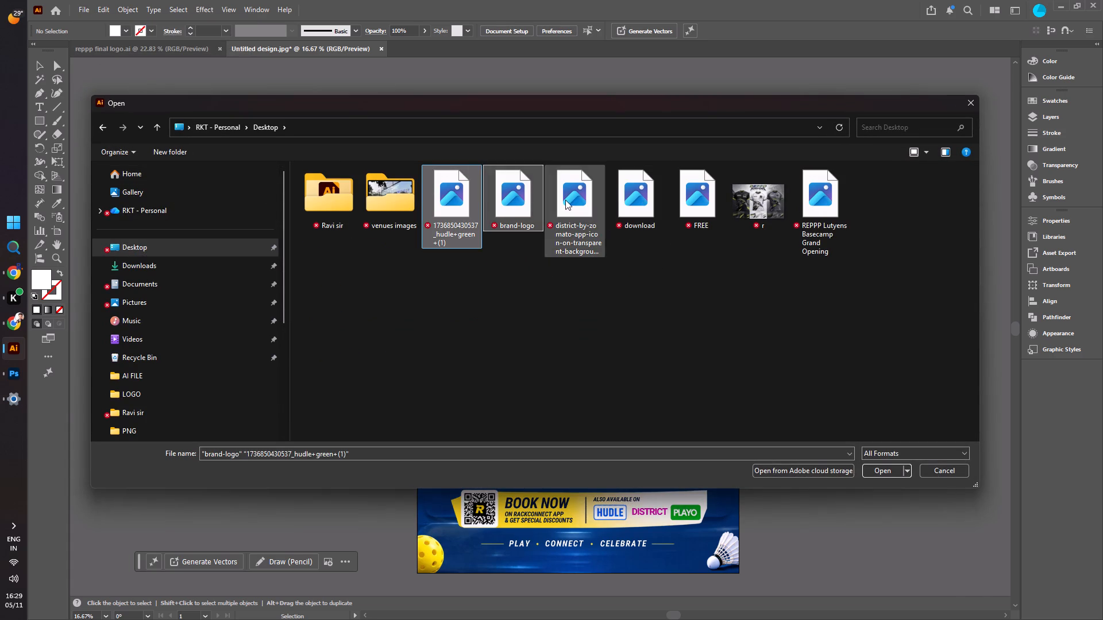
ctrl+click(565, 200)
click(873, 467)
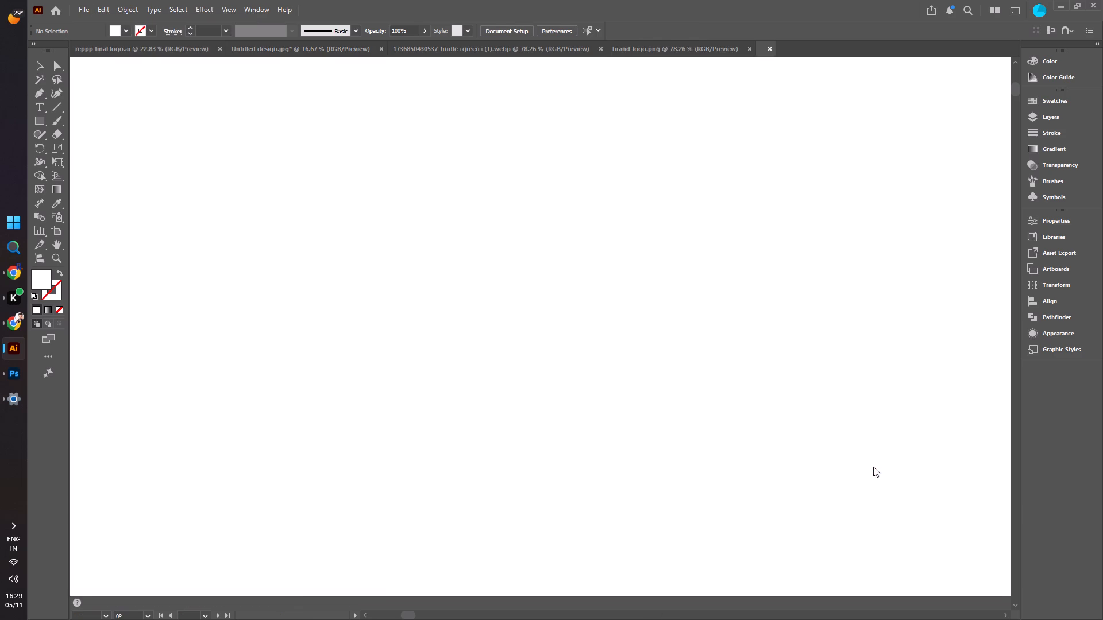
Copy the purple District by Zomato app icon and paste it into the Untitled design poster.
click(551, 346)
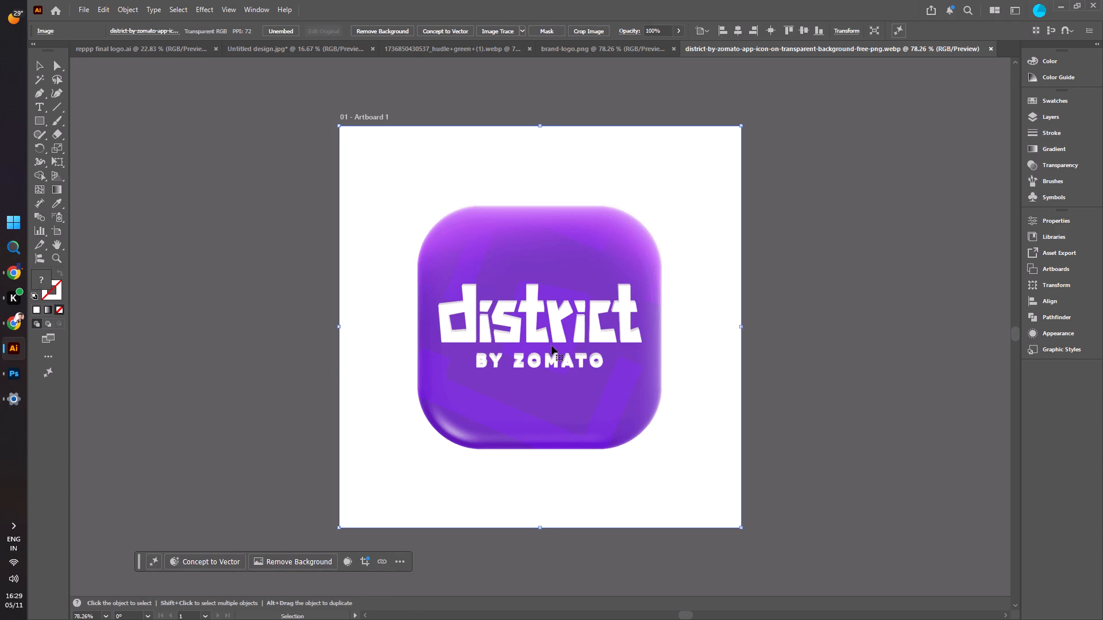
key(ctrl+c)
click(247, 40)
click(254, 47)
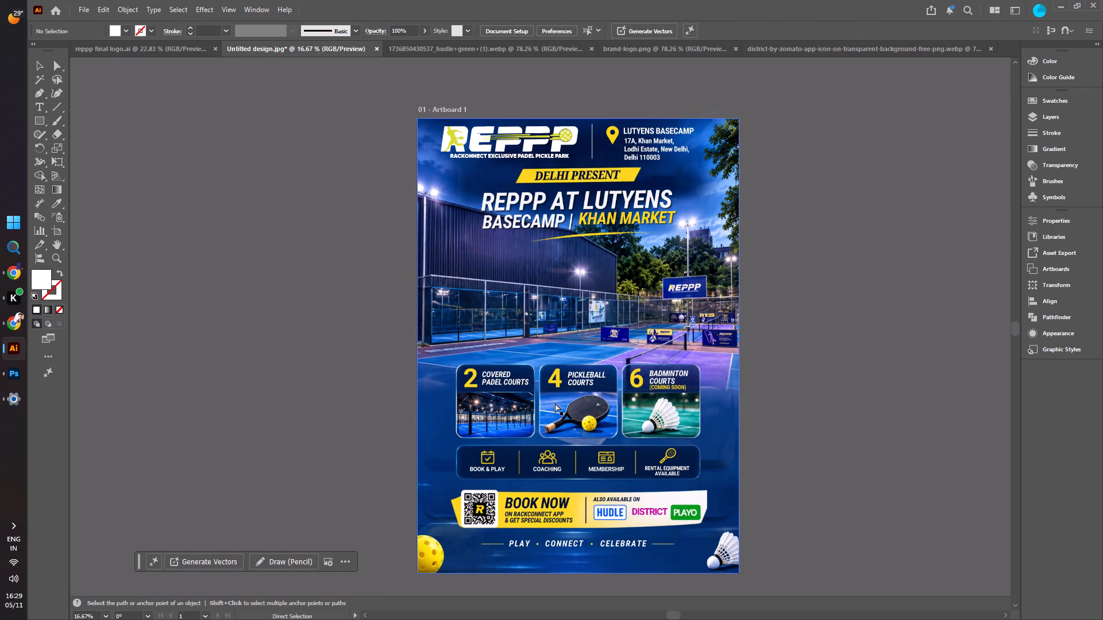
key(ctrl+v)
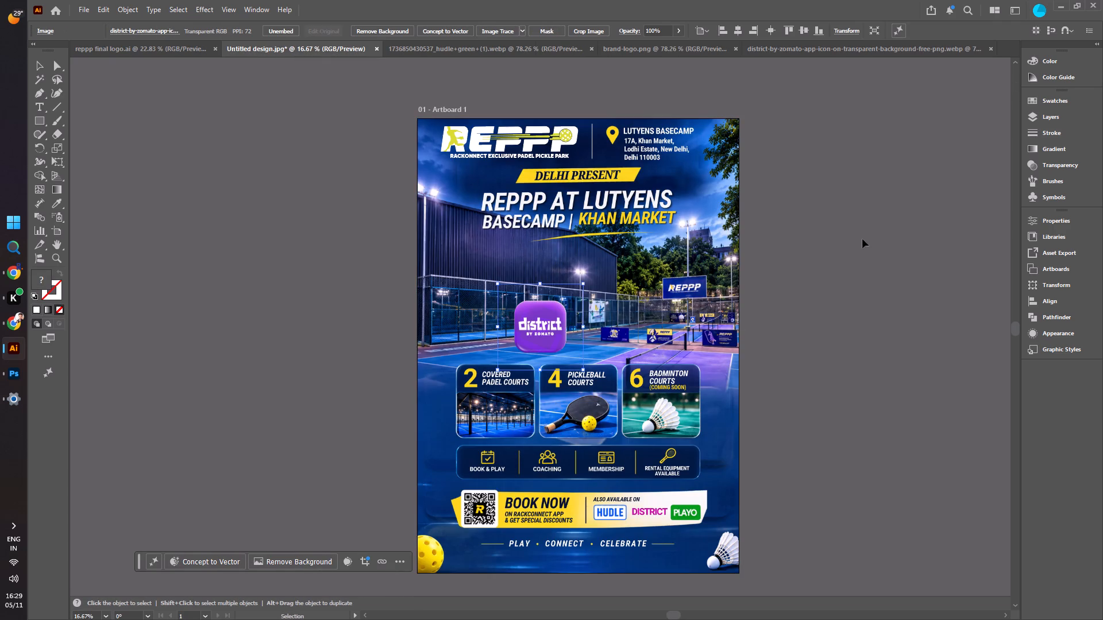
click(851, 229)
Copy the dark District wordmark from brand-logo.png into the Untitled design poster and place it above the purple District icon.
click(648, 48)
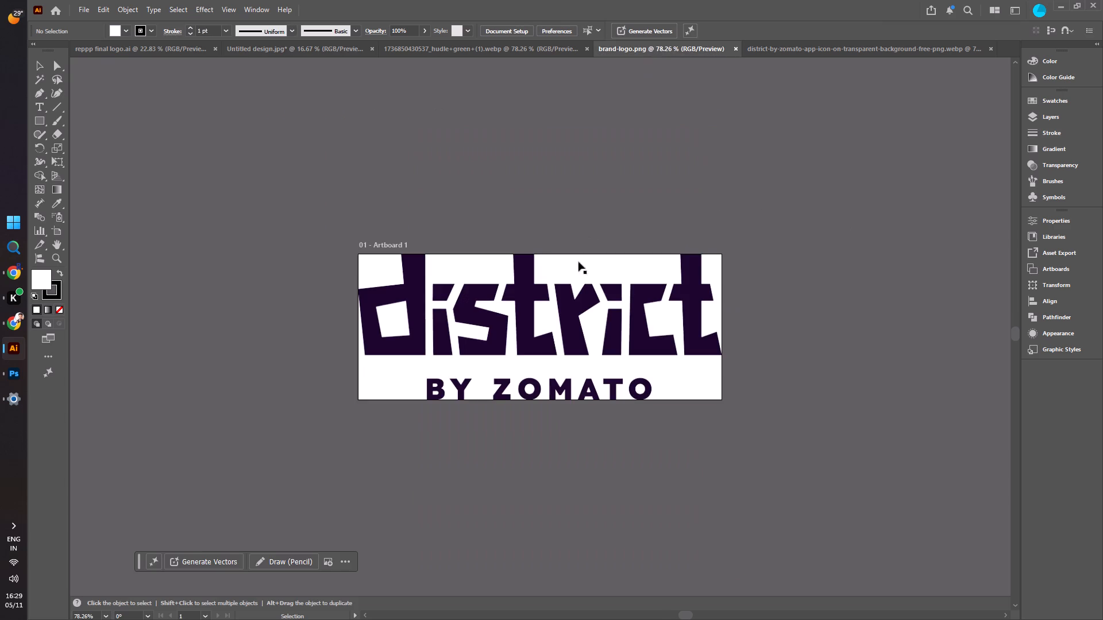
click(568, 306)
key(ctrl+c)
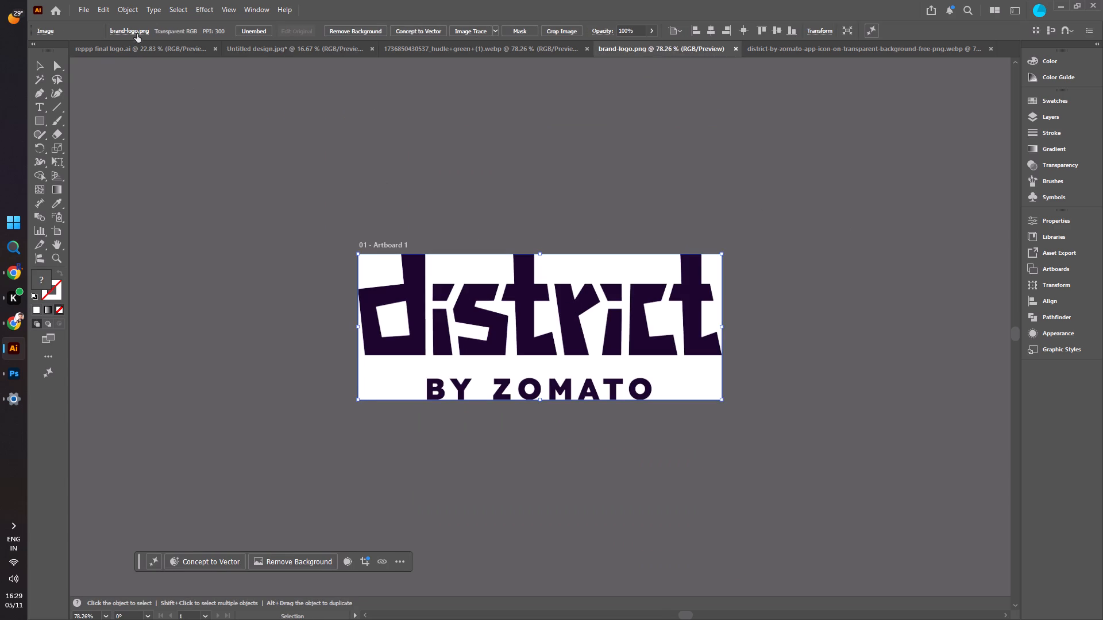
click(137, 46)
click(300, 48)
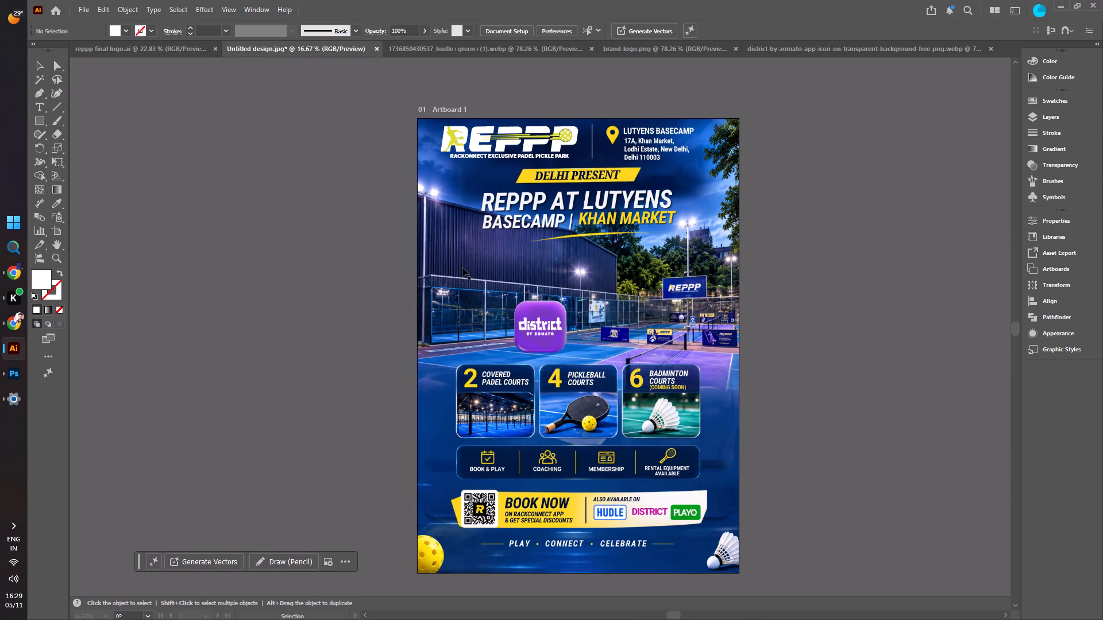
key(ctrl+v)
drag(544, 327, 568, 285)
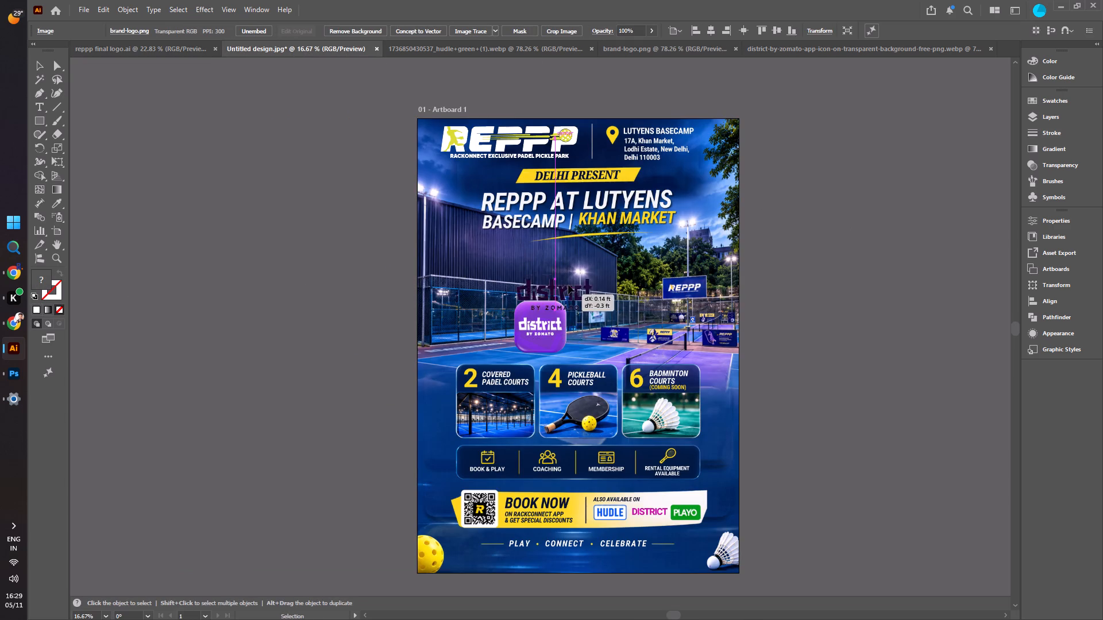
drag(568, 285, 577, 270)
Copy the green HUDLE logo into the Untitled design poster and scale it down to about a quarter size over the badminton card.
click(642, 50)
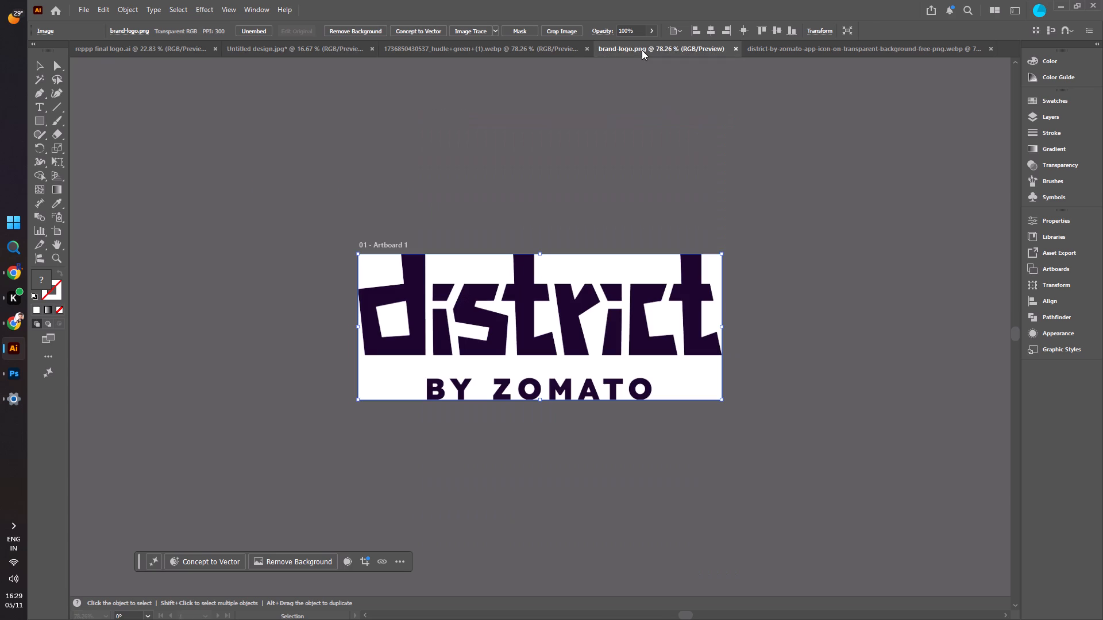
click(484, 55)
click(536, 203)
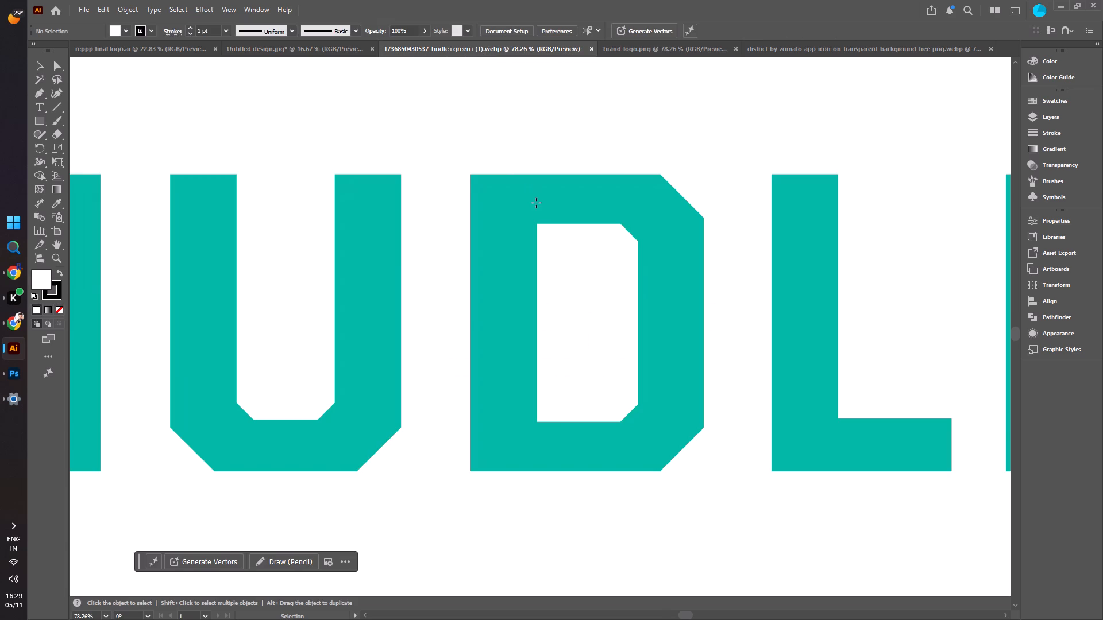
key(ctrl+c)
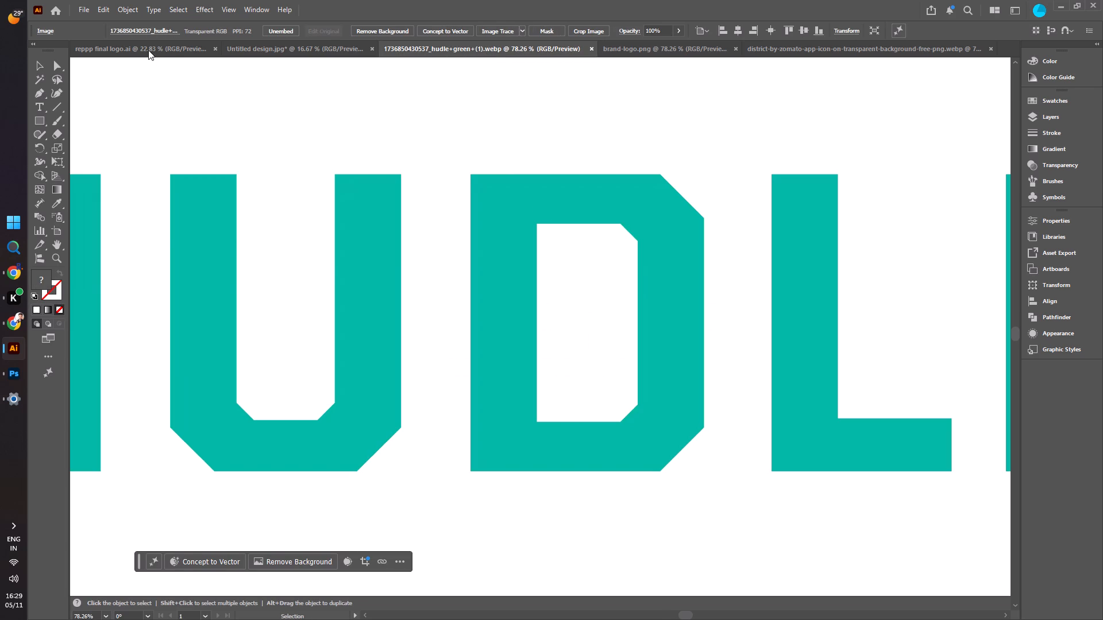
click(148, 50)
click(256, 46)
key(ctrl+v)
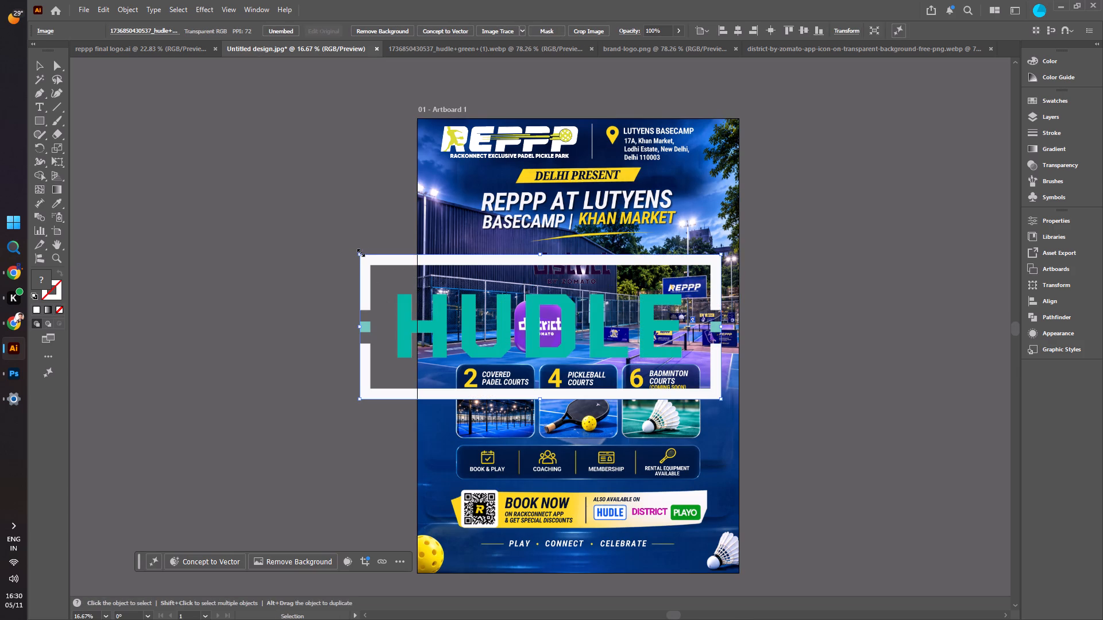
shift+drag(360, 251, 498, 365)
click(777, 363)
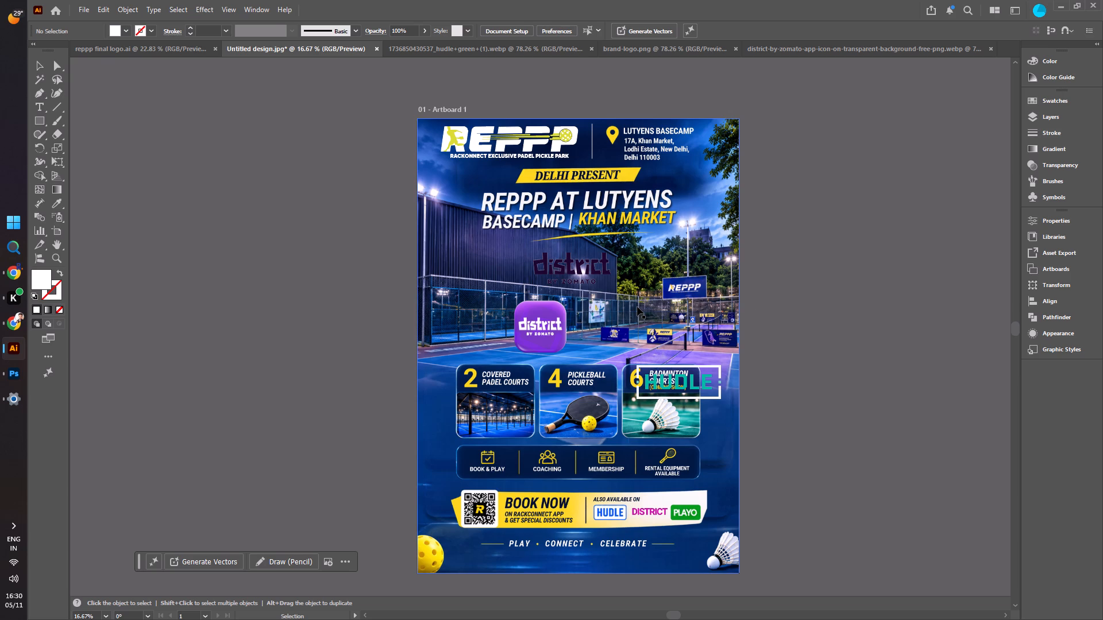
Switch to the Canva poster in Chrome and delete the HUDLE, DISTRICT and PLAYO logos from the booking banner.
click(18, 318)
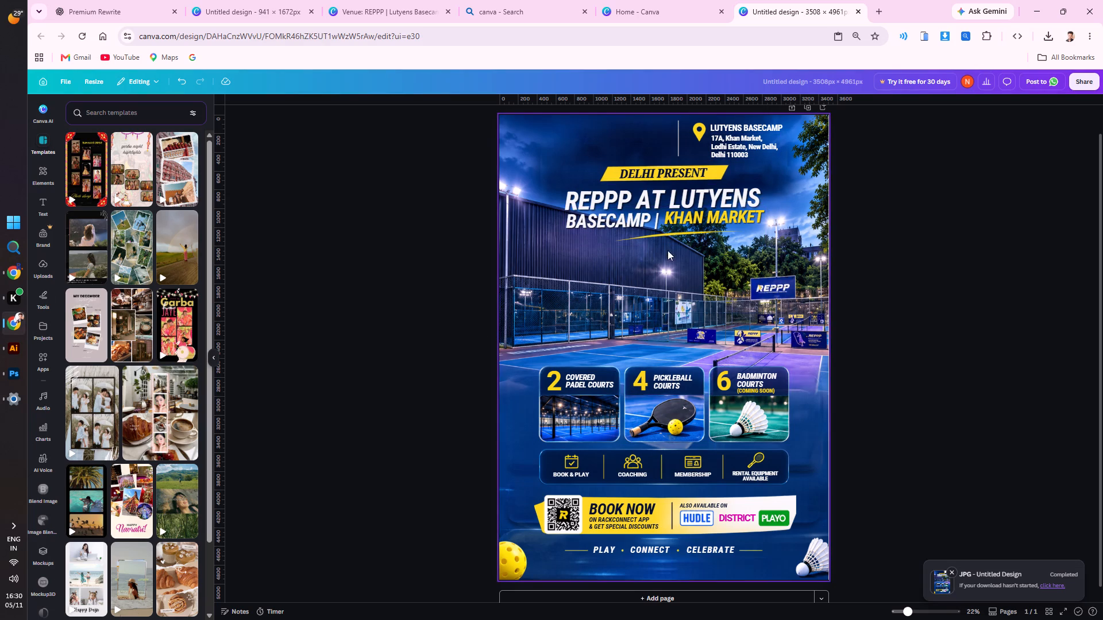
click(703, 521)
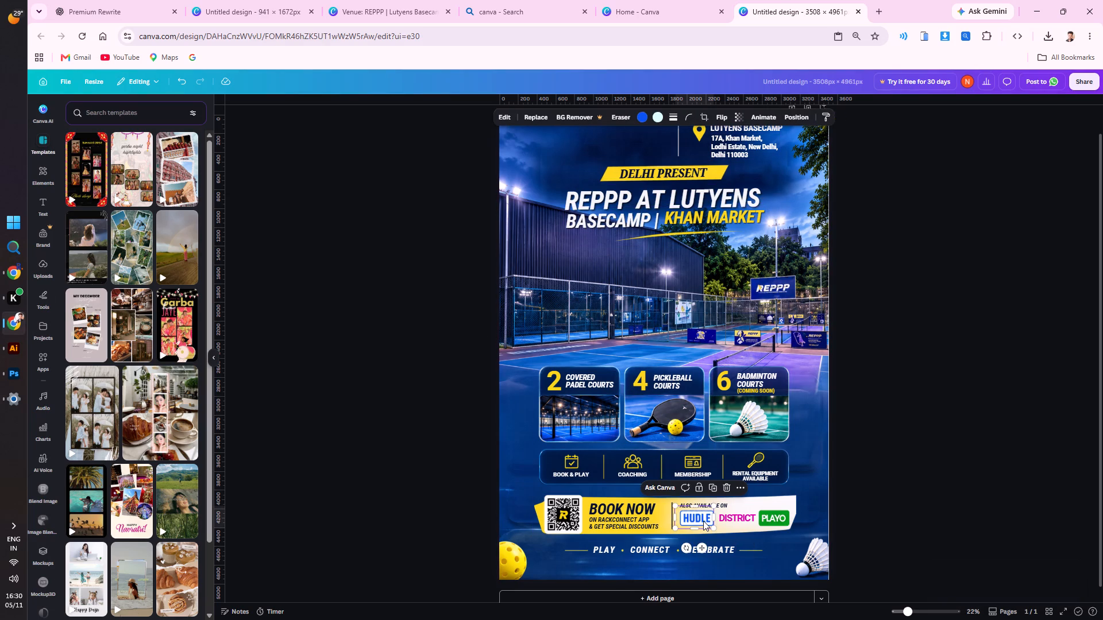
key(Delete)
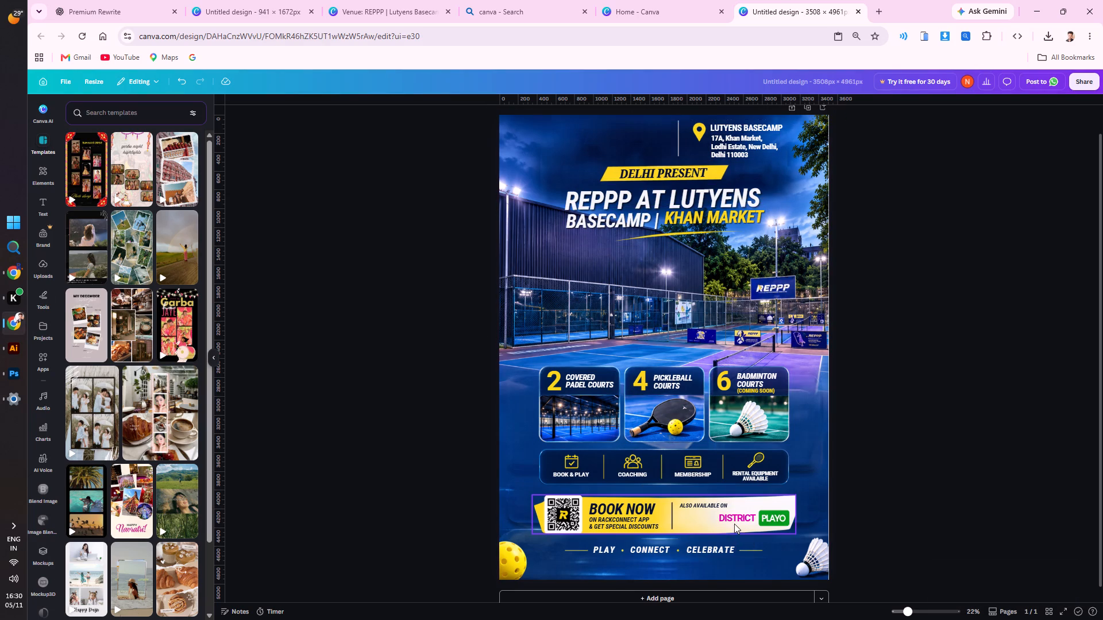
click(734, 519)
key(Delete)
click(772, 521)
key(Delete)
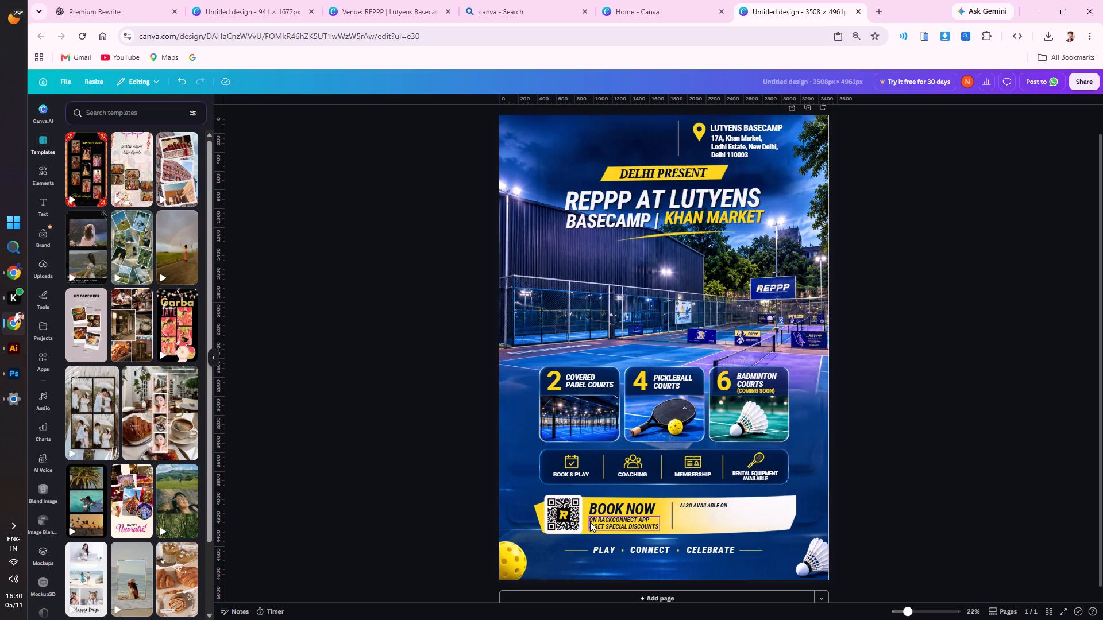
Delete the QR code beside the BOOK NOW text in the booking banner.
click(568, 519)
key(Delete)
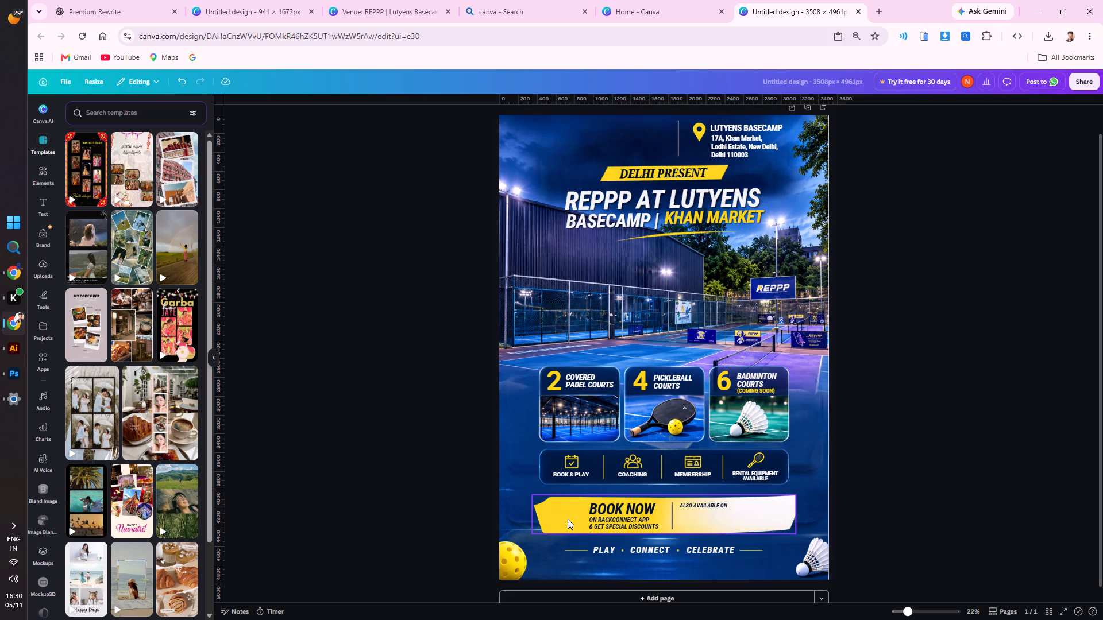
key(ctrl+z)
click(565, 506)
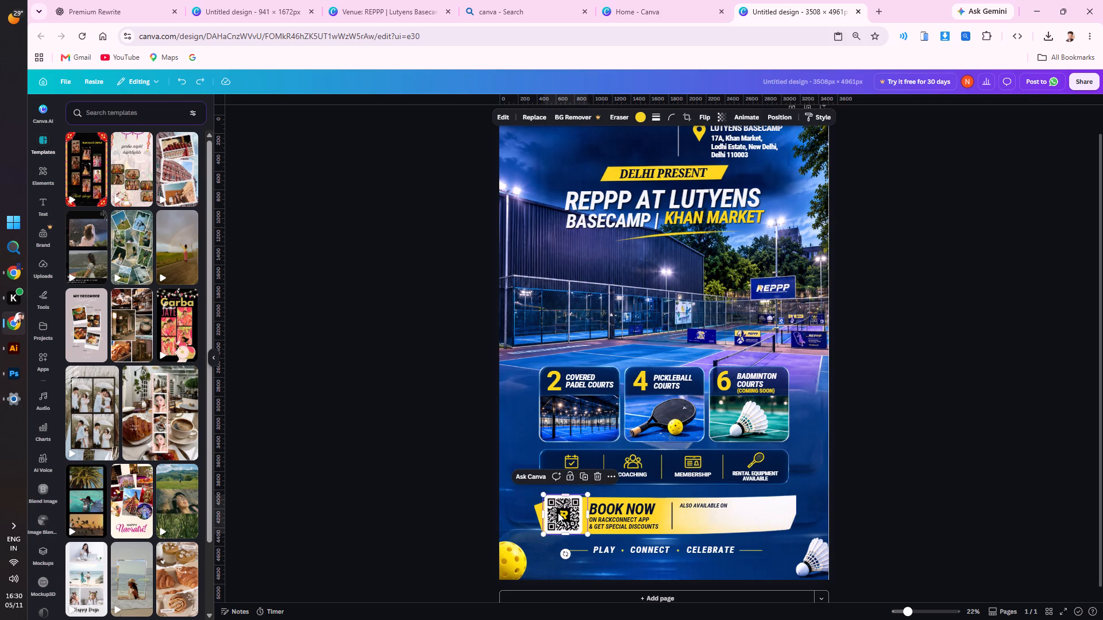
key(Delete)
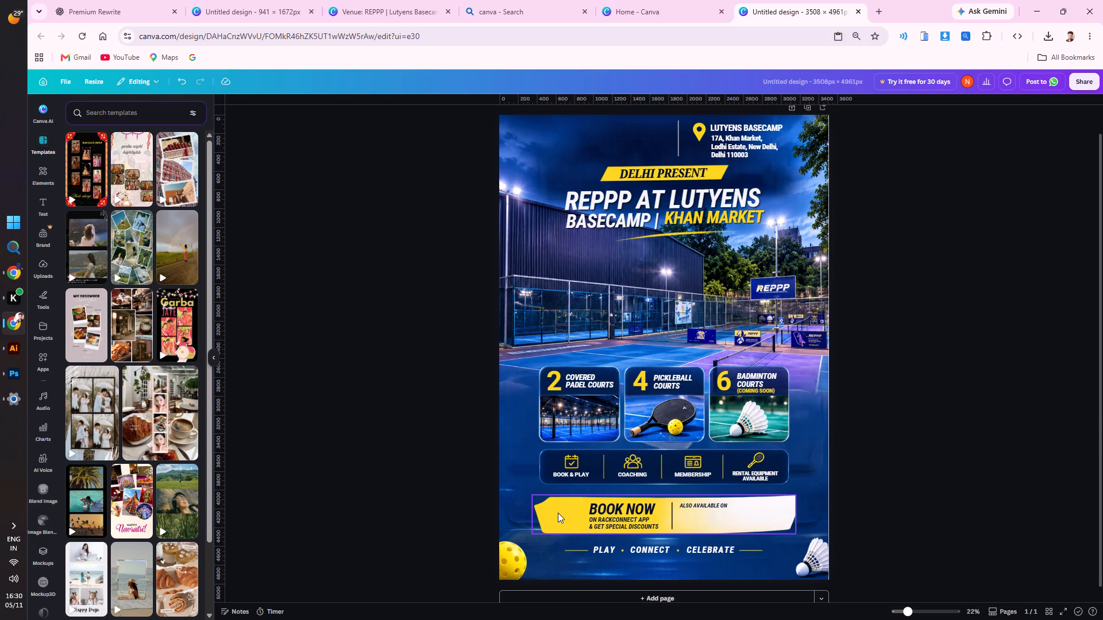
click(442, 363)
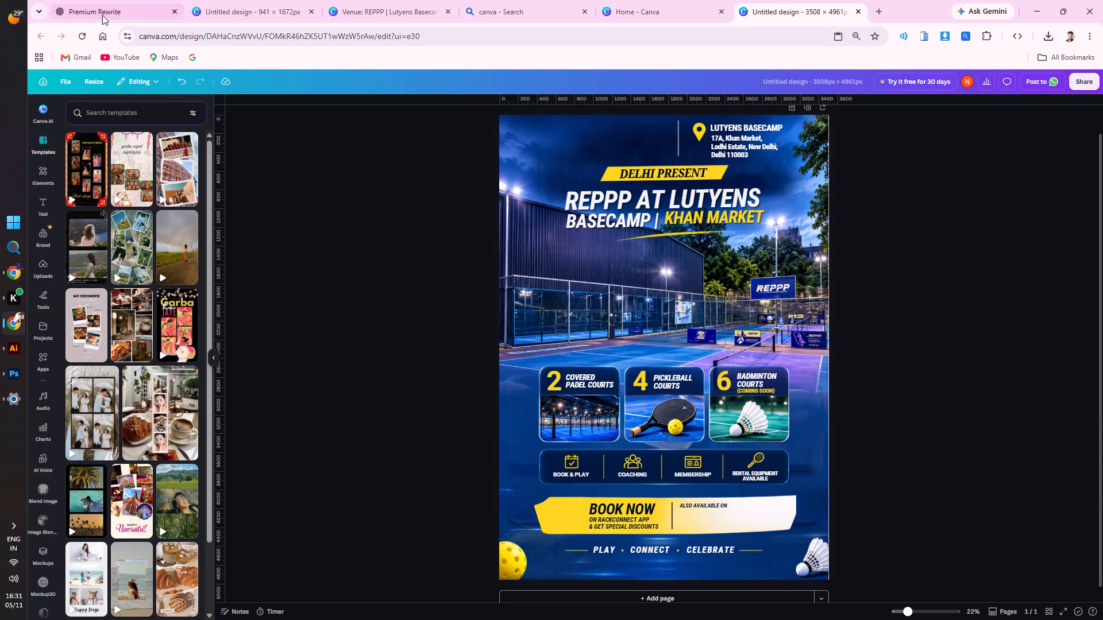
Download the edited poster as a JPG at 3,508 × 4,961 px, medium quality.
click(65, 81)
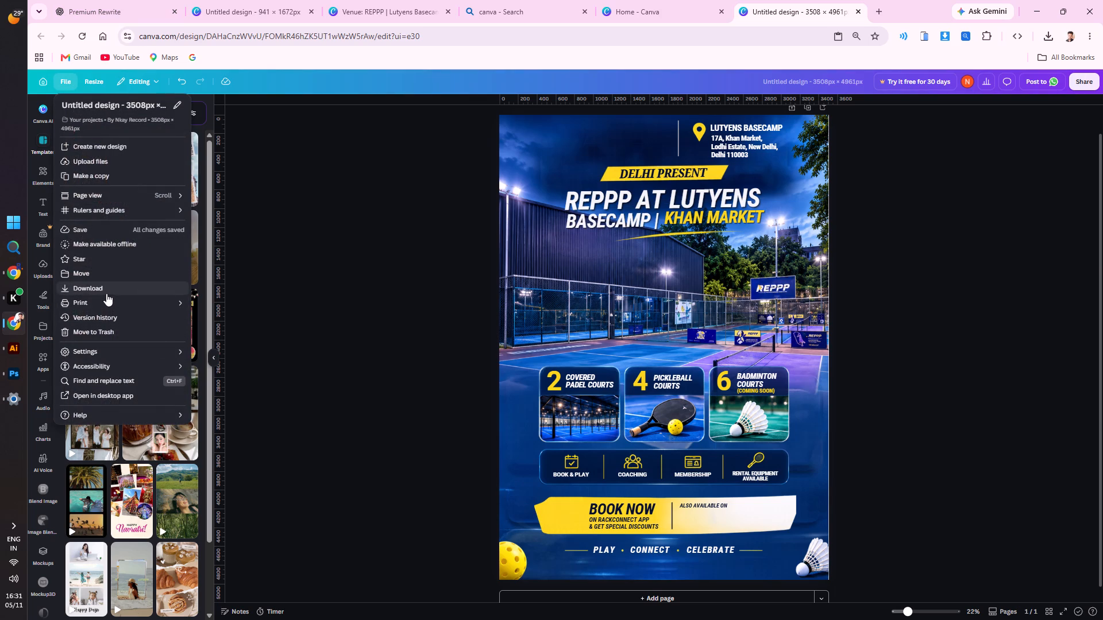
click(106, 293)
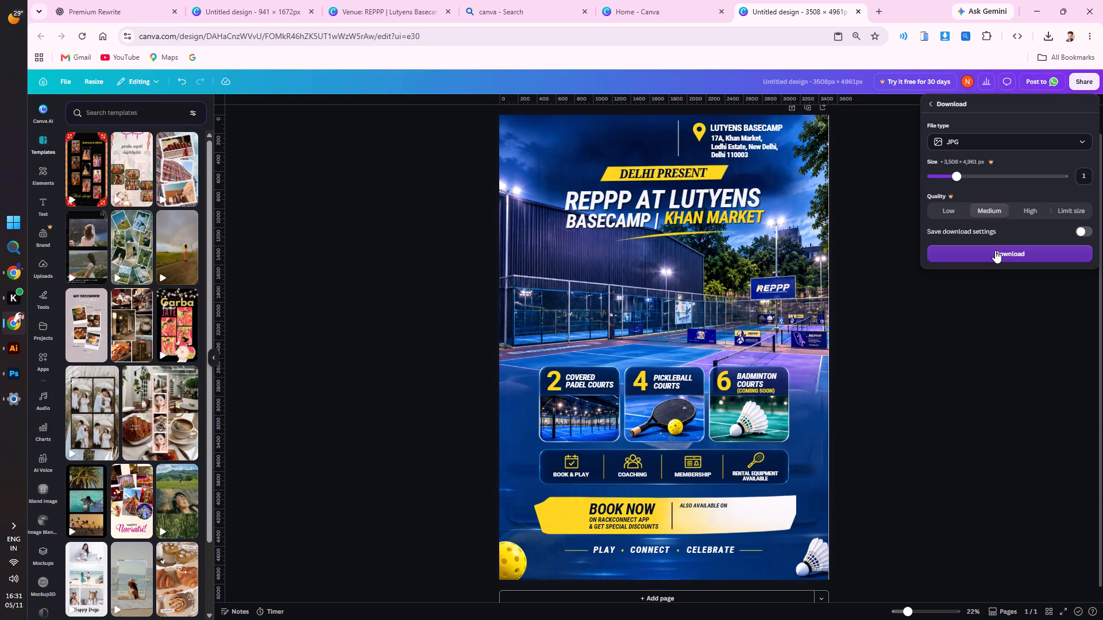
click(995, 252)
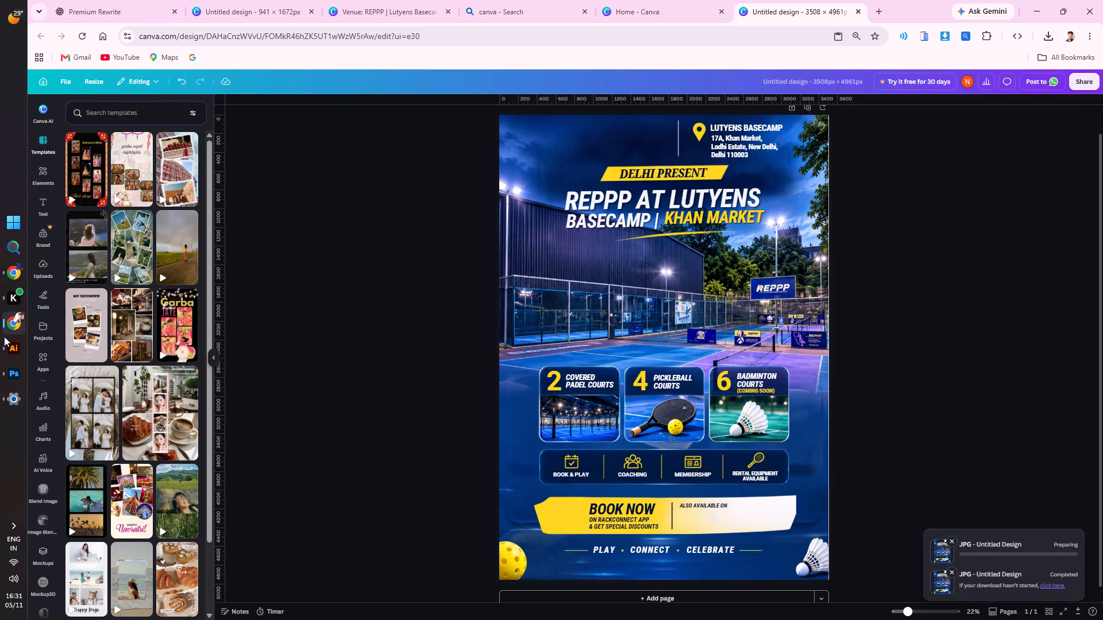
Switch to Illustrator and close the Hudle, District app icon and brand-logo documents.
click(11, 353)
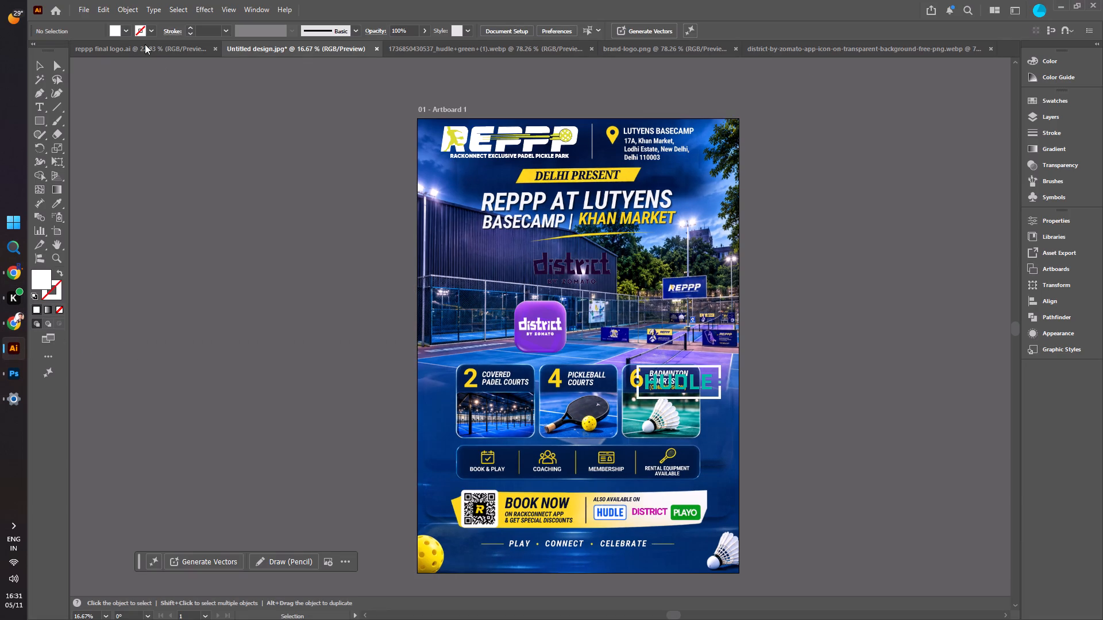
click(464, 46)
click(593, 47)
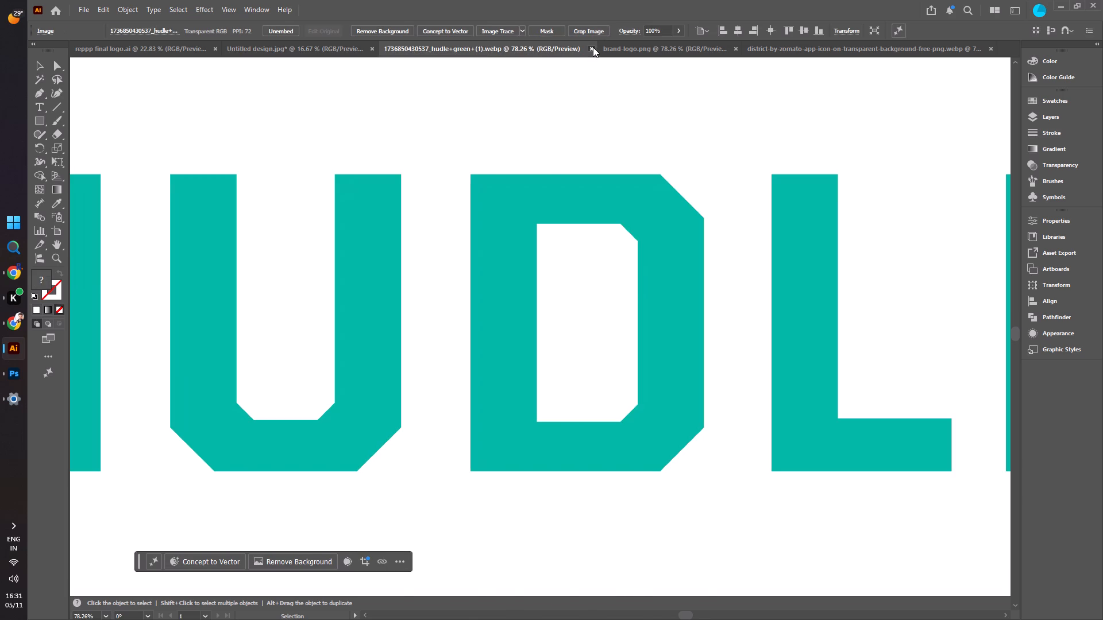
click(593, 50)
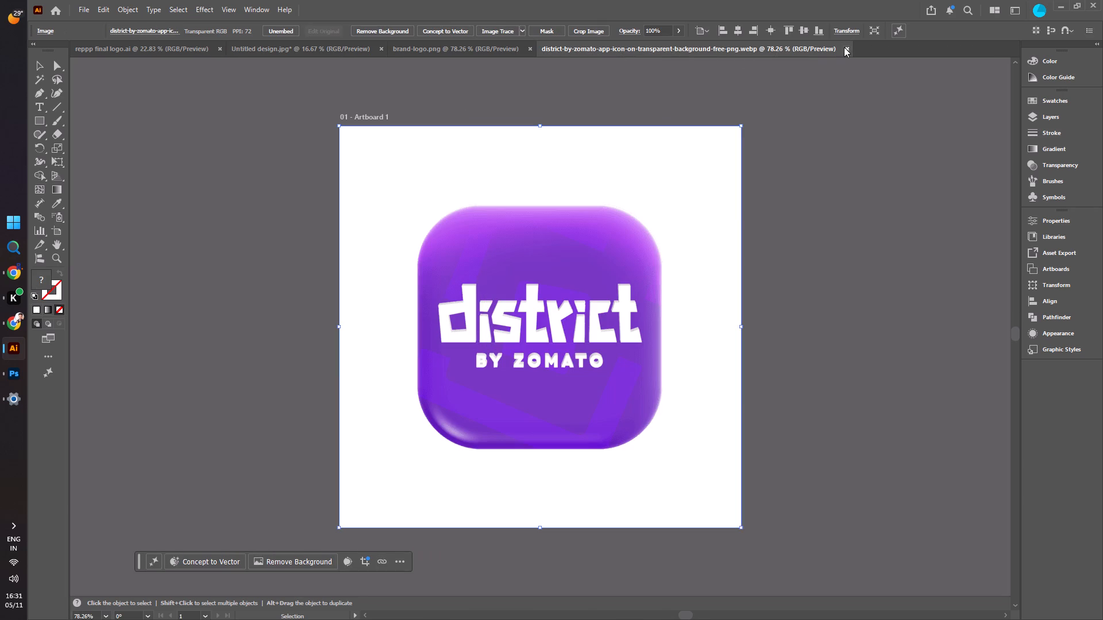
click(844, 47)
click(496, 49)
click(529, 49)
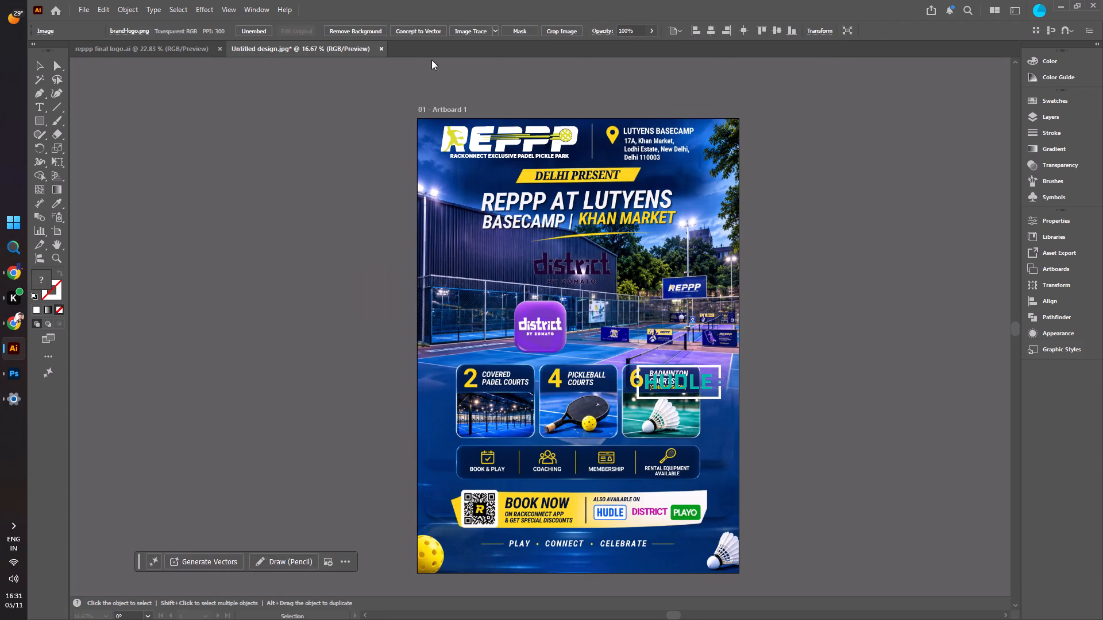
Open the Untitled design (1) image from the Downloads folder.
click(85, 9)
click(106, 49)
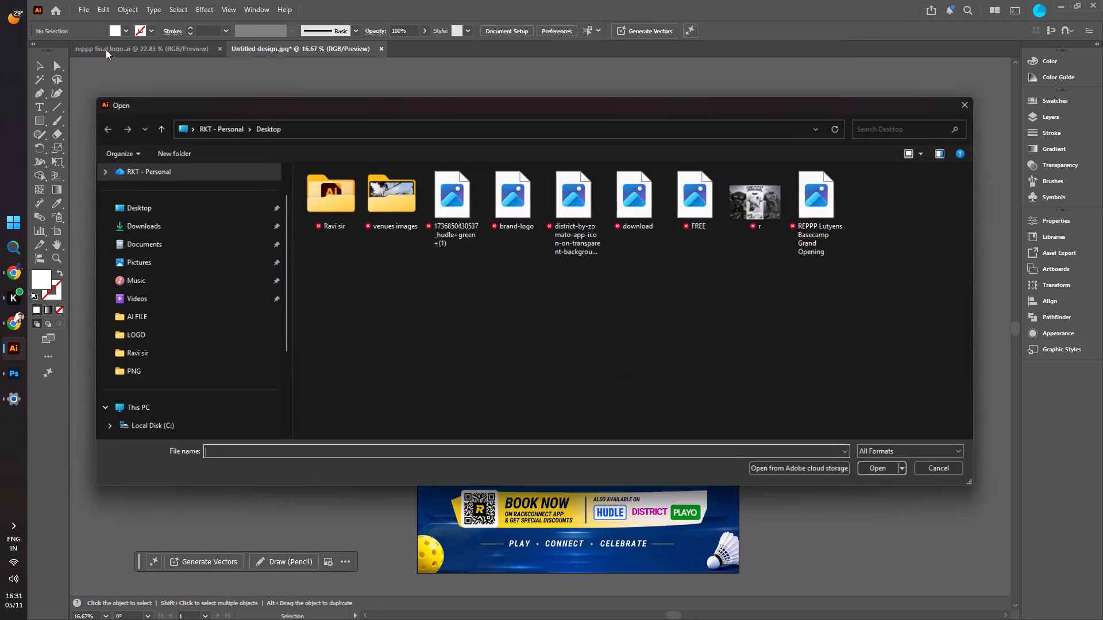
click(184, 232)
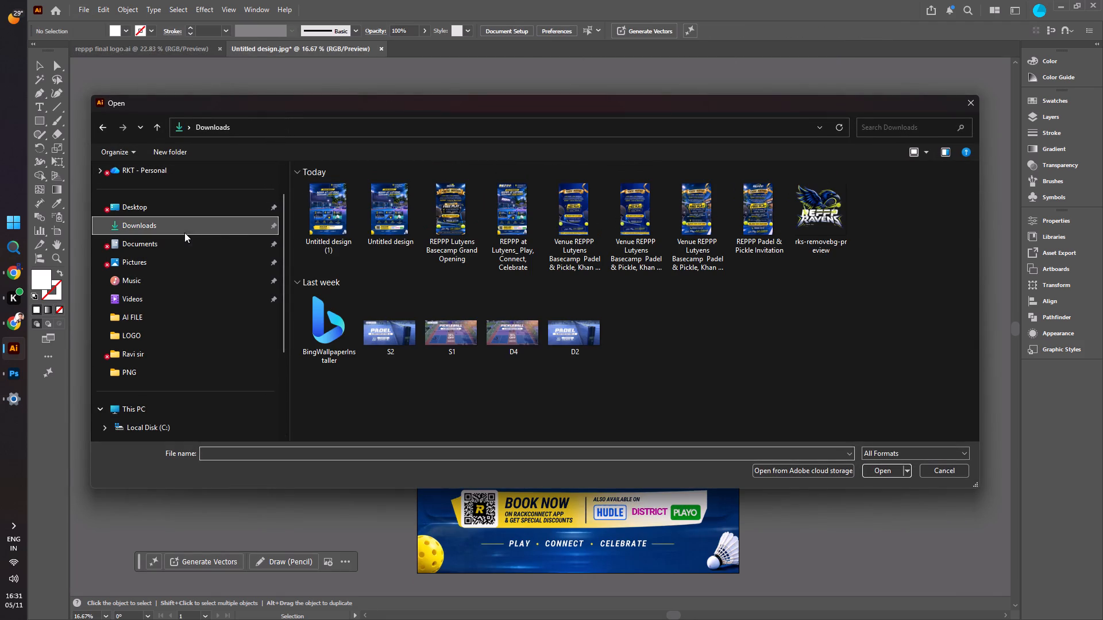
click(330, 216)
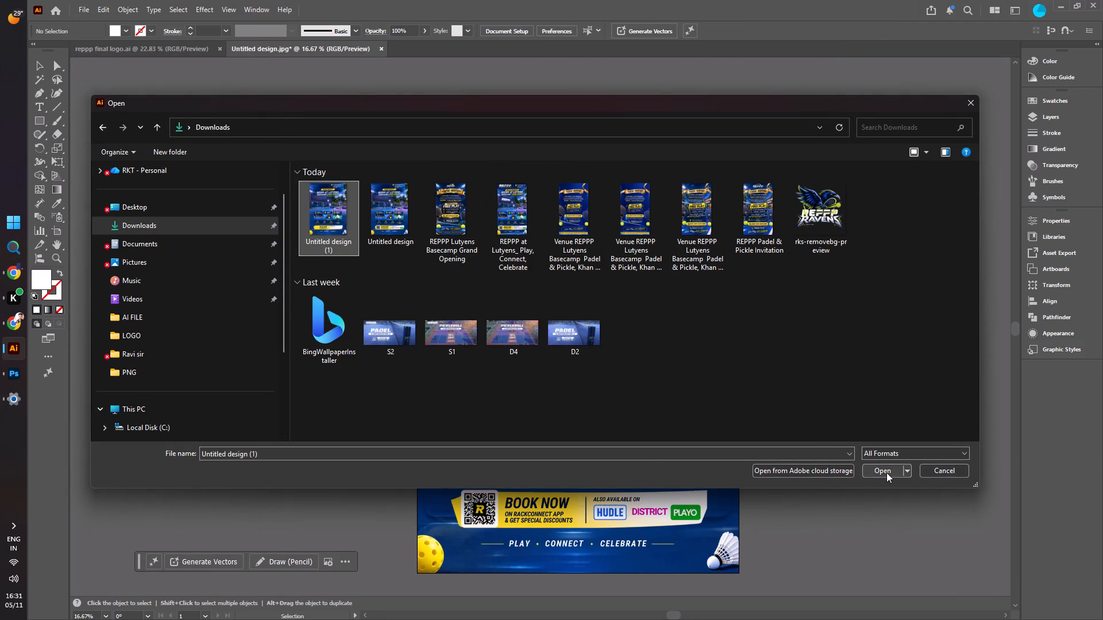
click(886, 472)
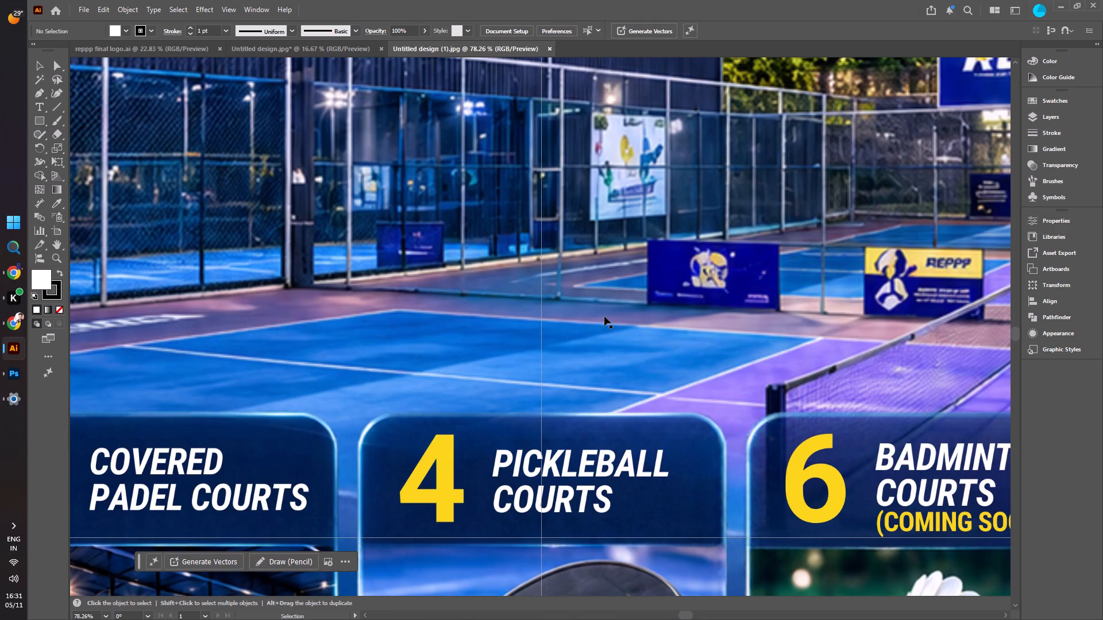
alt+scroll(604, 316, down, 5)
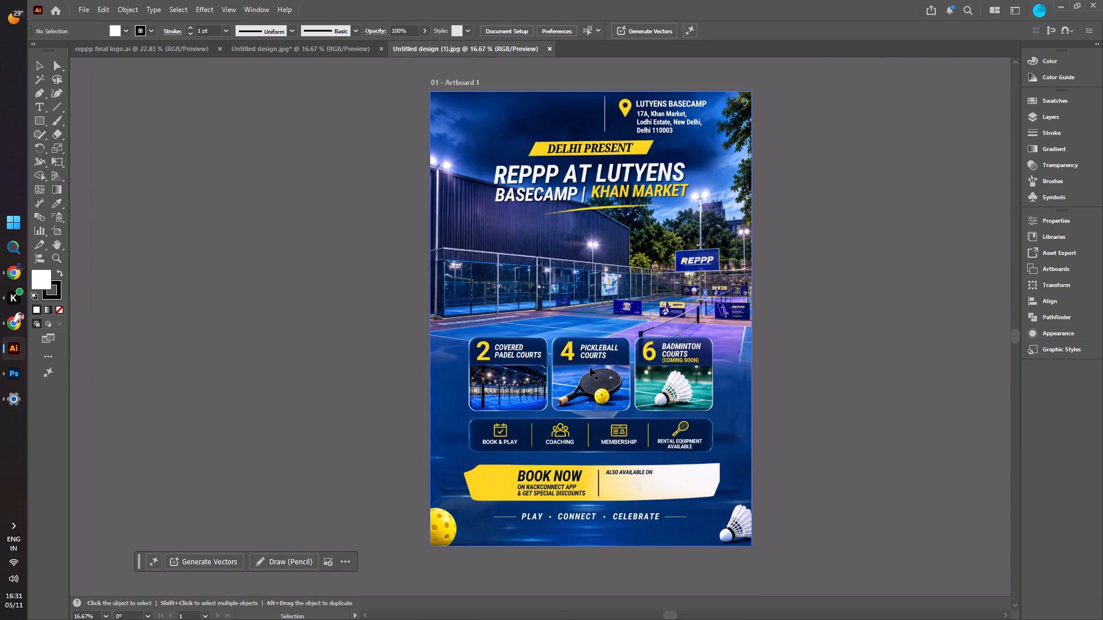
Copy both District logos and the Hudle logo from Untitled design.jpg and paste them into Untitled design (1).jpg.
click(275, 49)
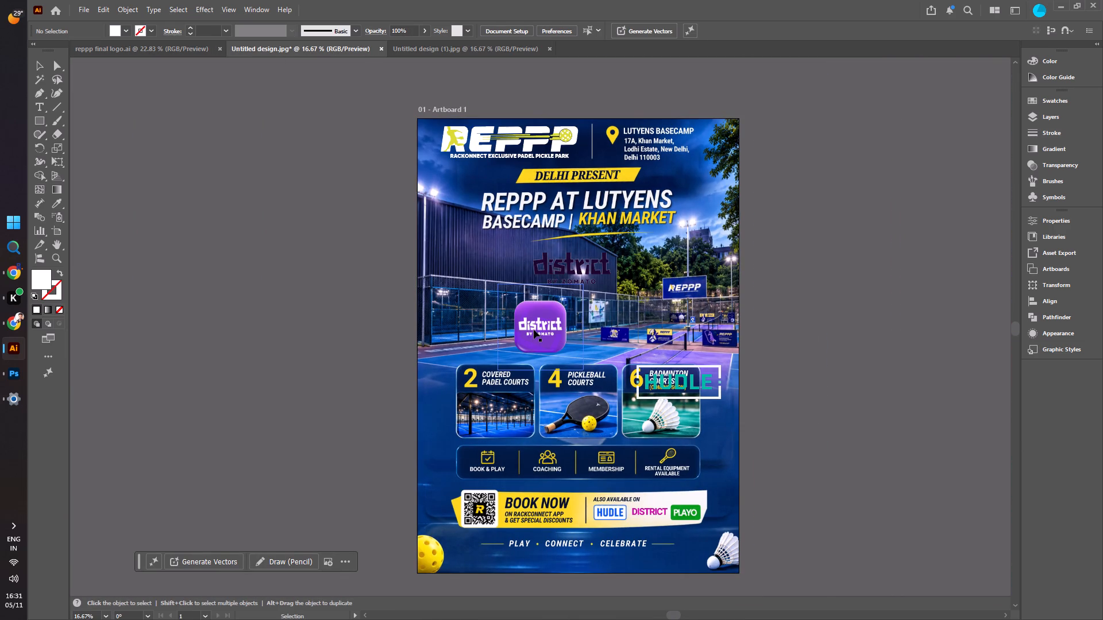
click(534, 330)
shift+click(569, 265)
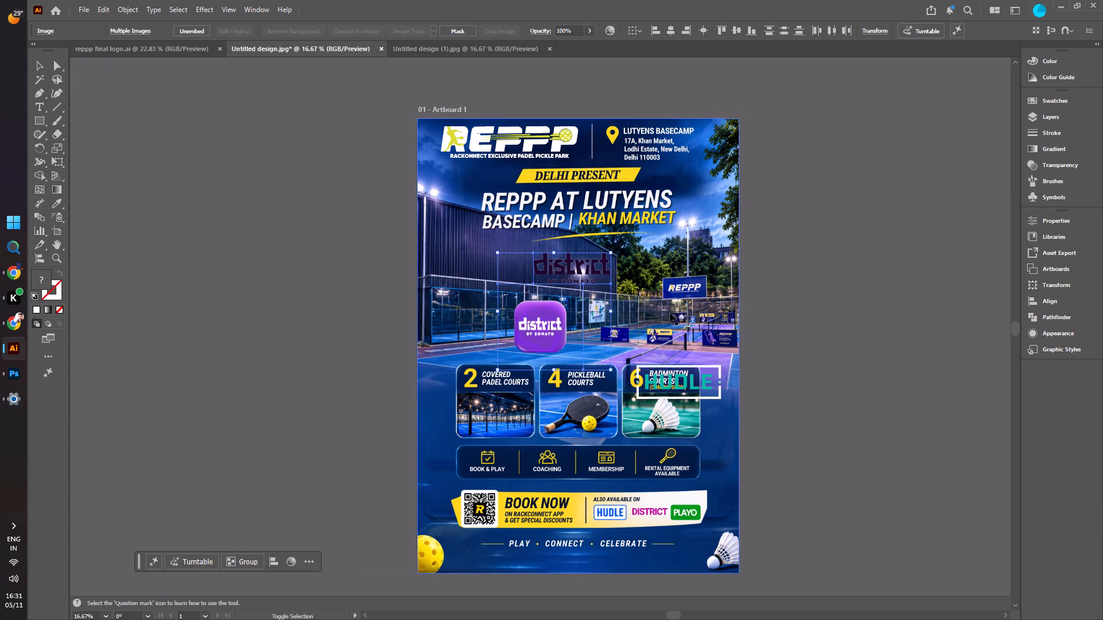
shift+click(664, 384)
right_click(664, 384)
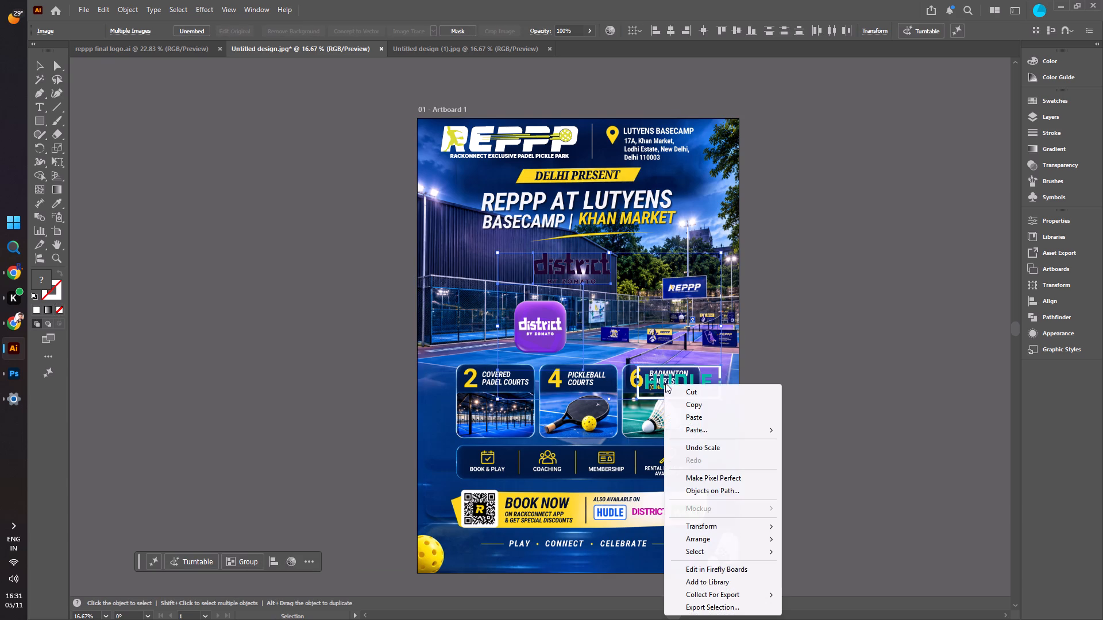
click(705, 401)
click(469, 52)
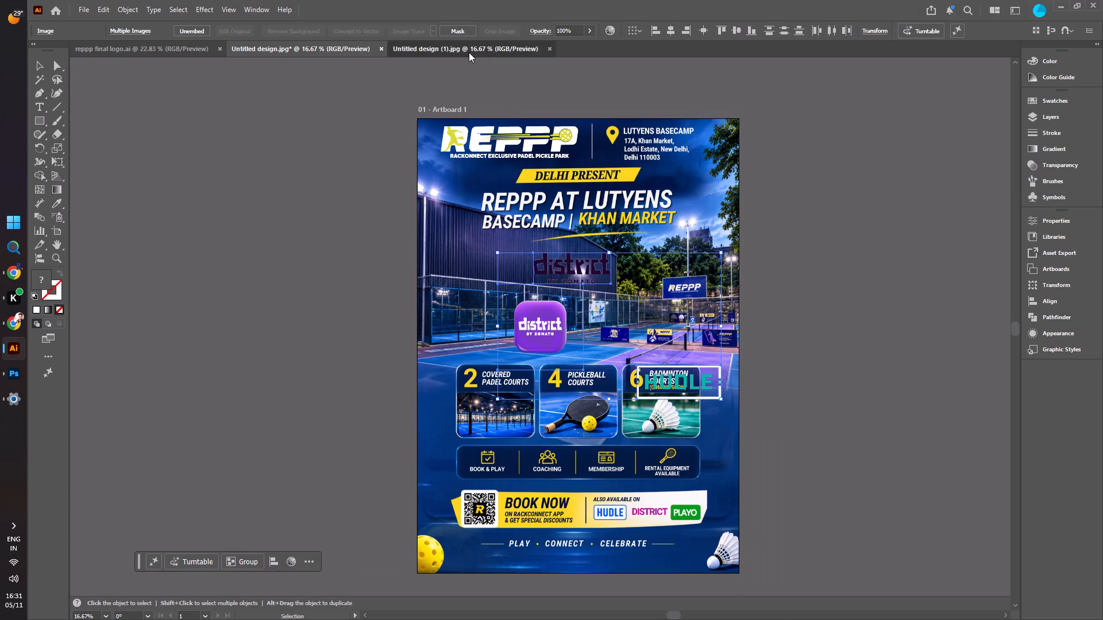
right_click(549, 262)
click(577, 295)
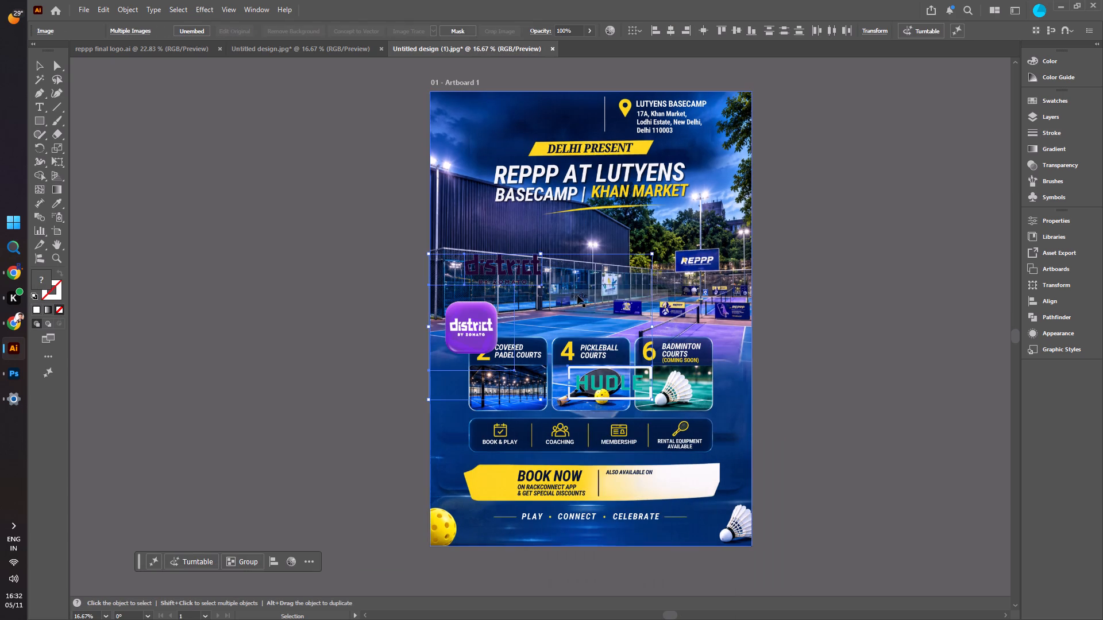
click(801, 275)
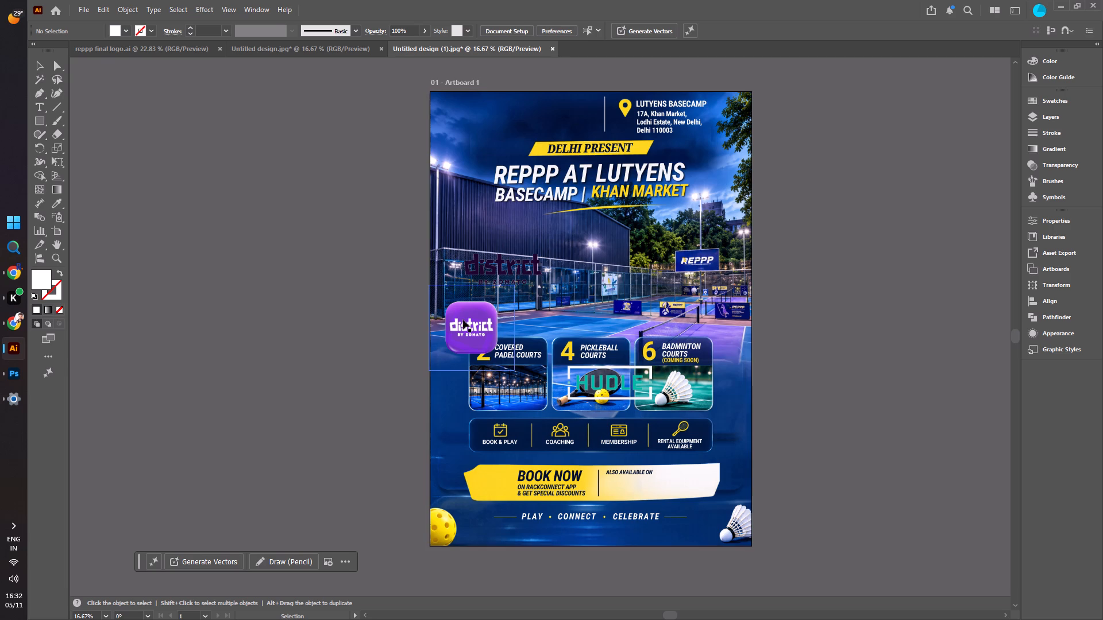
Scale the Hudle logo to about 0.28 × 0.11 ft and place it under ALSO AVAILABLE ON in the booking banner.
click(587, 381)
drag(597, 384, 625, 483)
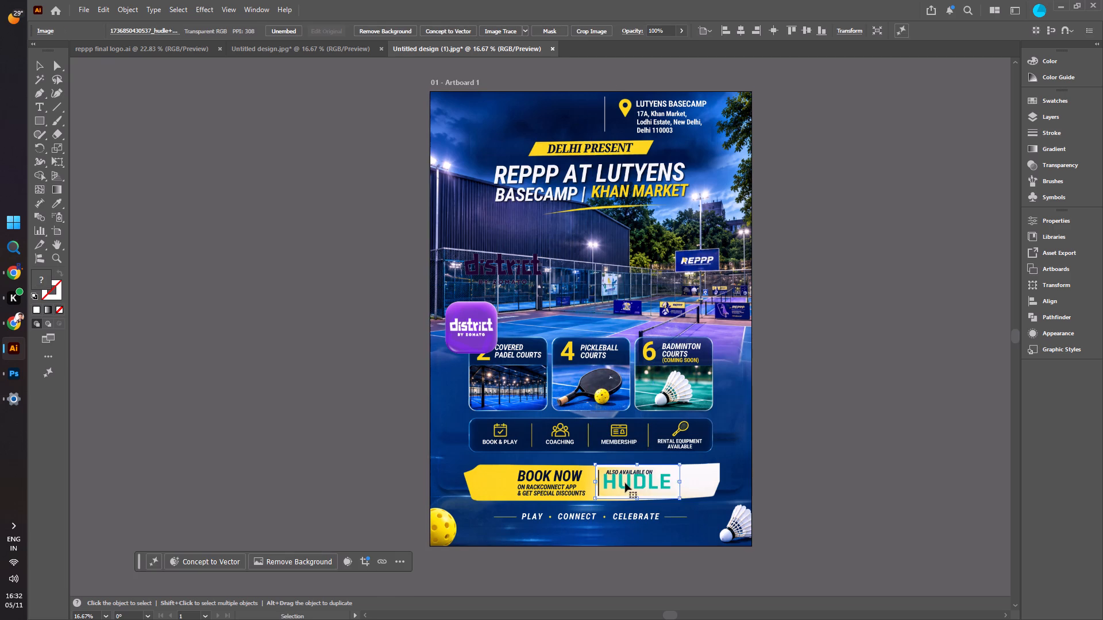
alt+scroll(622, 483, up, 4)
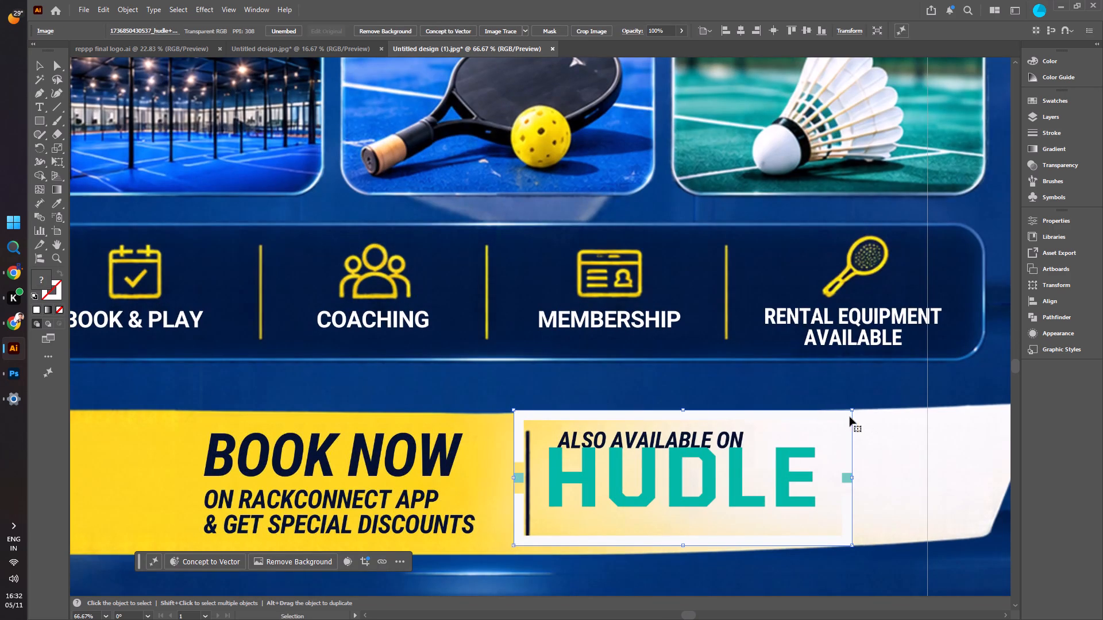
shift+drag(852, 410, 837, 419)
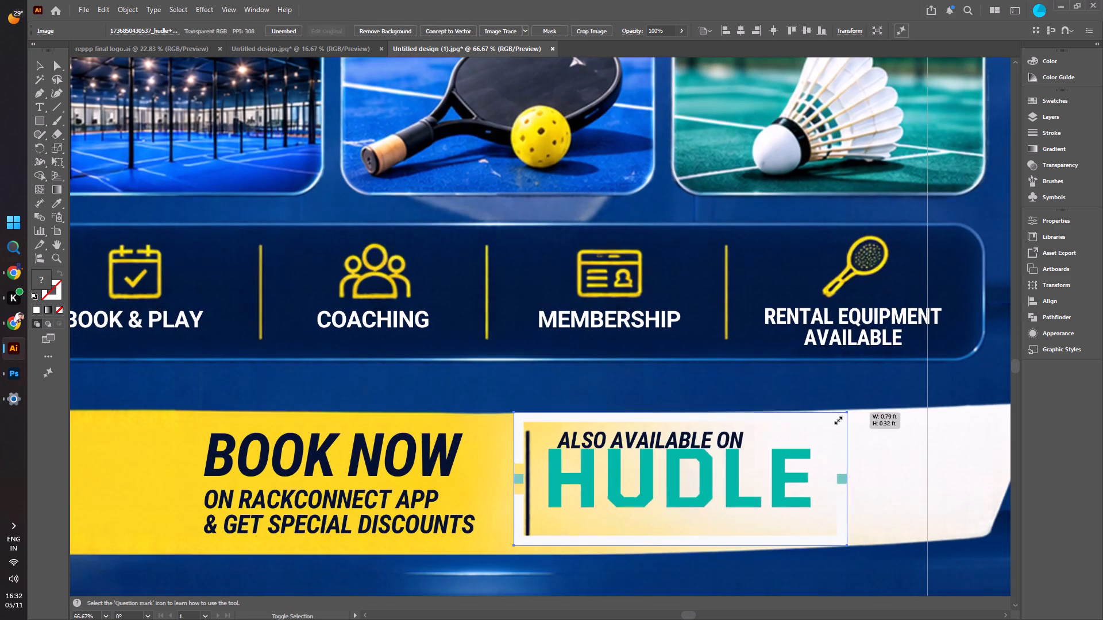
shift+drag(837, 419, 698, 498)
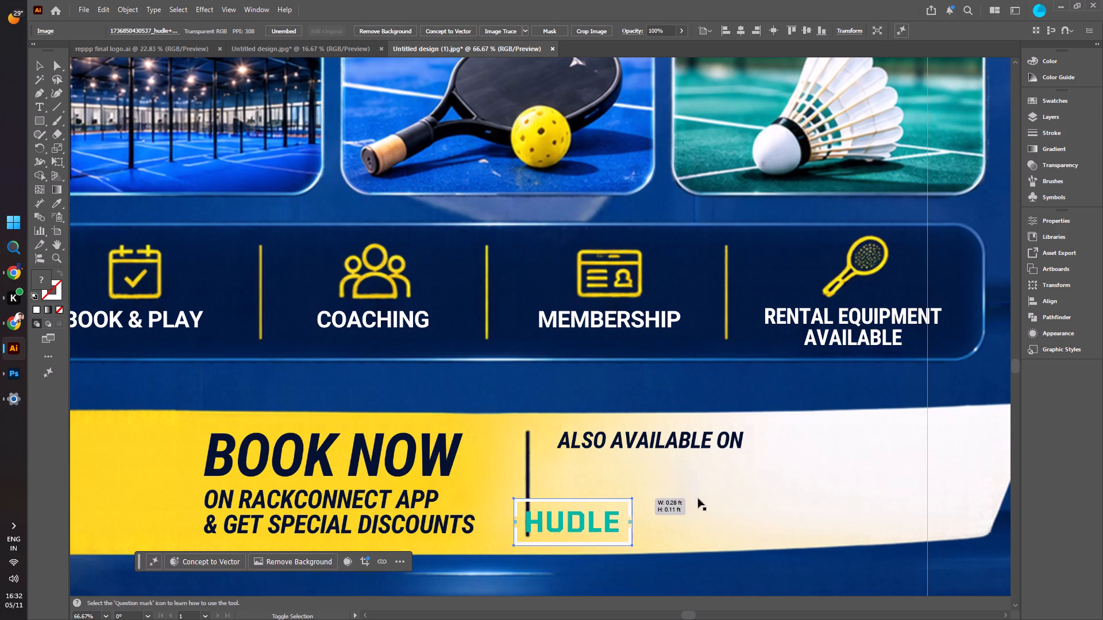
drag(574, 515, 617, 483)
Move the purple District app icon down to just above the ALSO AVAILABLE ON section of the booking banner.
scroll(341, 187, up, 7)
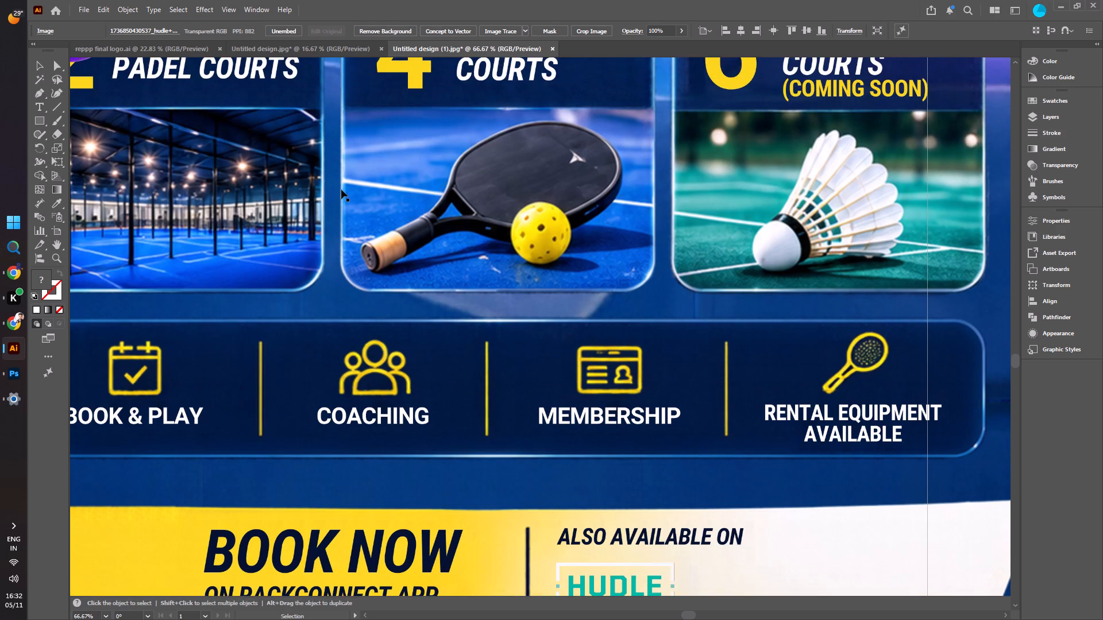
alt+scroll(367, 207, down, 4)
click(280, 133)
drag(280, 135, 283, 142)
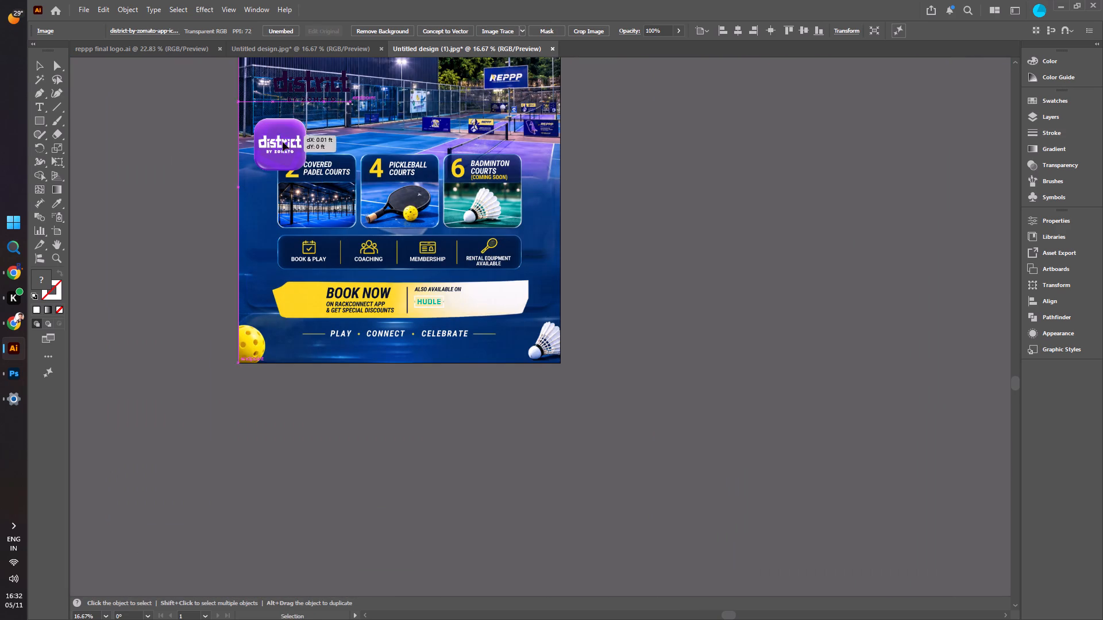
drag(283, 142, 427, 233)
Crop the purple District app icon image close to the rounded badge, at about 0.52 × 0.52 ft.
alt+scroll(444, 265, up, 3)
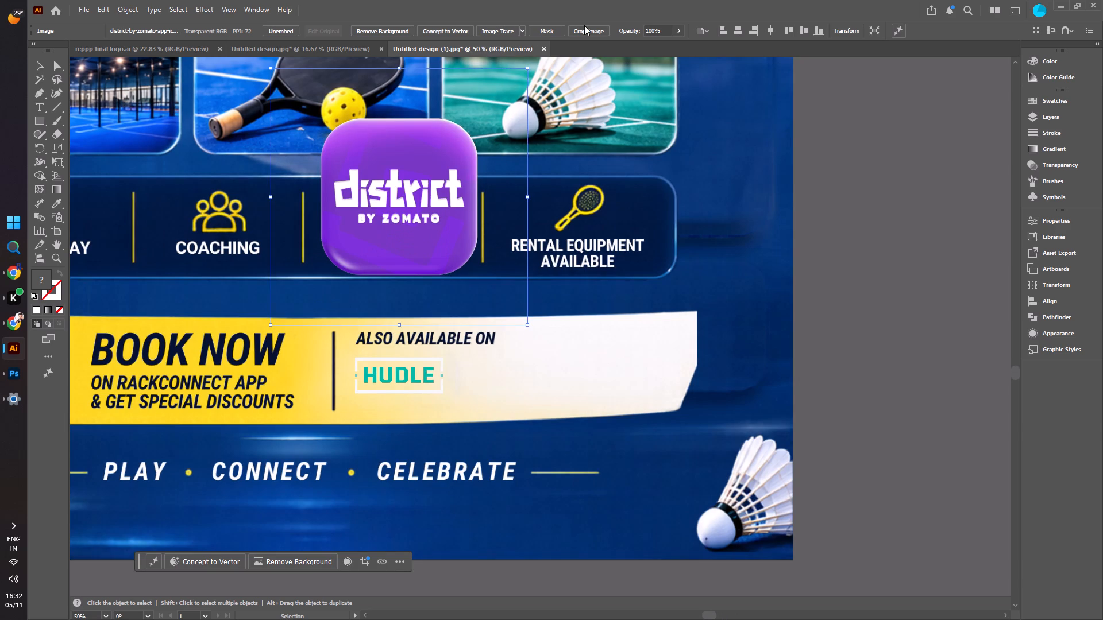
click(585, 29)
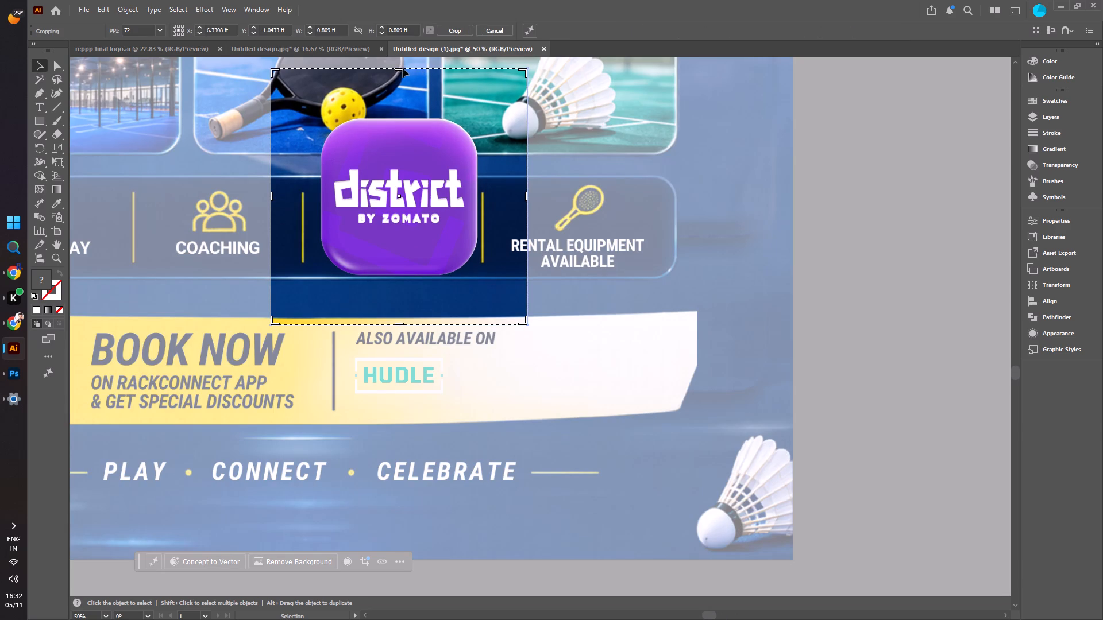
drag(399, 73, 391, 115)
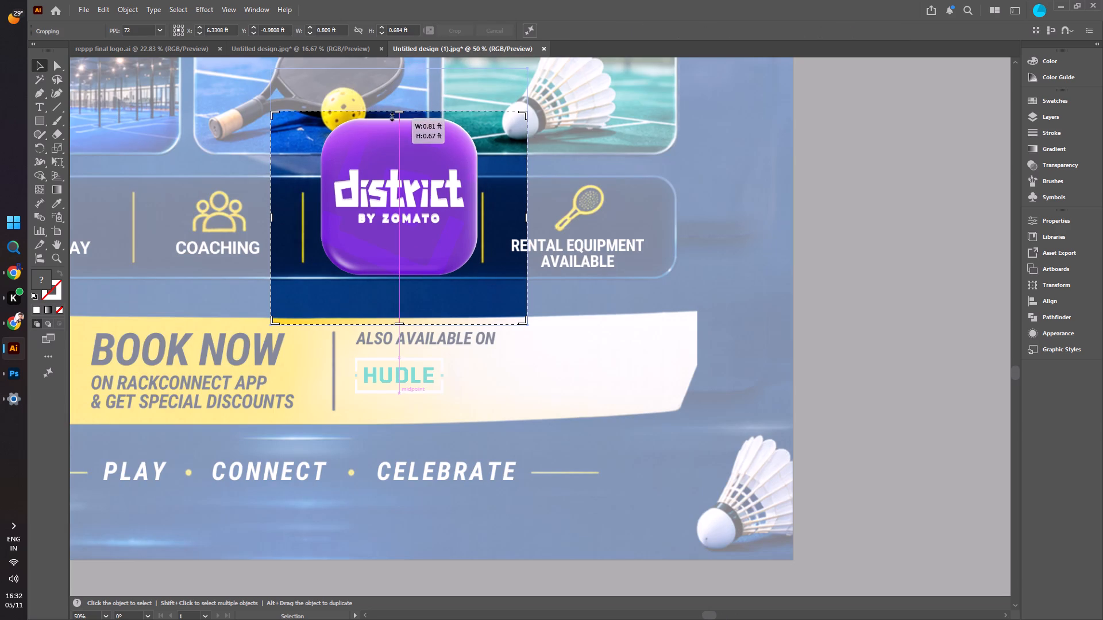
drag(391, 115, 391, 118)
drag(400, 322, 398, 281)
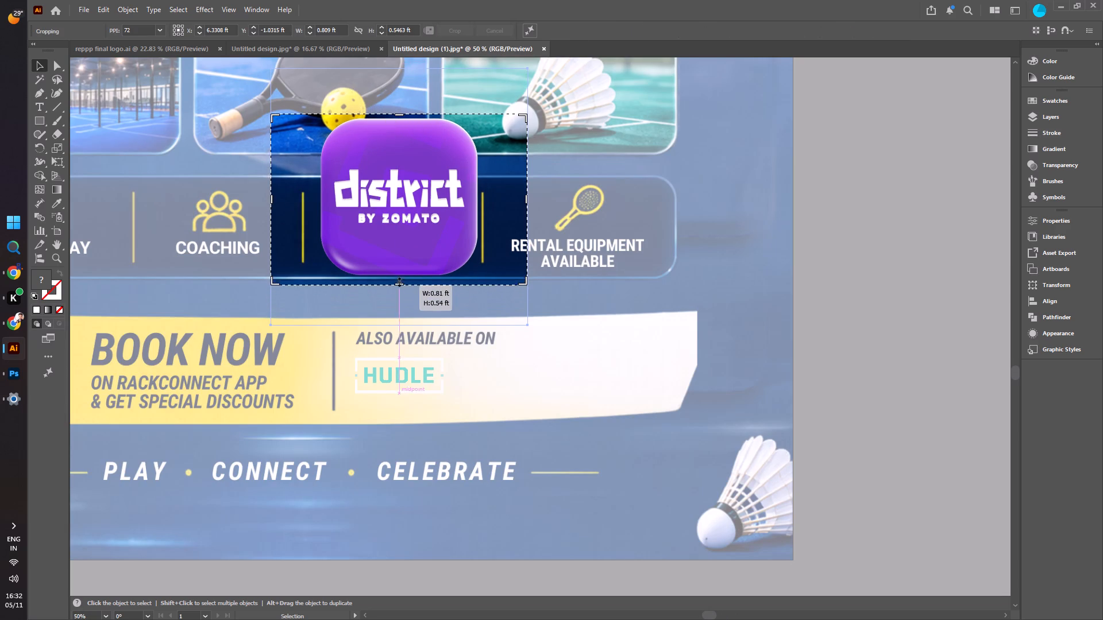
drag(398, 281, 398, 276)
drag(275, 196, 282, 195)
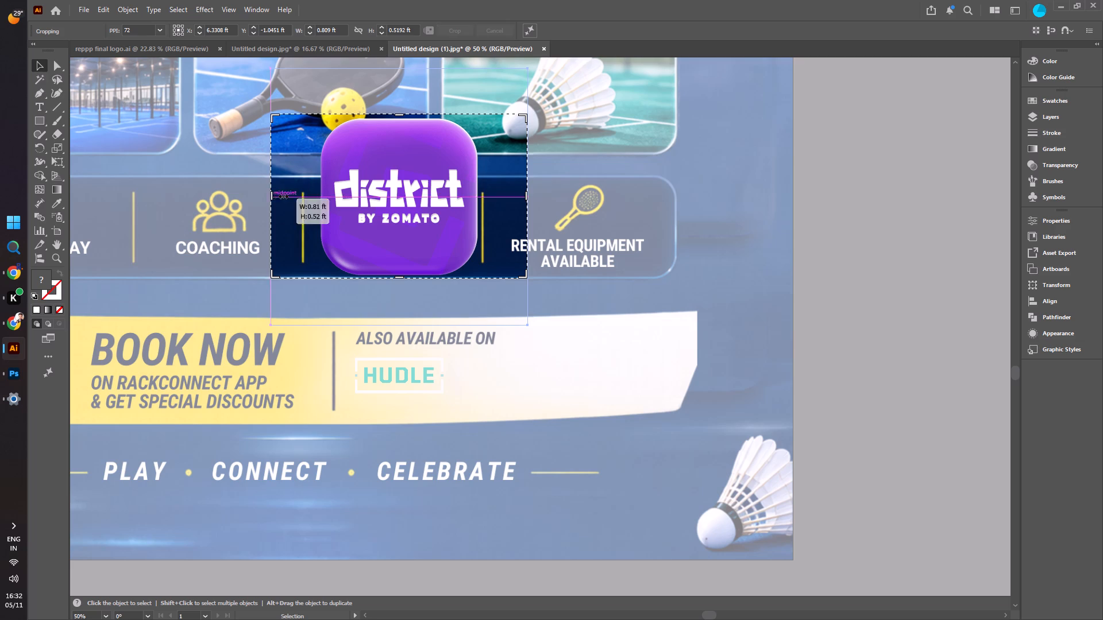
drag(282, 195, 321, 189)
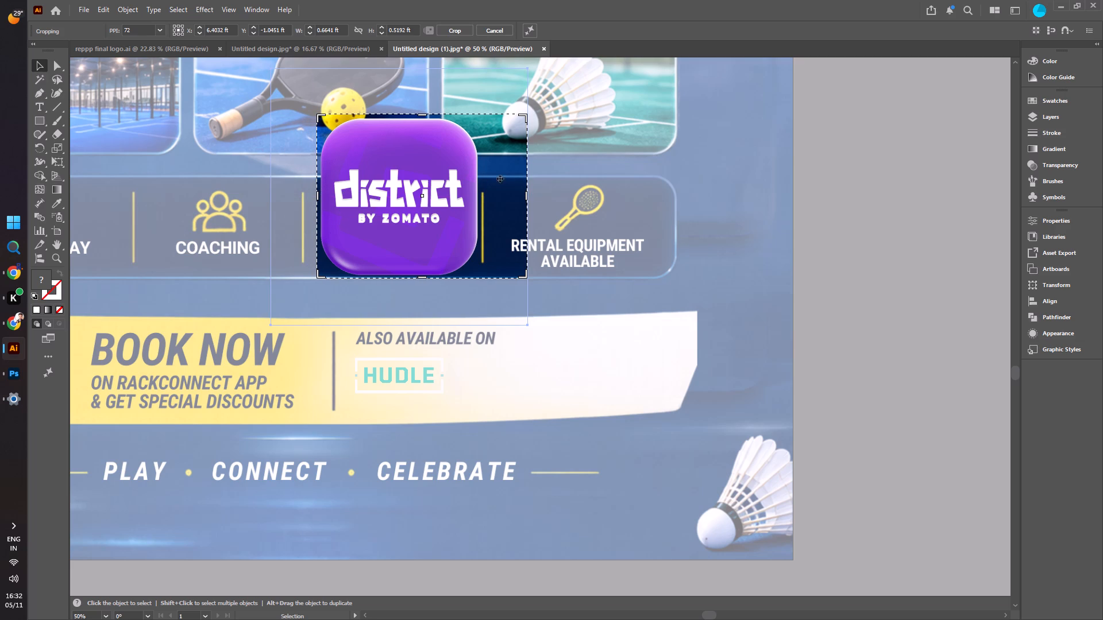
drag(526, 195, 478, 183)
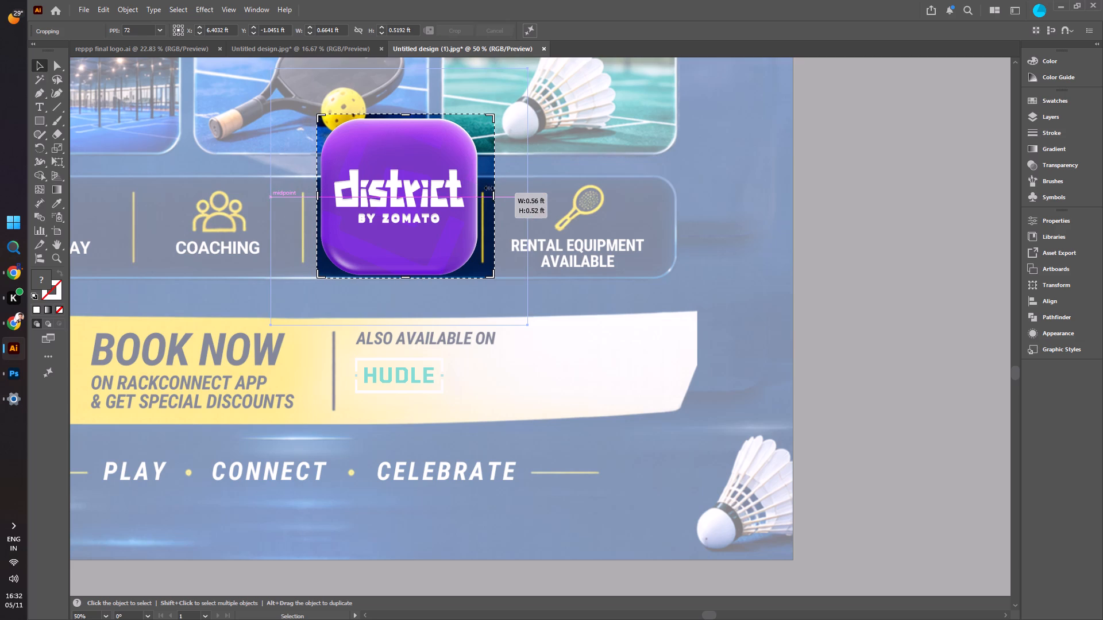
click(580, 354)
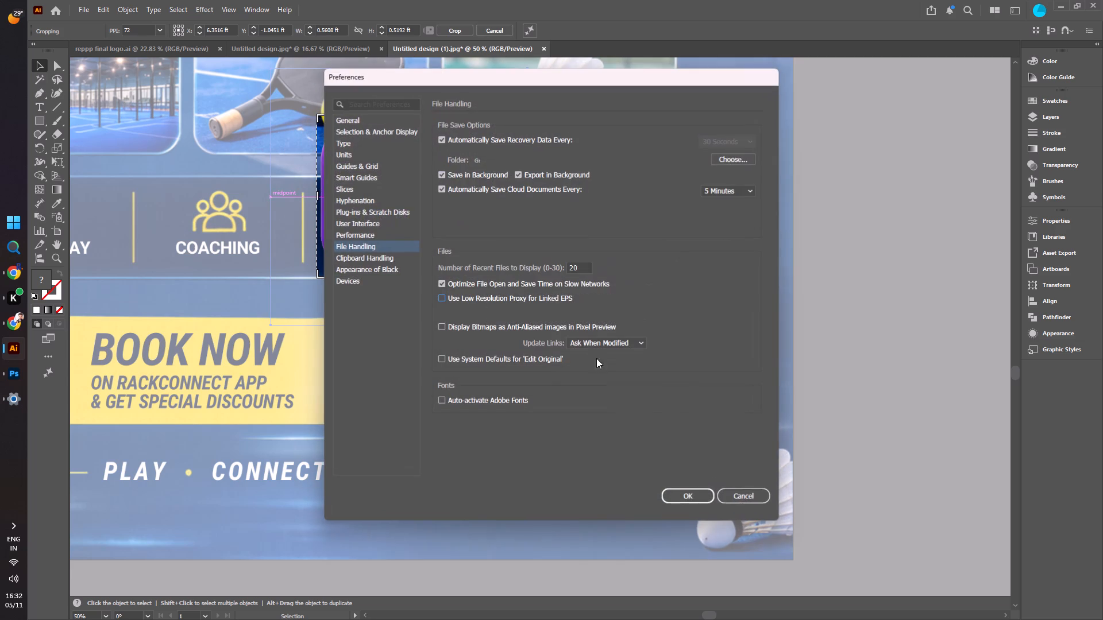
click(673, 492)
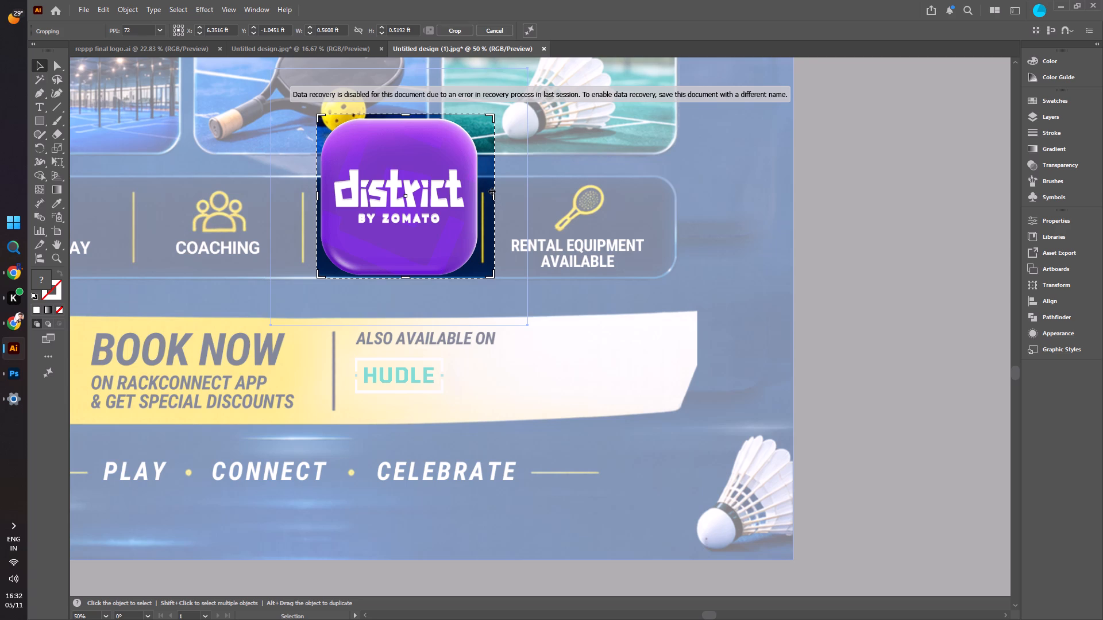
click(492, 191)
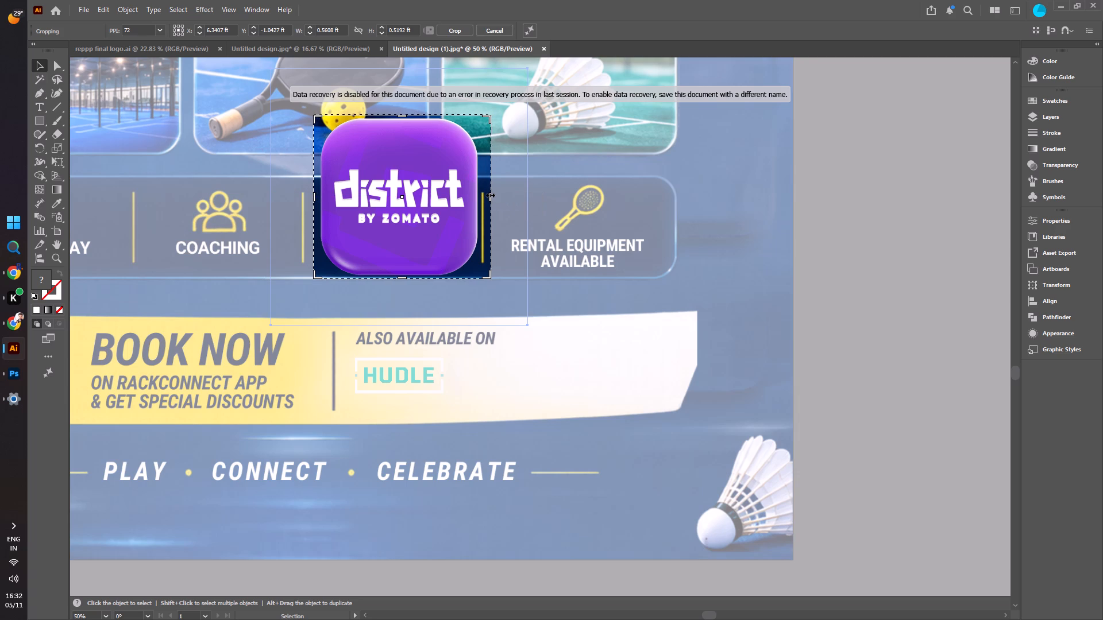
drag(489, 194, 479, 195)
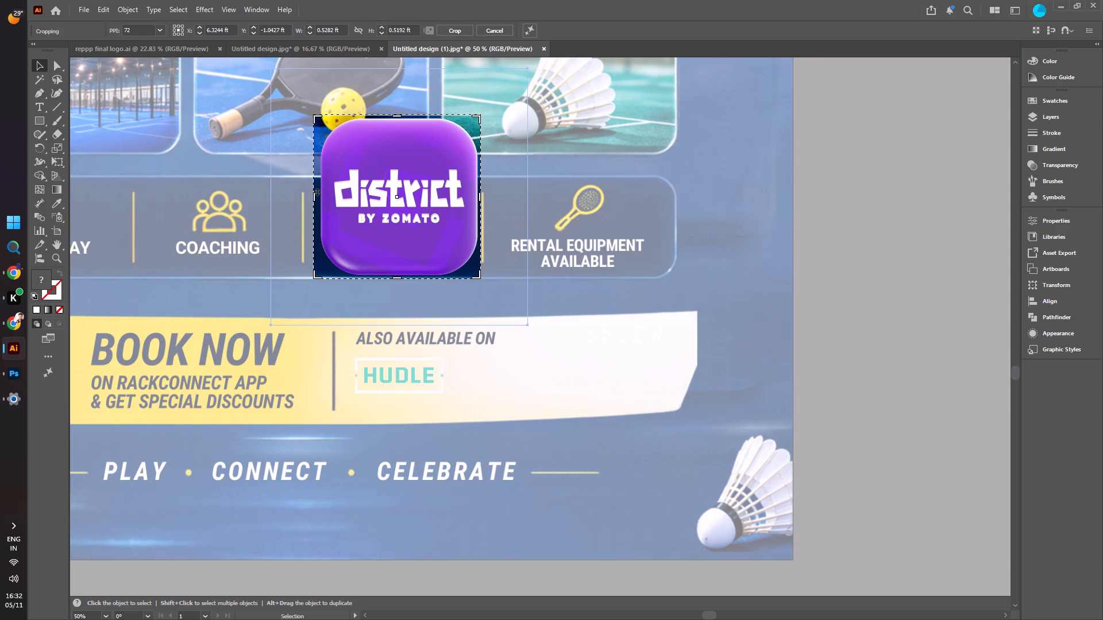
click(317, 196)
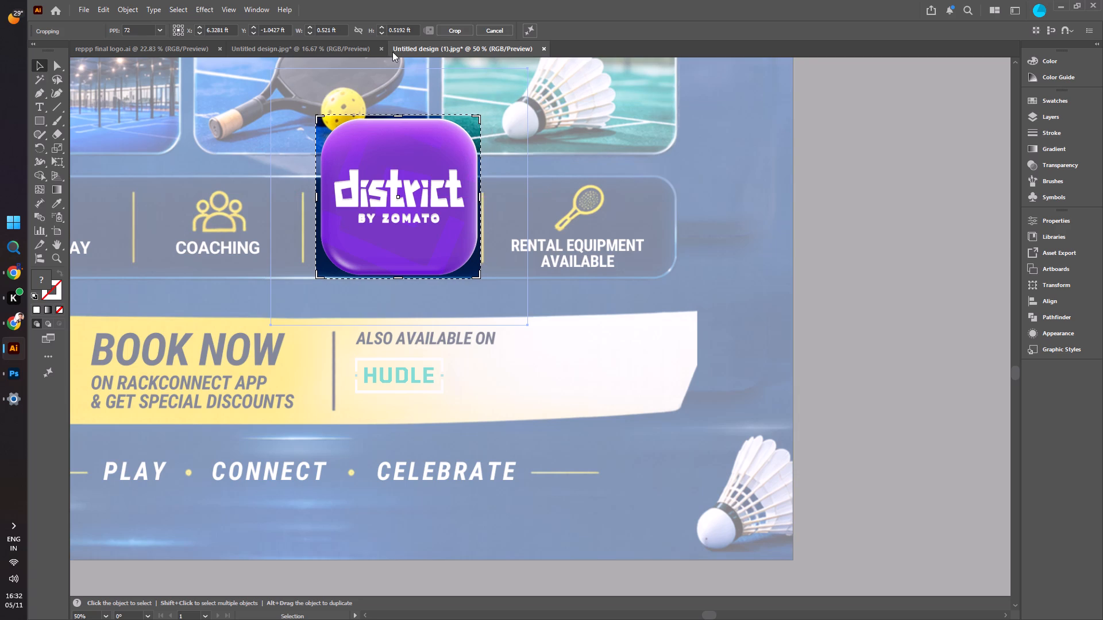
click(451, 27)
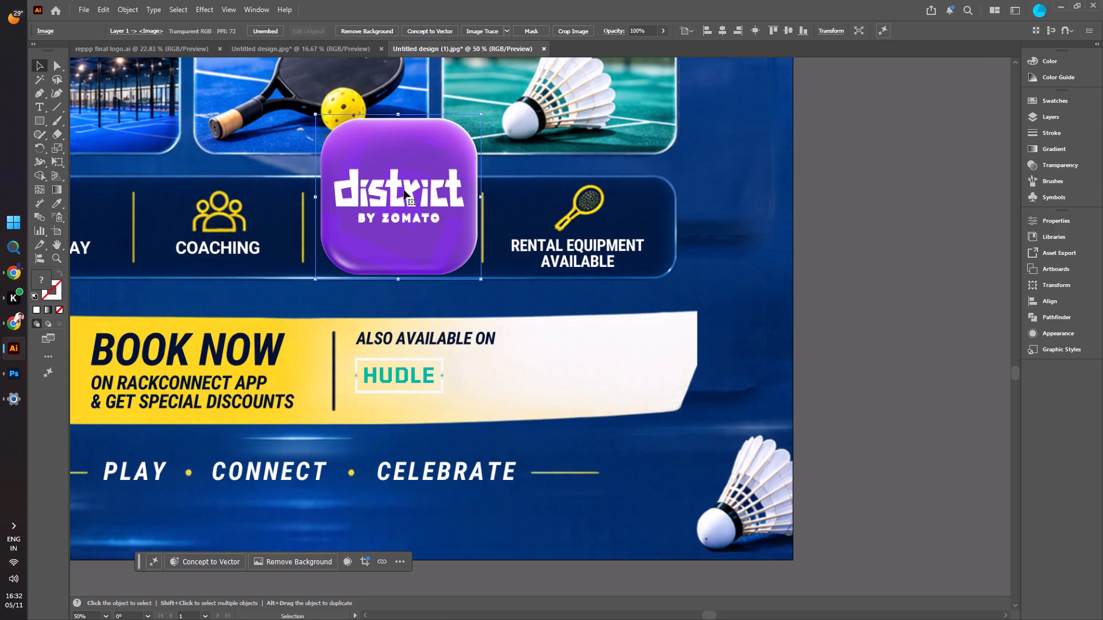
Scale down the cropped District app icon and place it beside the Hudle logo in the booking banner.
shift+drag(315, 113, 378, 192)
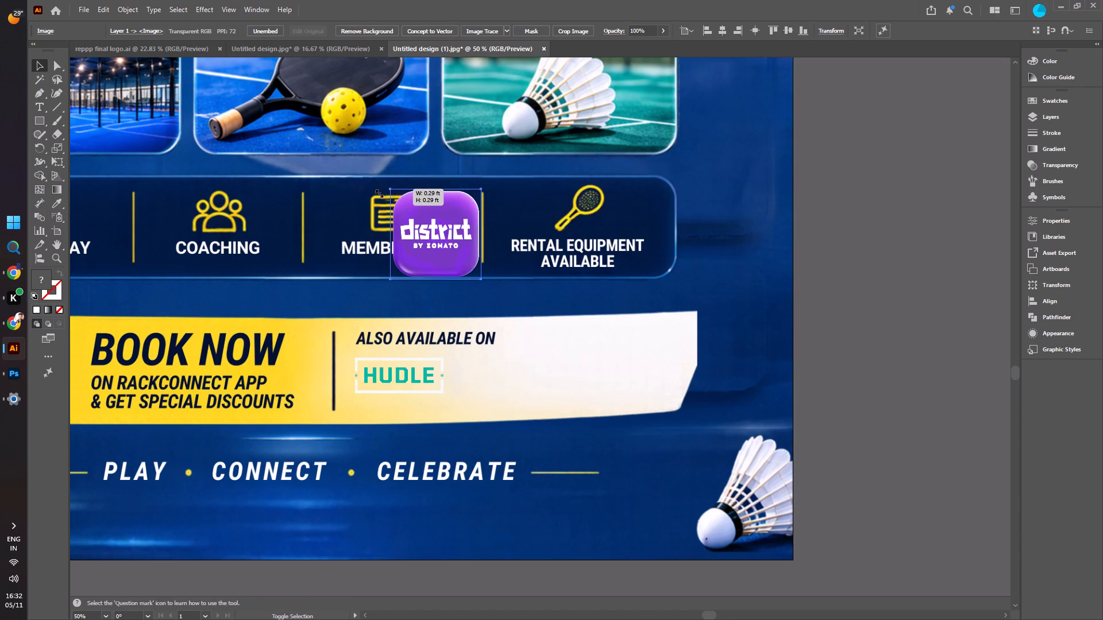
shift+drag(378, 192, 398, 228)
drag(447, 243, 480, 367)
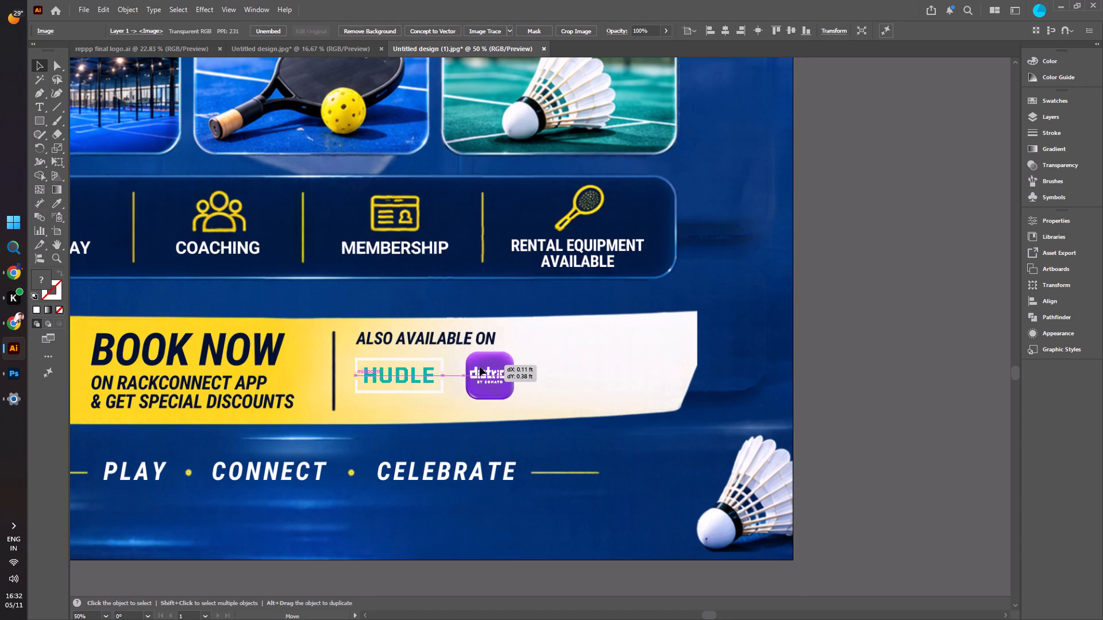
drag(480, 367, 473, 366)
Move the dark District by Zomato wordmark from the court photo to the white end of the booking banner.
scroll(297, 195, up, 5)
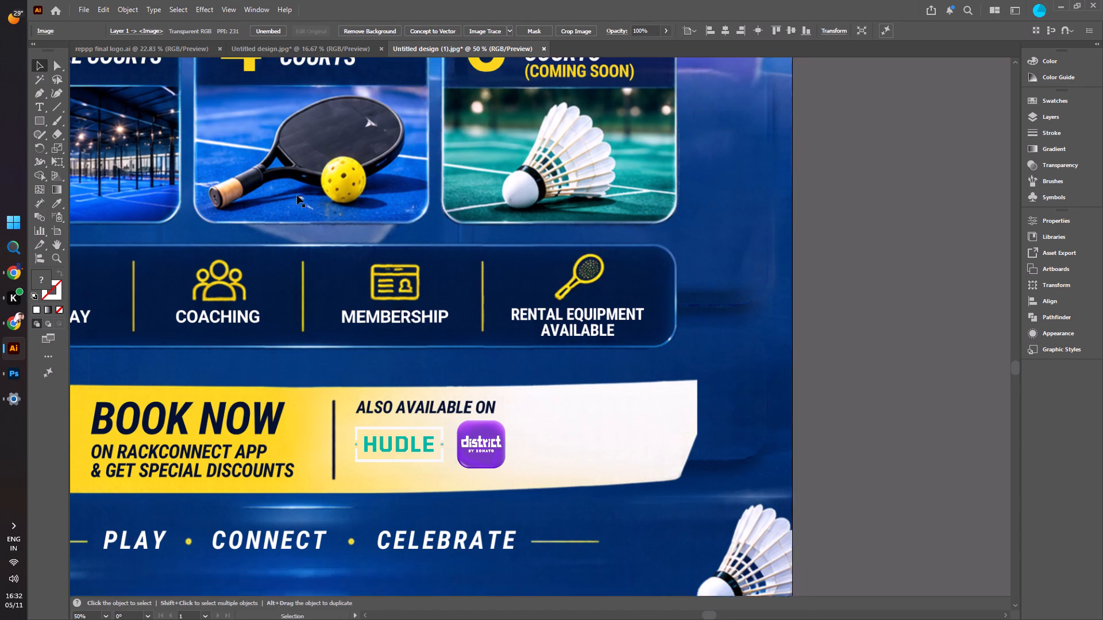
scroll(297, 195, up, 5)
alt+scroll(427, 245, down, 3)
alt+scroll(330, 275, up, 1)
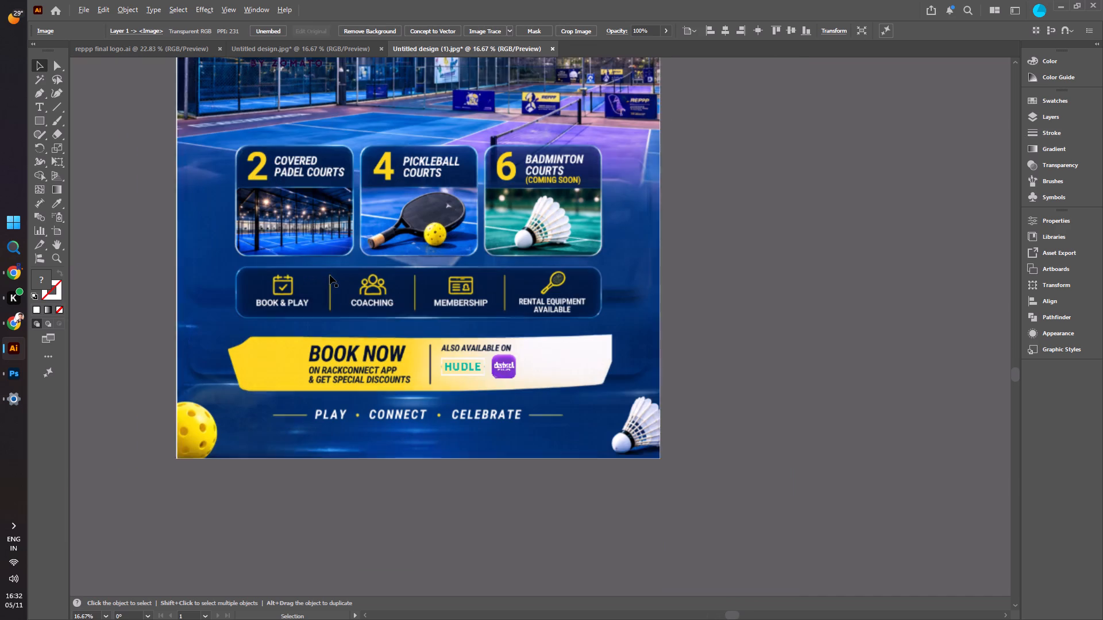
click(140, 218)
scroll(293, 209, up, 2)
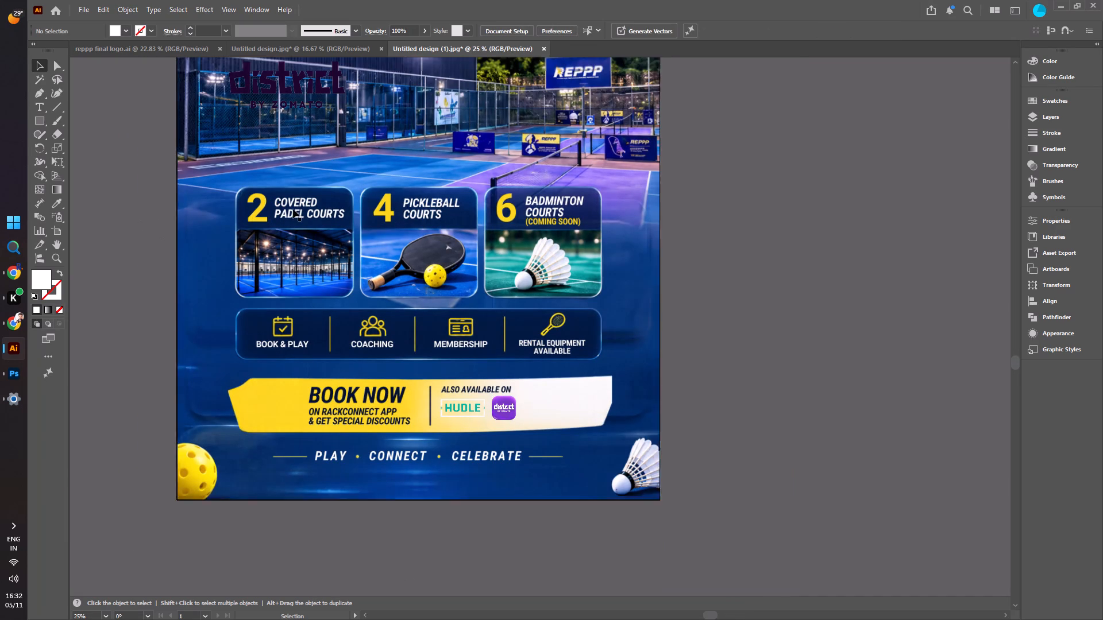
scroll(293, 209, up, 2)
scroll(376, 221, up, 3)
click(317, 145)
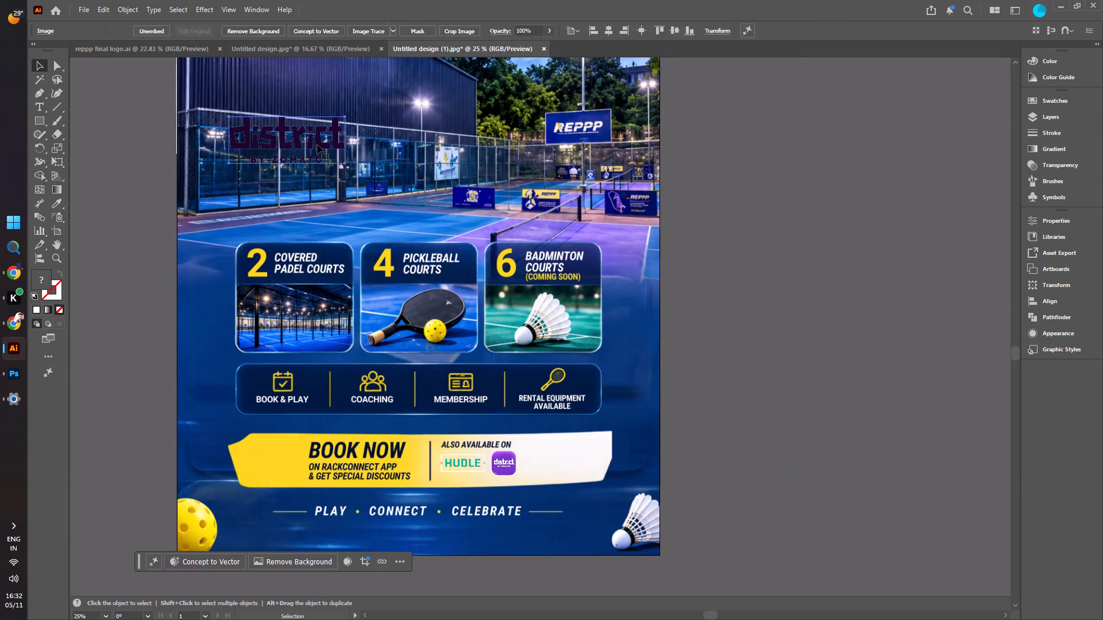
drag(281, 135, 535, 443)
alt+scroll(530, 464, up, 5)
alt+scroll(537, 396, down, 2)
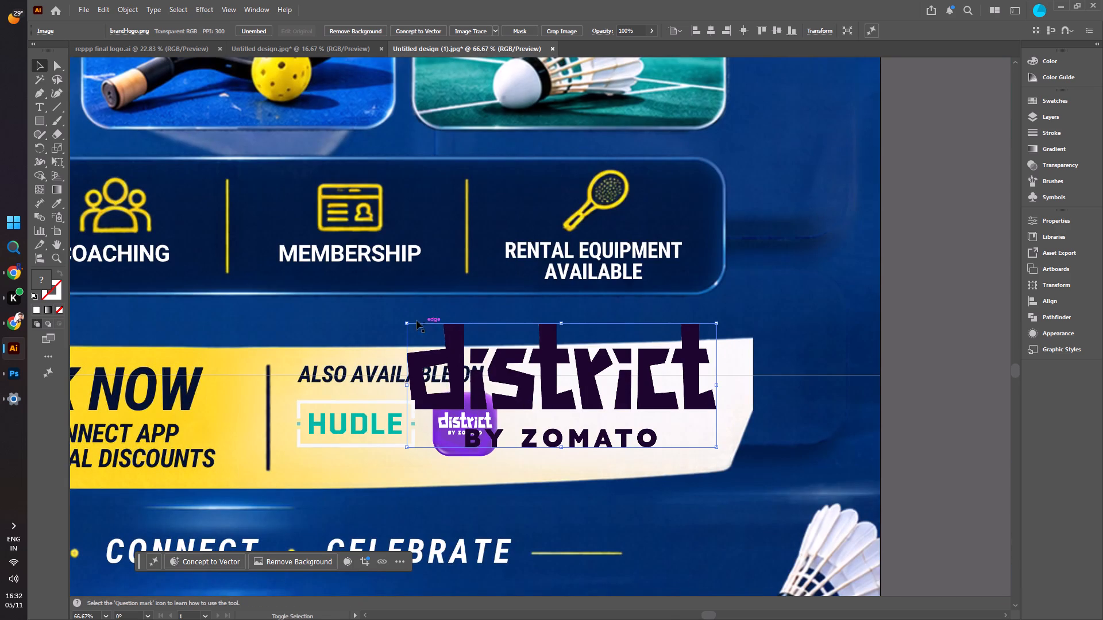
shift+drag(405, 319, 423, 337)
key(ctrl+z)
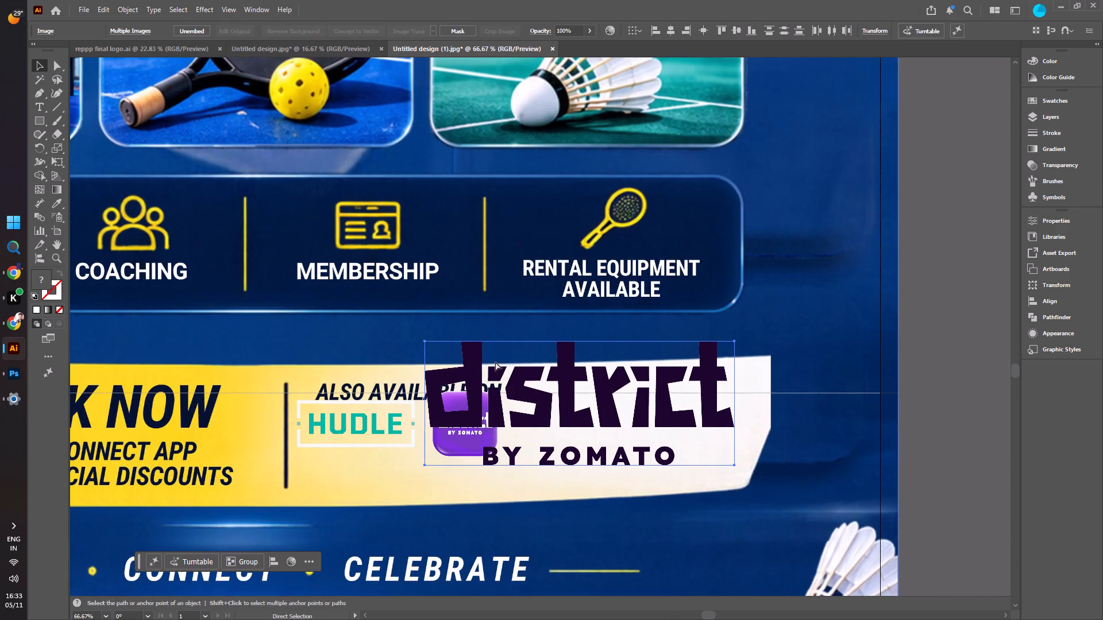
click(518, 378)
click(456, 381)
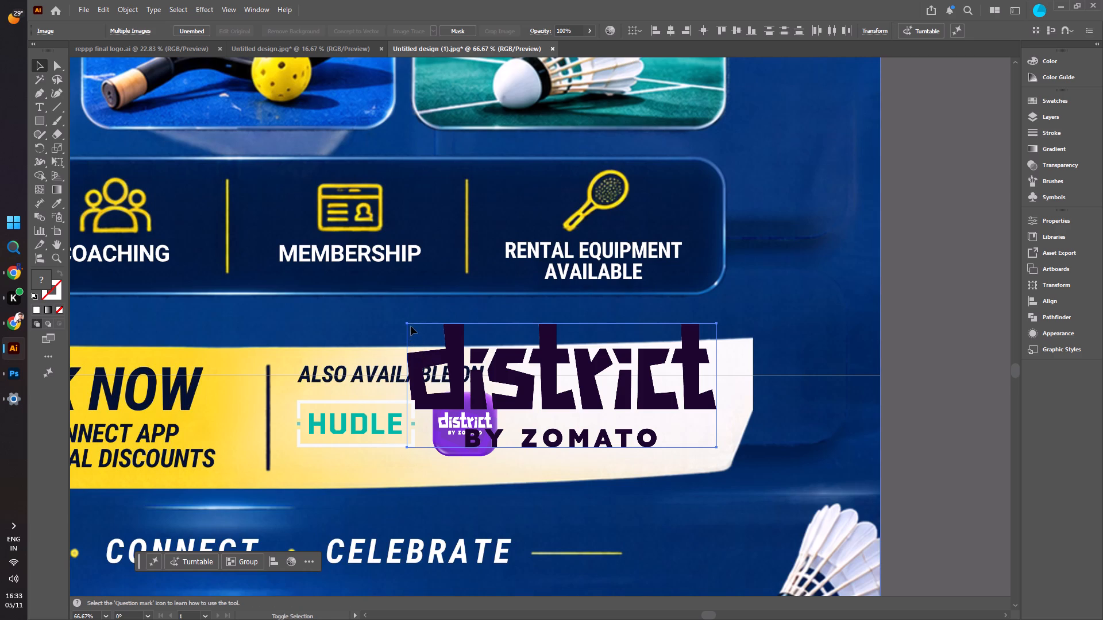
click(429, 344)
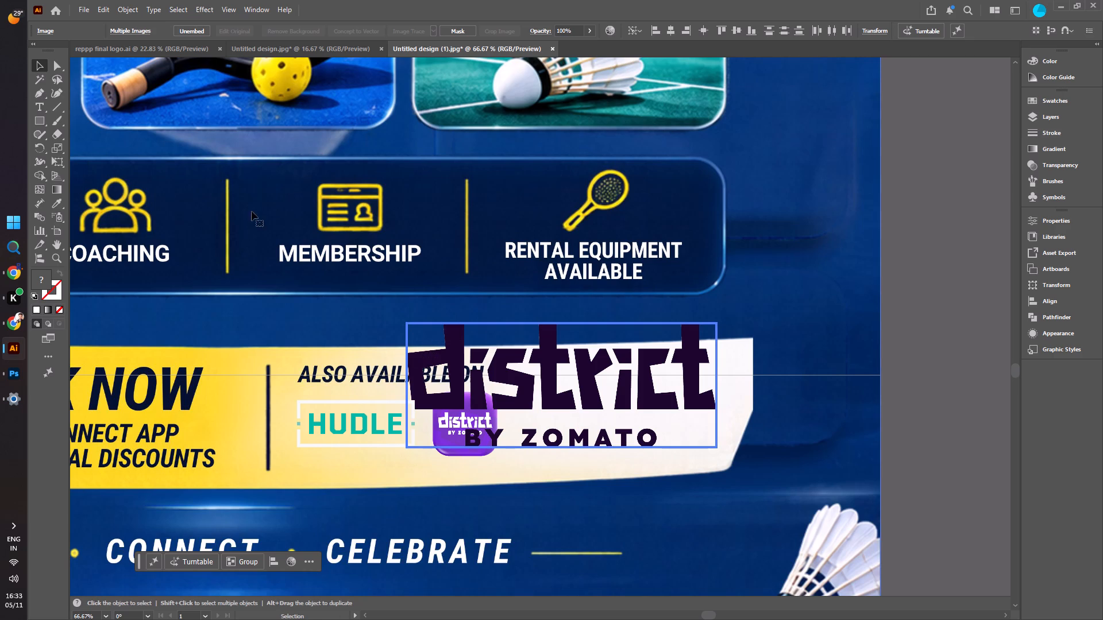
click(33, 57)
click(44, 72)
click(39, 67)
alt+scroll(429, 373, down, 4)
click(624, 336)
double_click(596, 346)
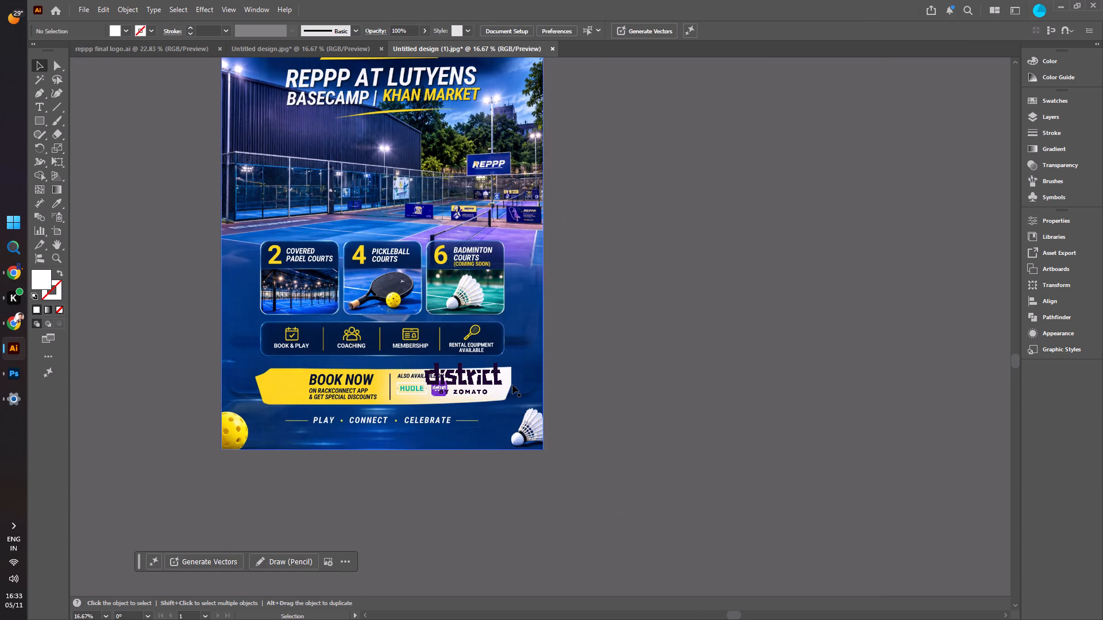
Scale down the dark District by Zomato wordmark to fit the booking banner and place it just beside the purple District app icon.
click(480, 377)
alt+scroll(466, 385, up, 4)
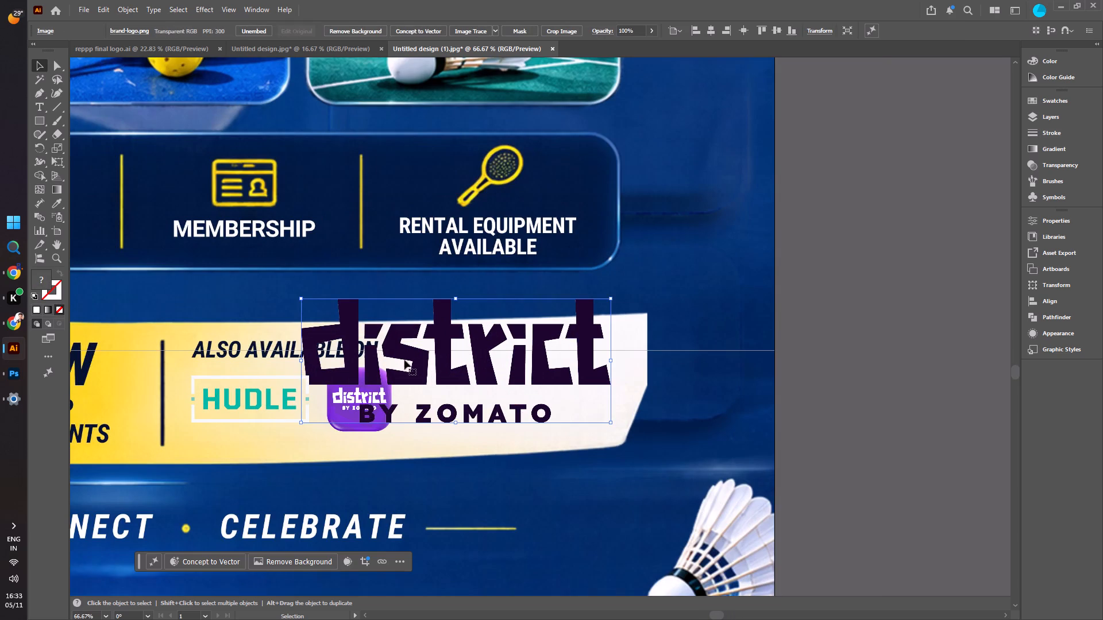
shift+drag(301, 299, 386, 368)
drag(514, 385, 454, 392)
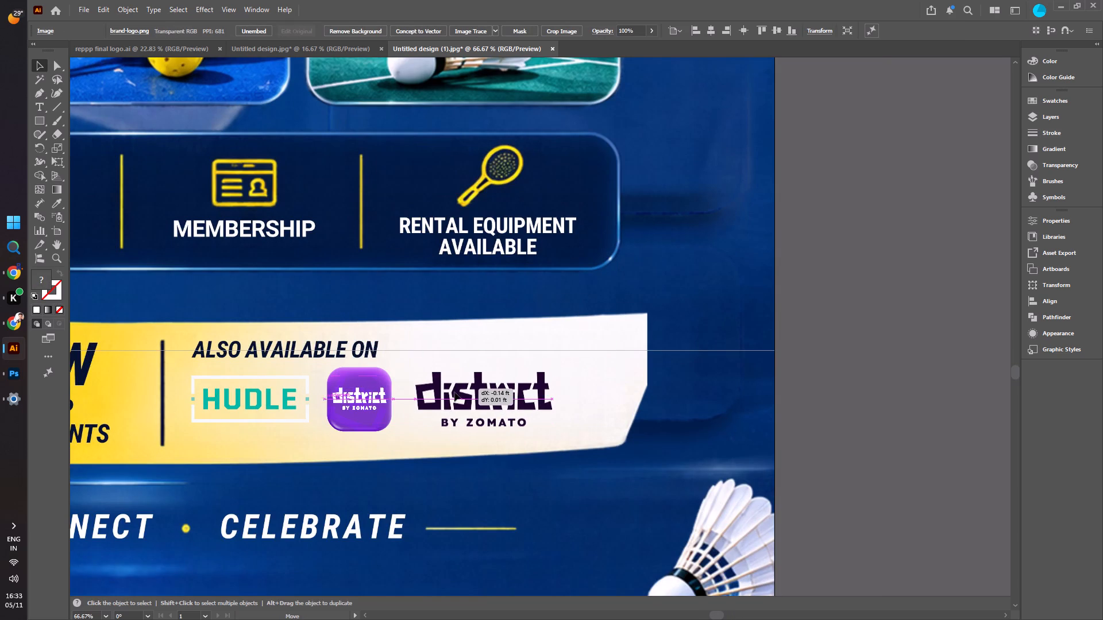
drag(454, 392, 451, 387)
click(688, 292)
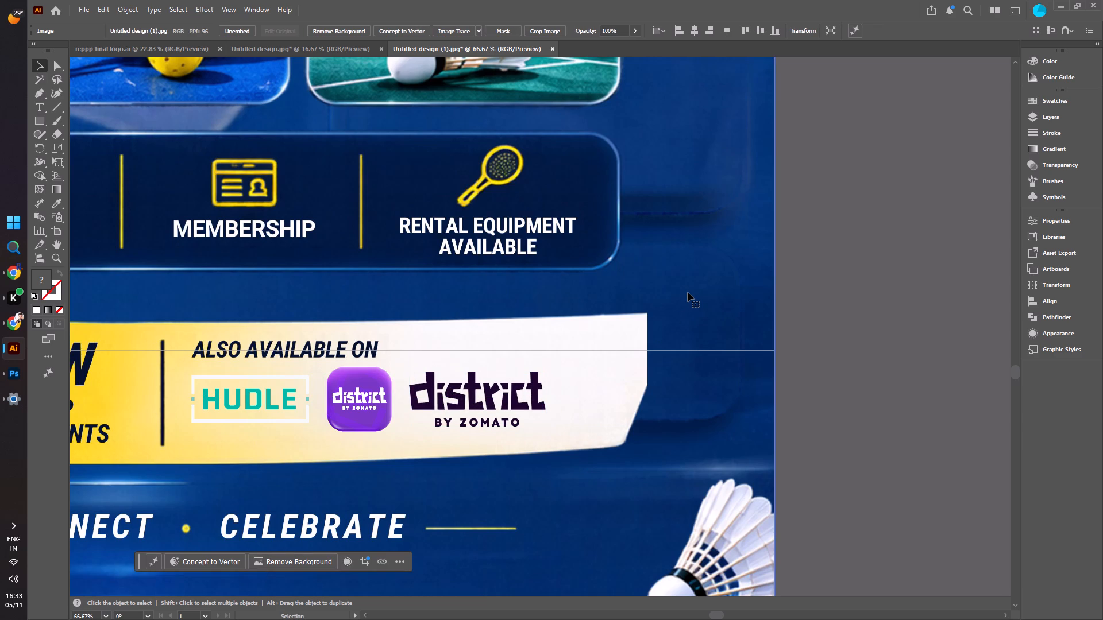
alt+scroll(685, 292, down, 3)
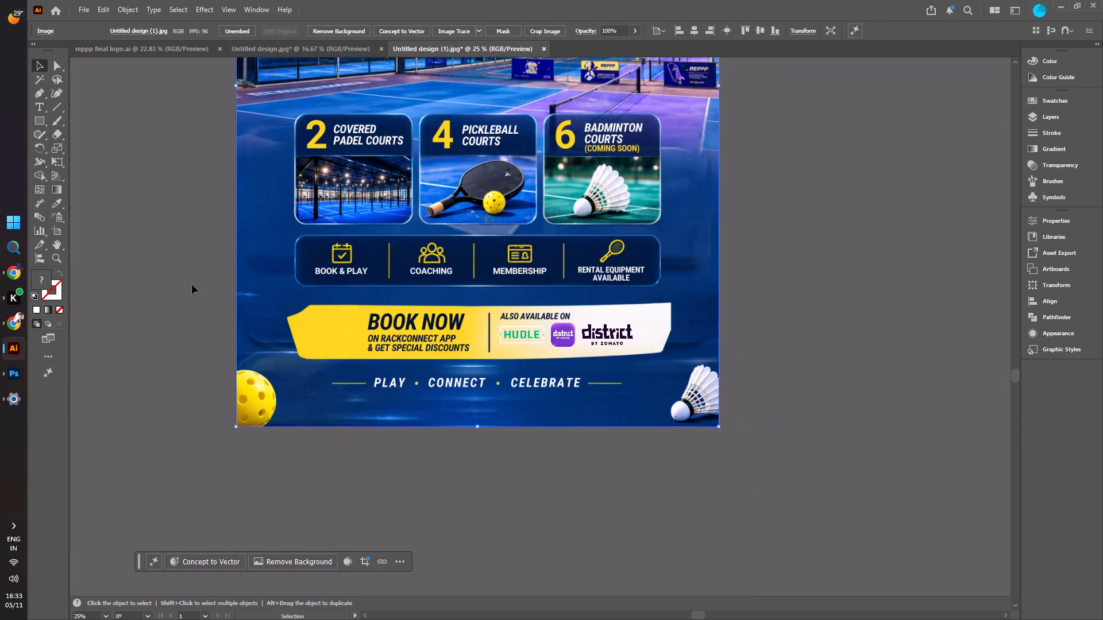
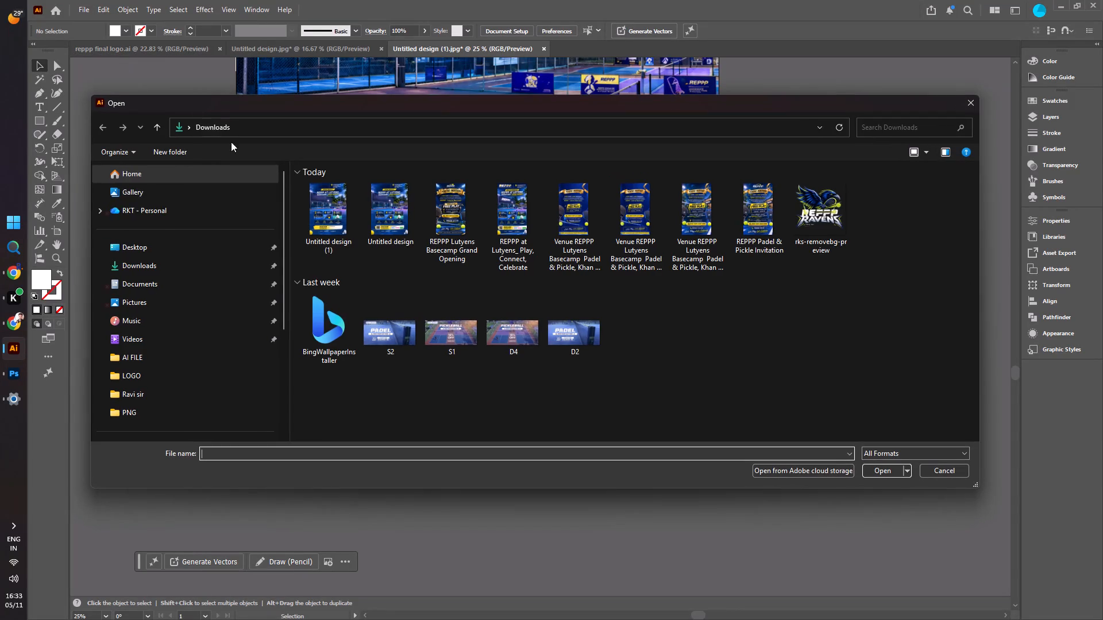
Open the SCANNER photo of the REPPP payment QR stand from the Desktop.
click(175, 248)
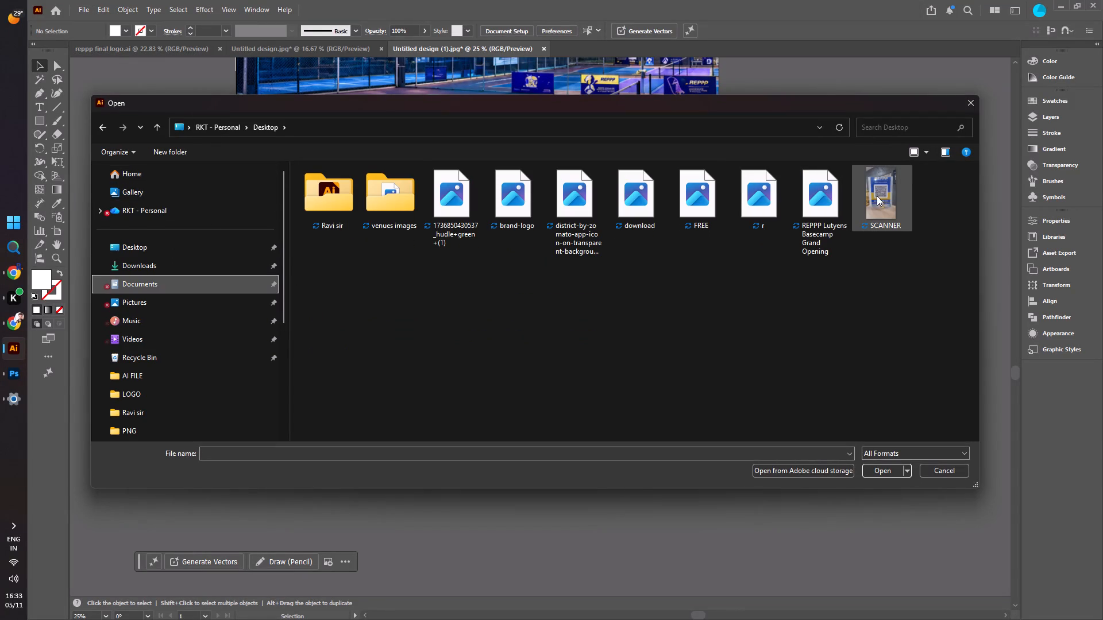
click(877, 196)
click(880, 467)
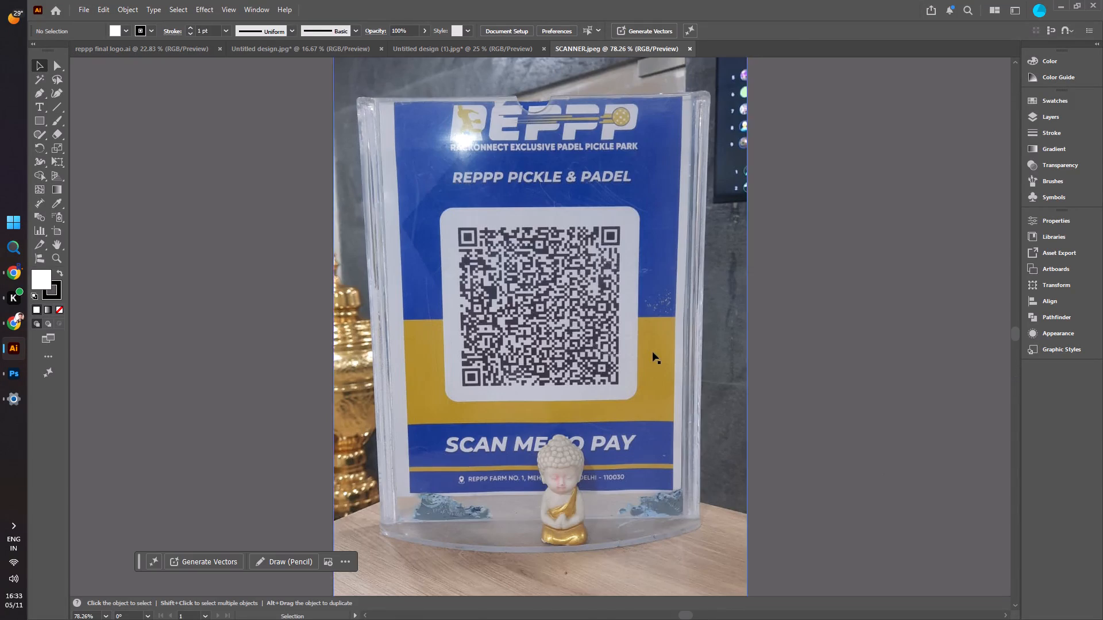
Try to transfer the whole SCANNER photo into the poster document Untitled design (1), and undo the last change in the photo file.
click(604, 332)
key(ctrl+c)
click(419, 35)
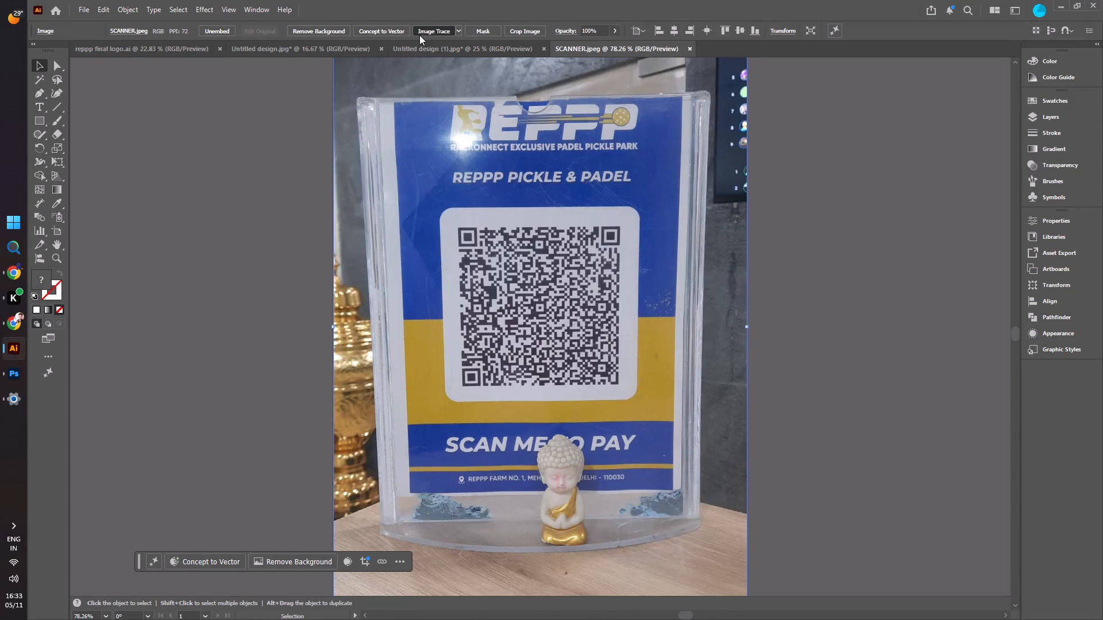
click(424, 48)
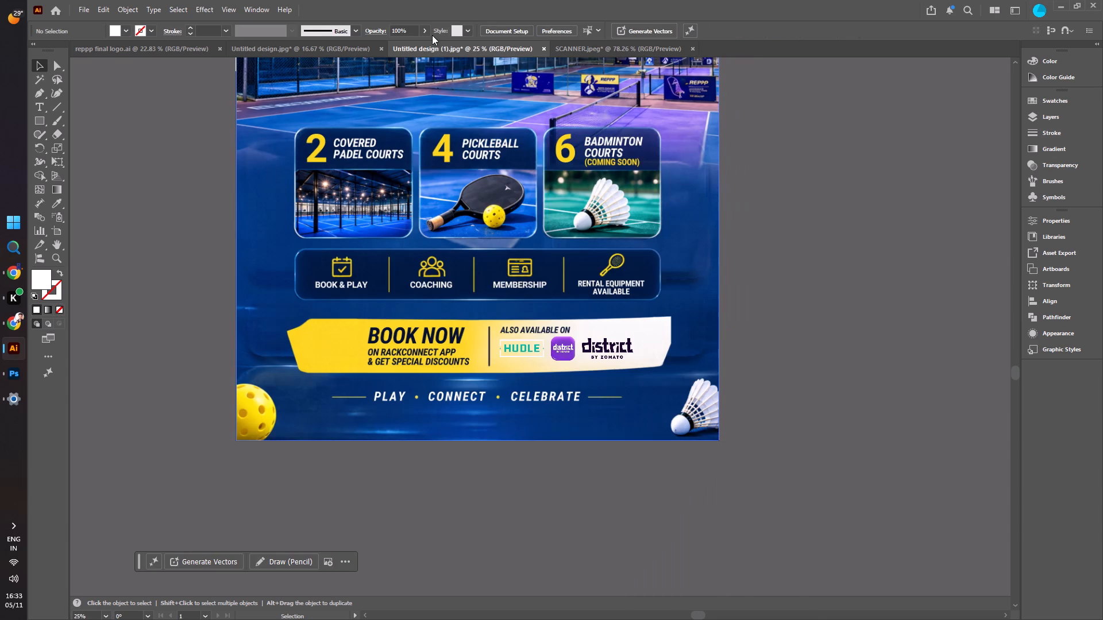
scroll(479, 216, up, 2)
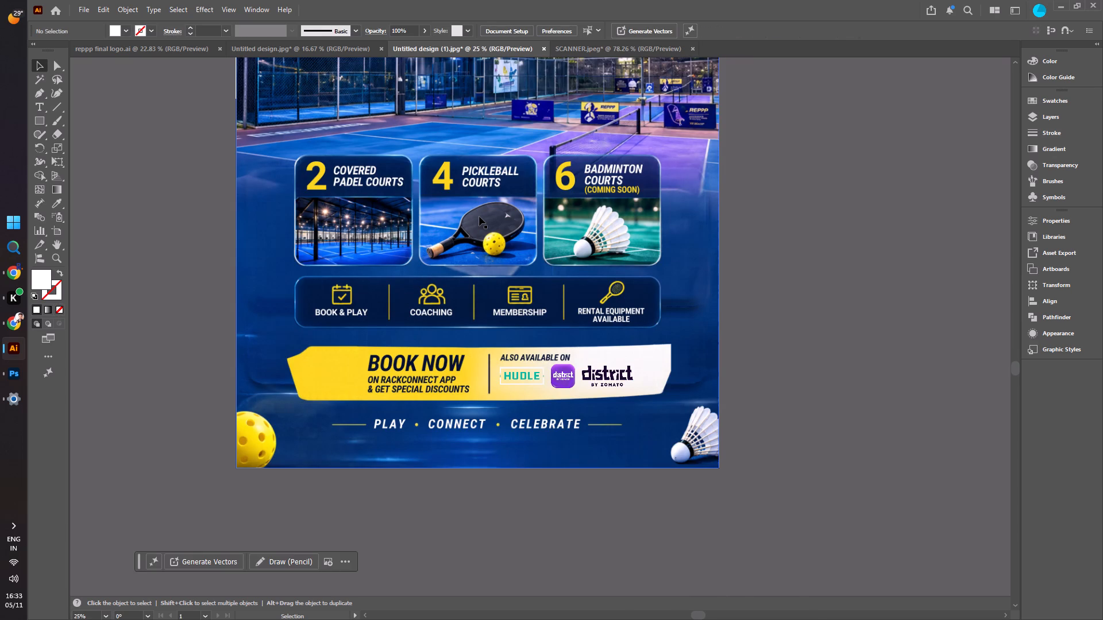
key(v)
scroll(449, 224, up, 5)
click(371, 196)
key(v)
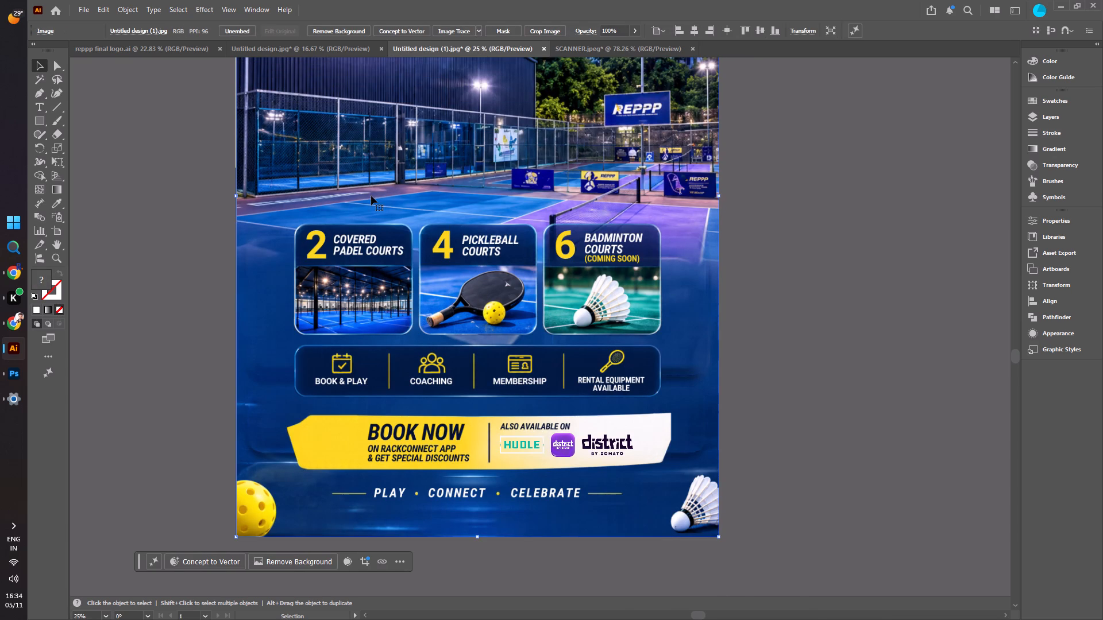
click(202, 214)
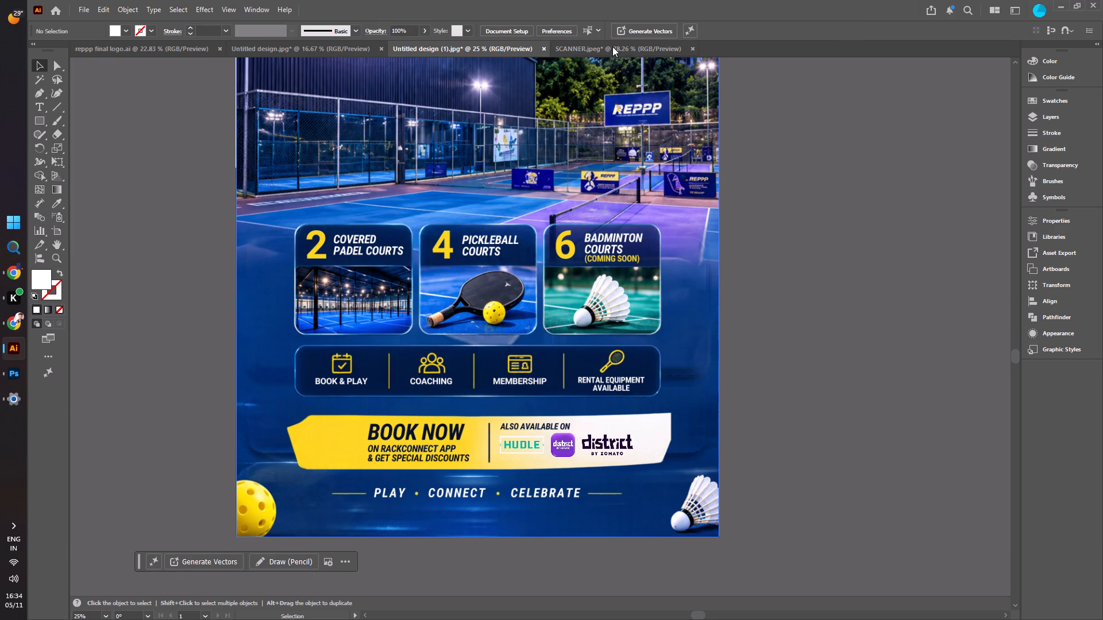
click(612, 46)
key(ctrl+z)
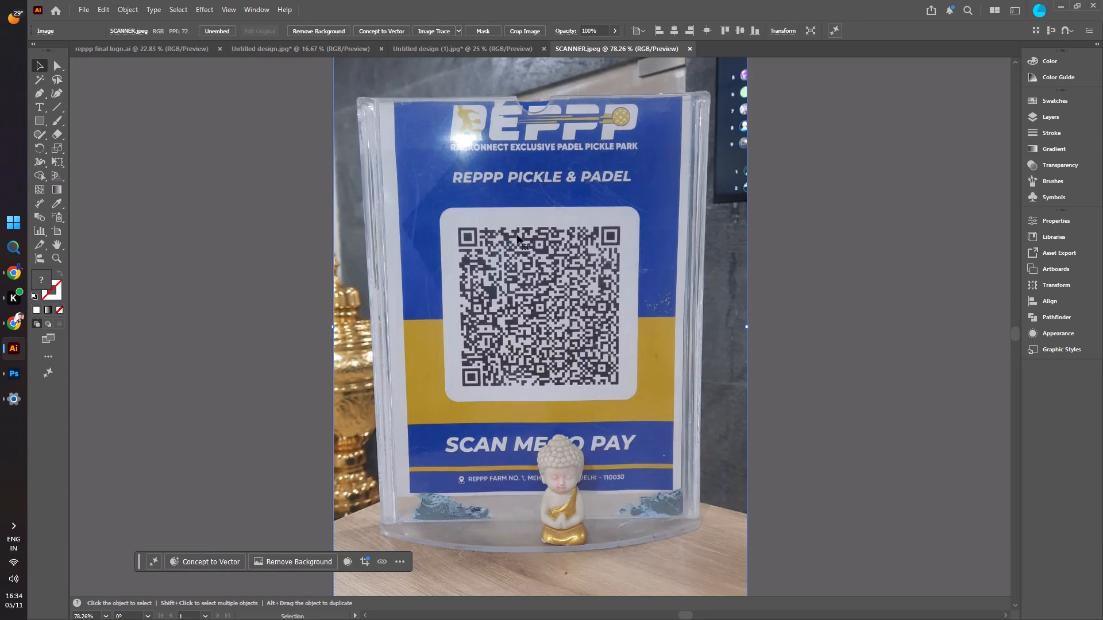
Copy the SCANNER photo and paste it into the poster document Untitled design (1).
right_click(510, 232)
click(533, 251)
click(434, 48)
key(ctrl+v)
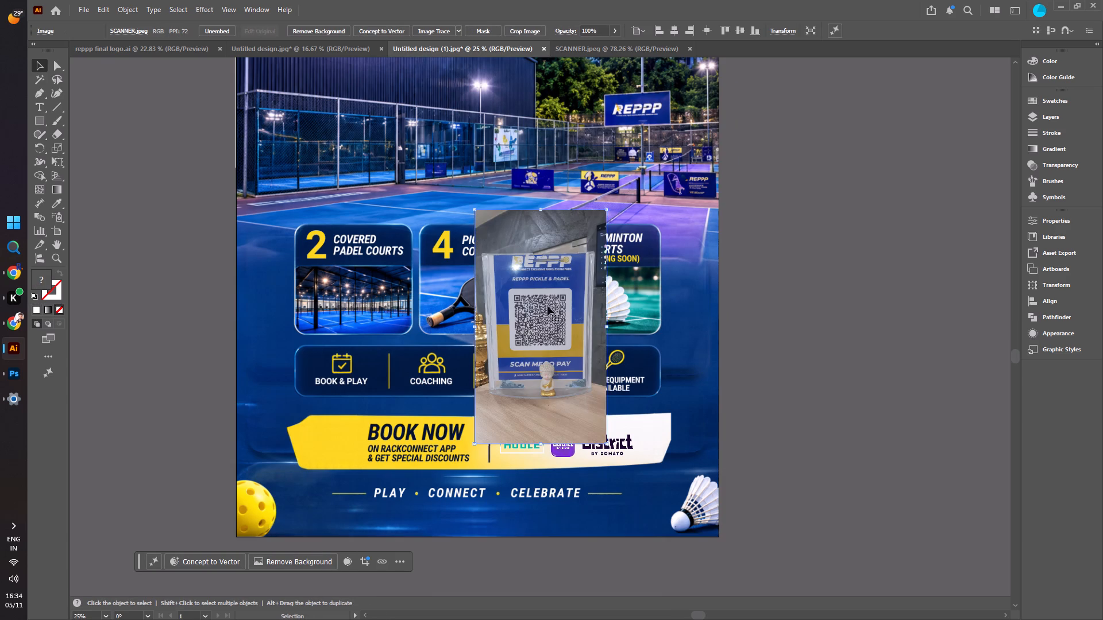
Crop the pasted scanner photo close around the QR code's white rounded card, at about 0.42 × 0.41 ft.
click(518, 30)
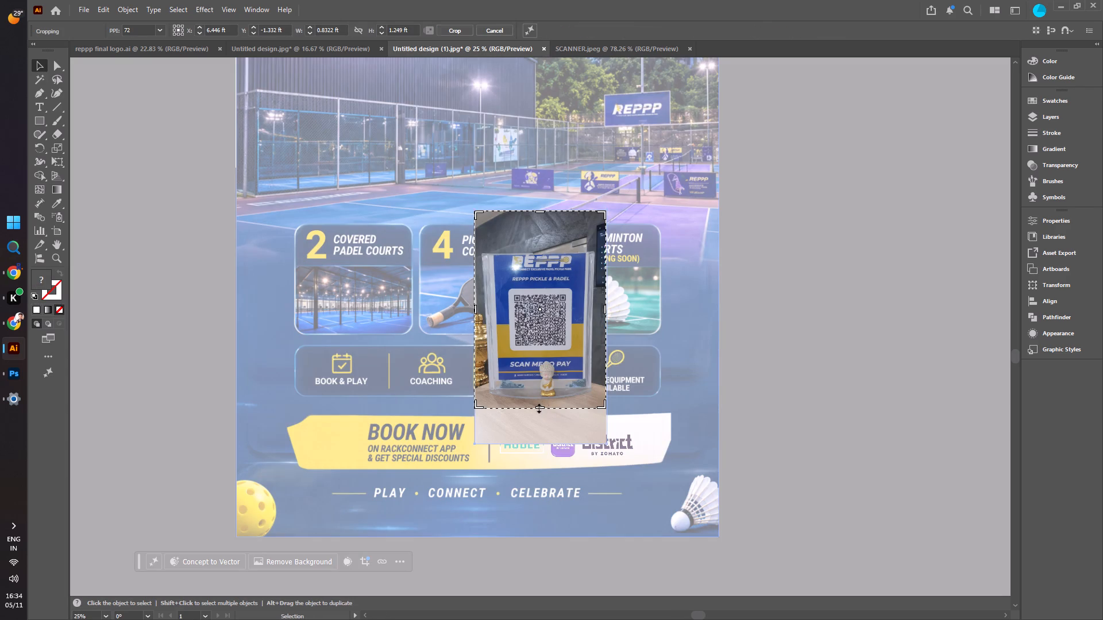
drag(538, 407, 539, 351)
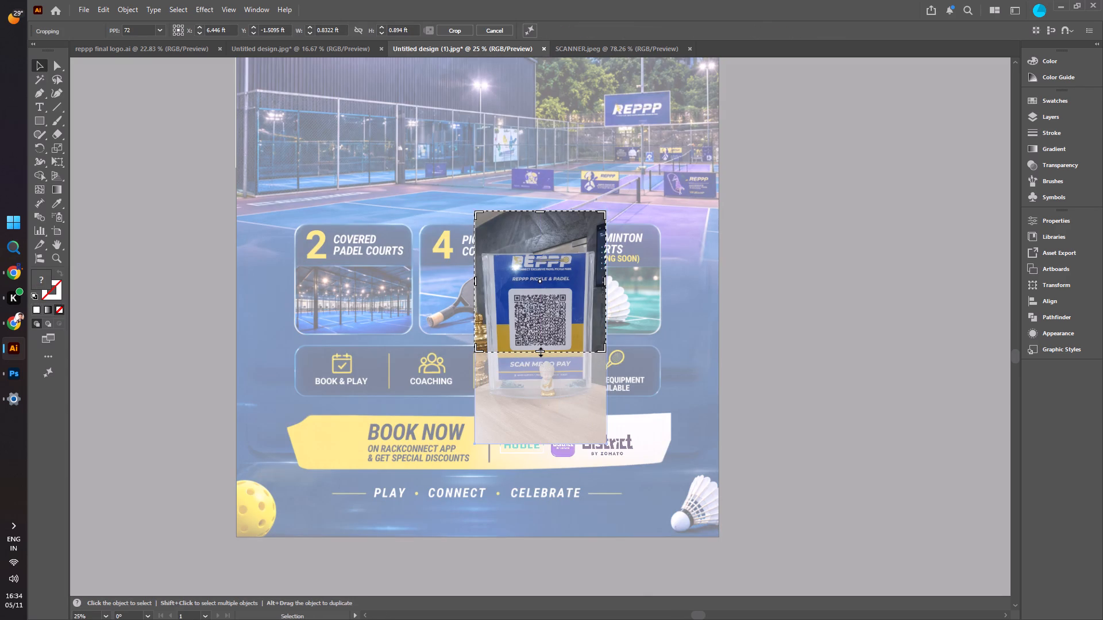
alt+scroll(539, 351, up, 4)
scroll(545, 143, up, 3)
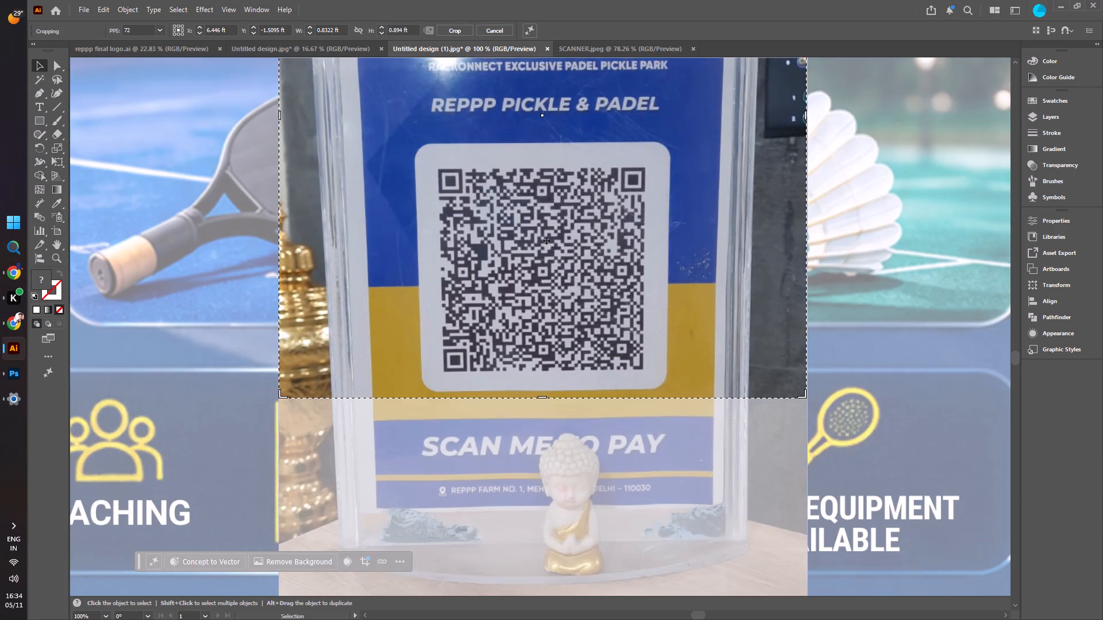
alt+scroll(546, 242, down, 2)
alt+scroll(539, 160, down, 2)
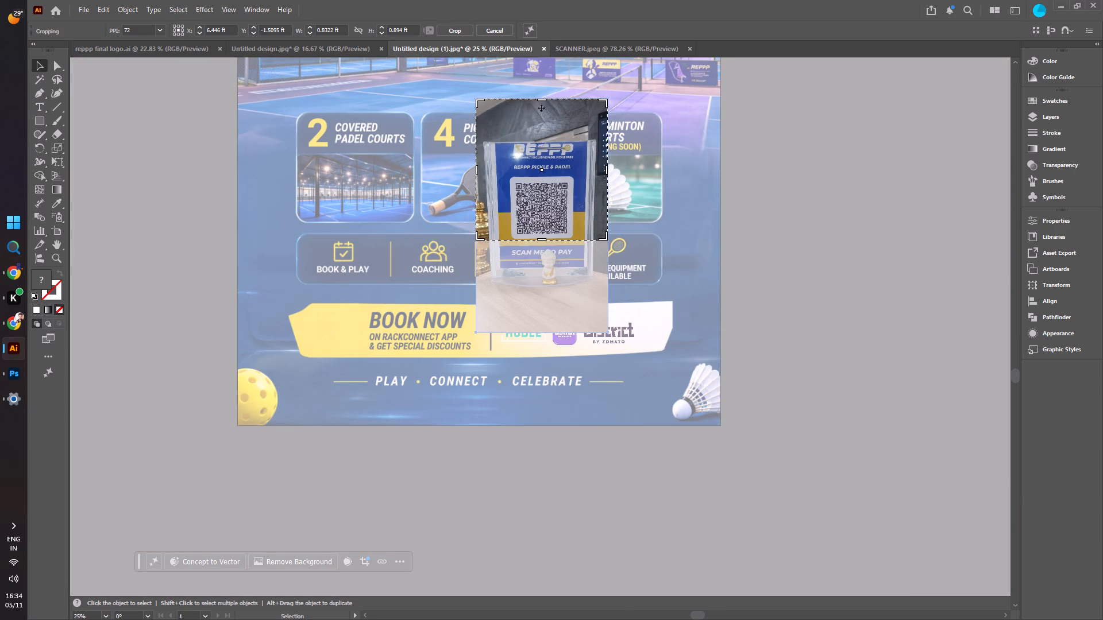
drag(539, 99, 539, 172)
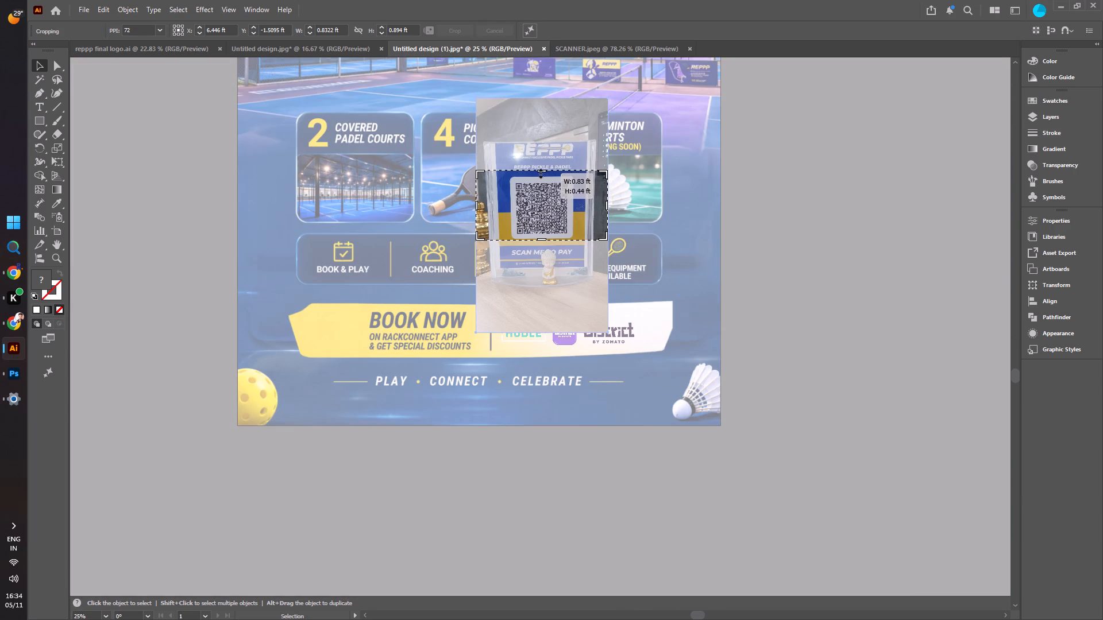
drag(539, 172, 539, 176)
alt+scroll(549, 208, up, 4)
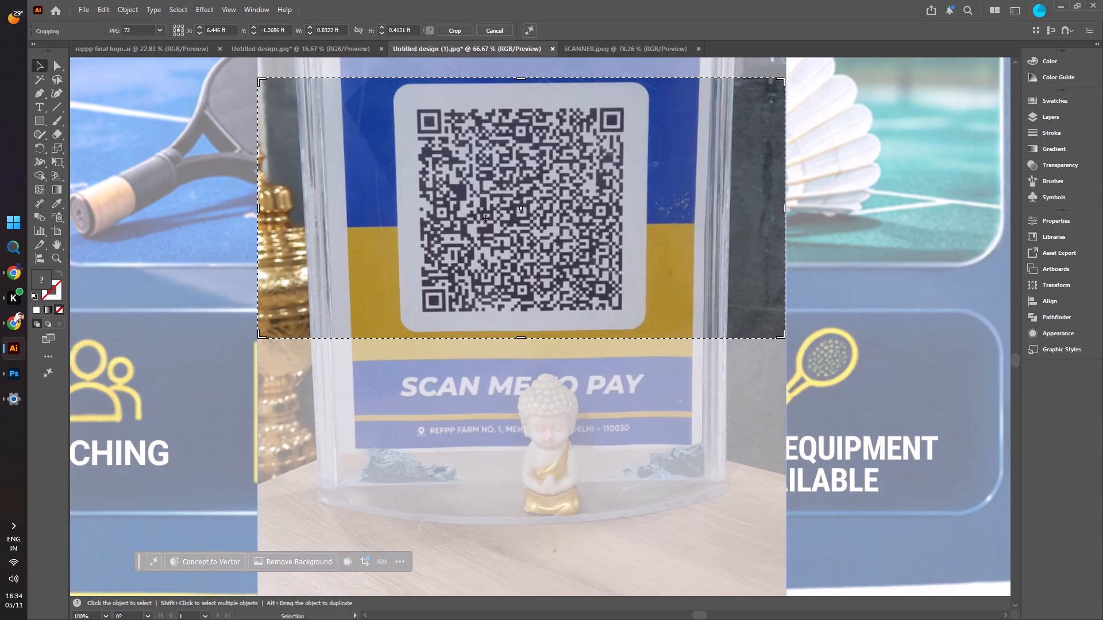
drag(258, 208, 349, 208)
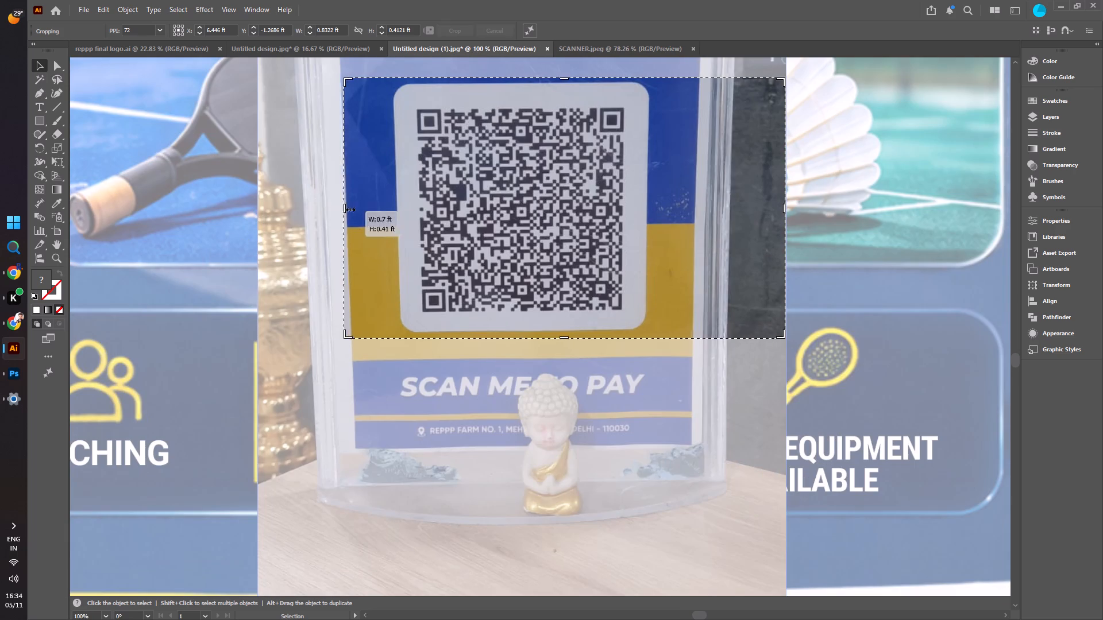
drag(349, 208, 390, 198)
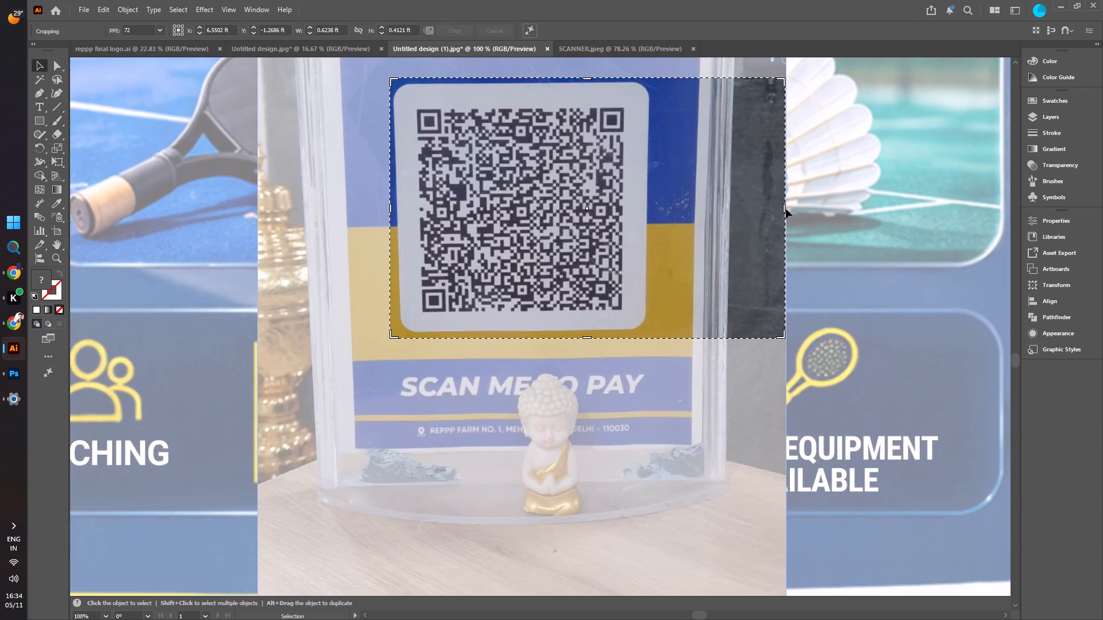
drag(785, 209, 653, 212)
click(452, 30)
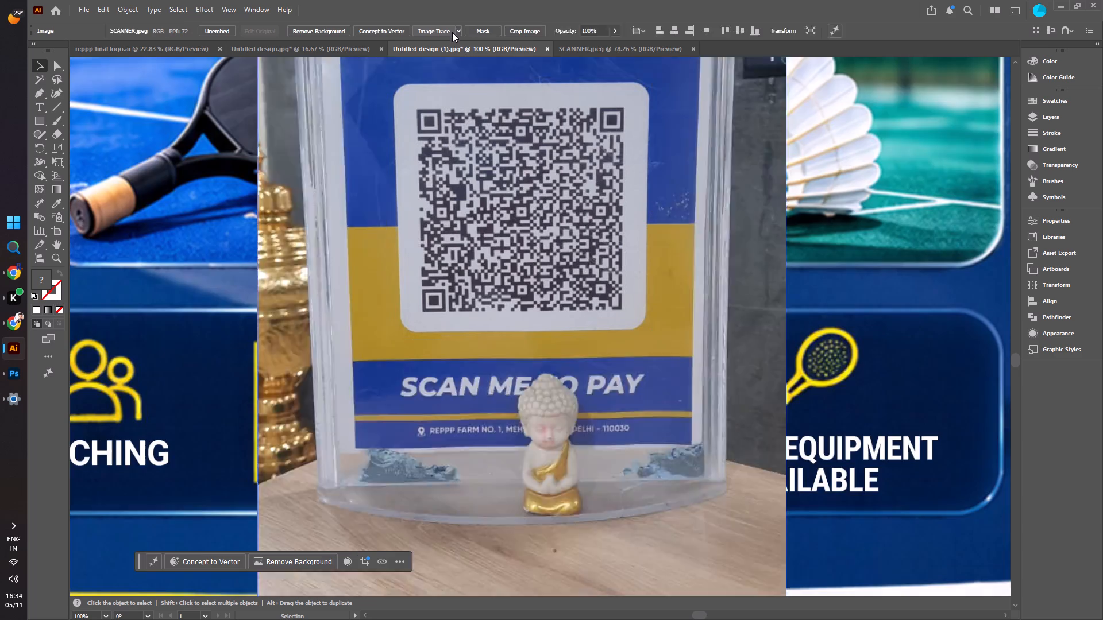
Move the cropped QR code from the court cards to the yellow end of the booking banner, beside BOOK NOW.
alt+scroll(565, 252, down, 3)
alt+scroll(569, 212, up, 1)
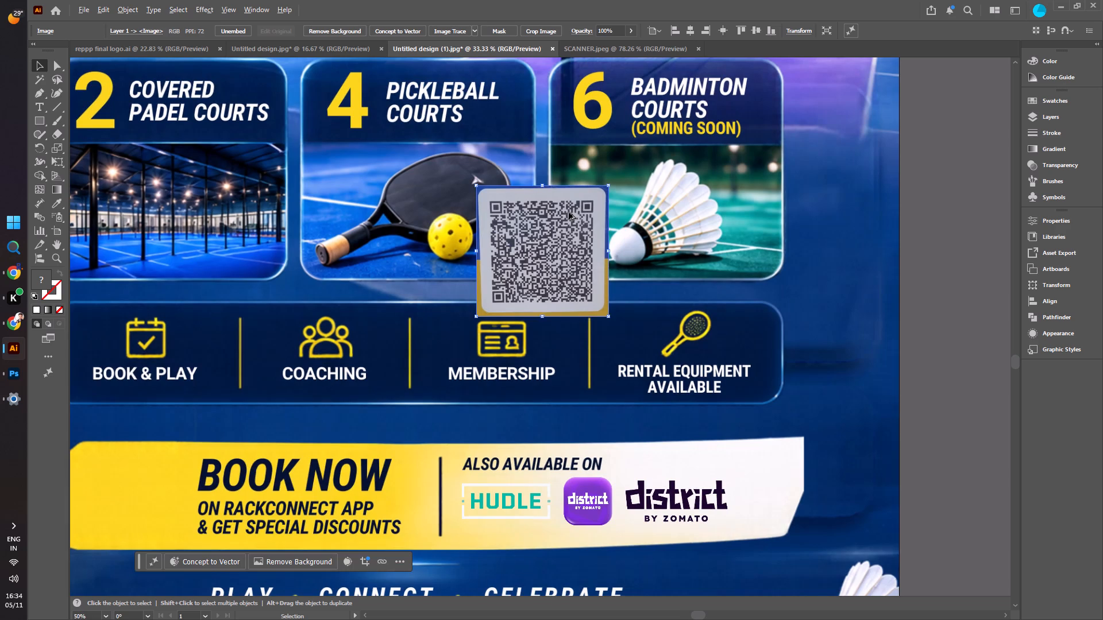
click(705, 254)
alt+scroll(670, 231, down, 2)
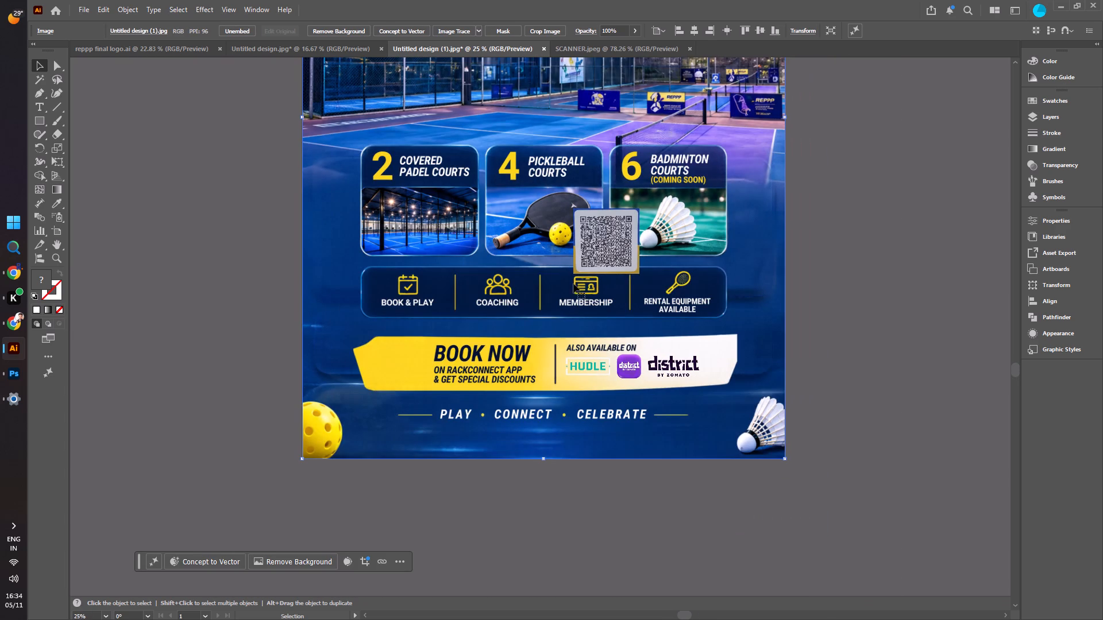
click(618, 243)
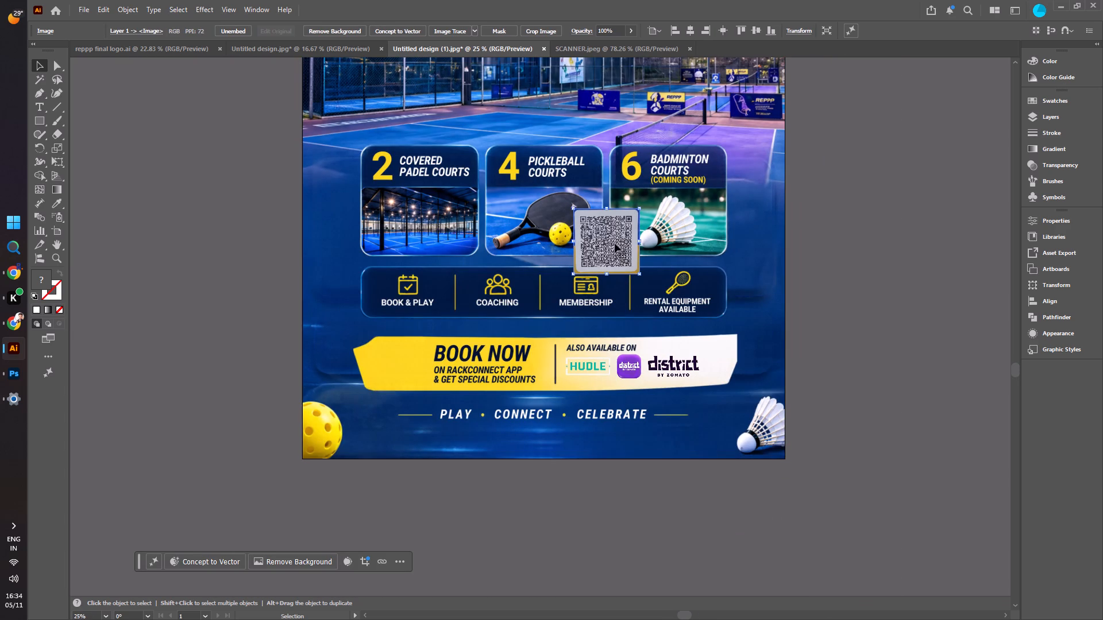
drag(611, 241, 399, 362)
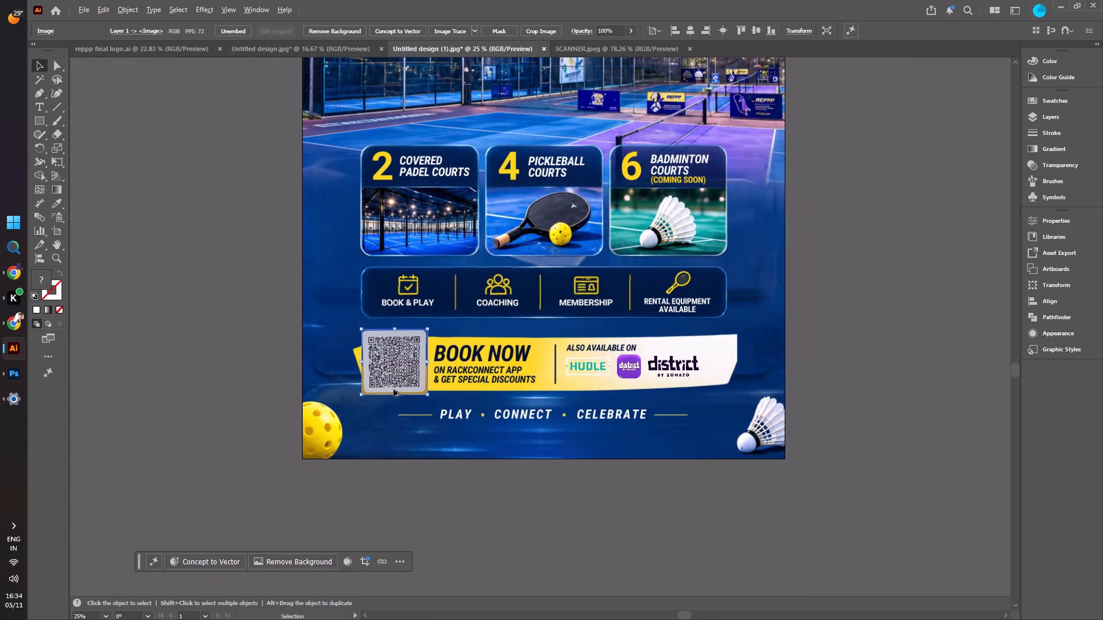
Look through the properties and library options available for the selected QR code image.
alt+scroll(394, 389, up, 3)
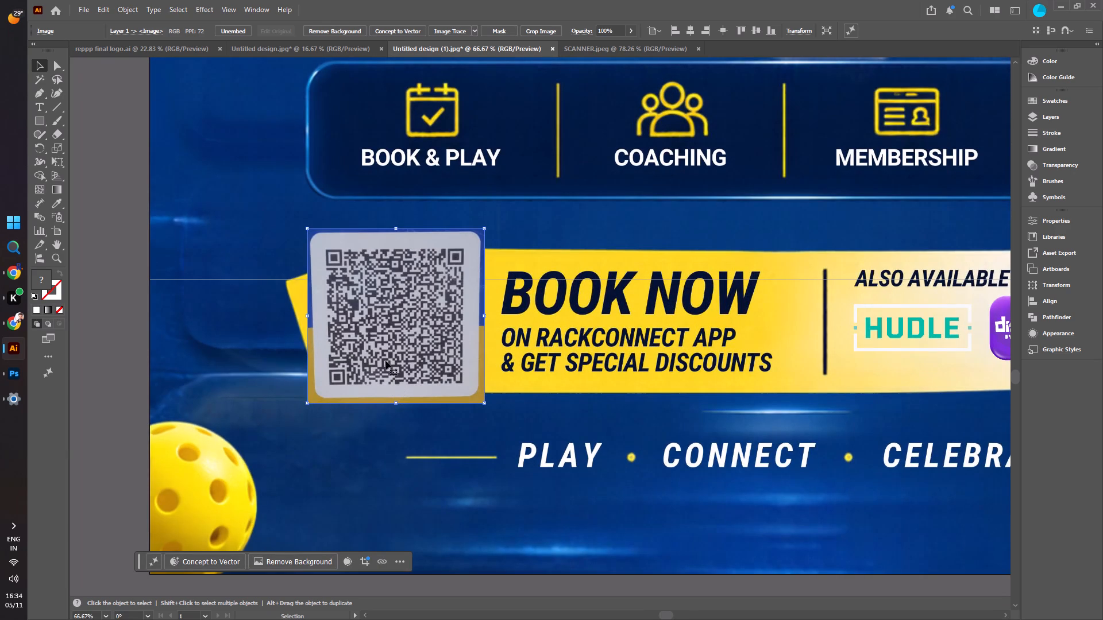
alt+scroll(385, 361, up, 1)
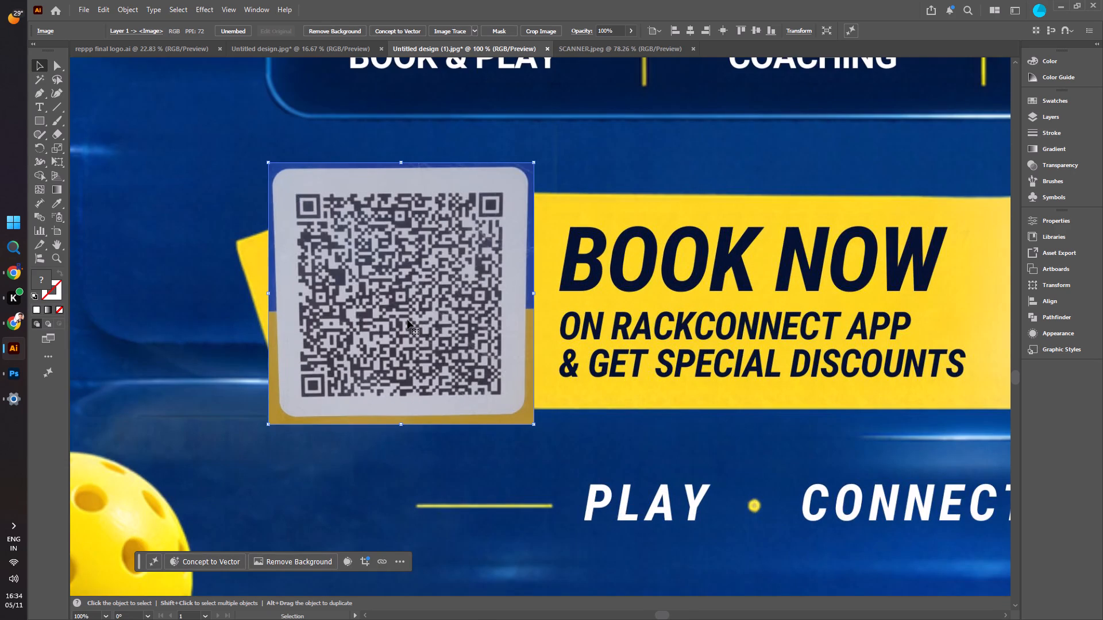
click(407, 320)
click(1039, 220)
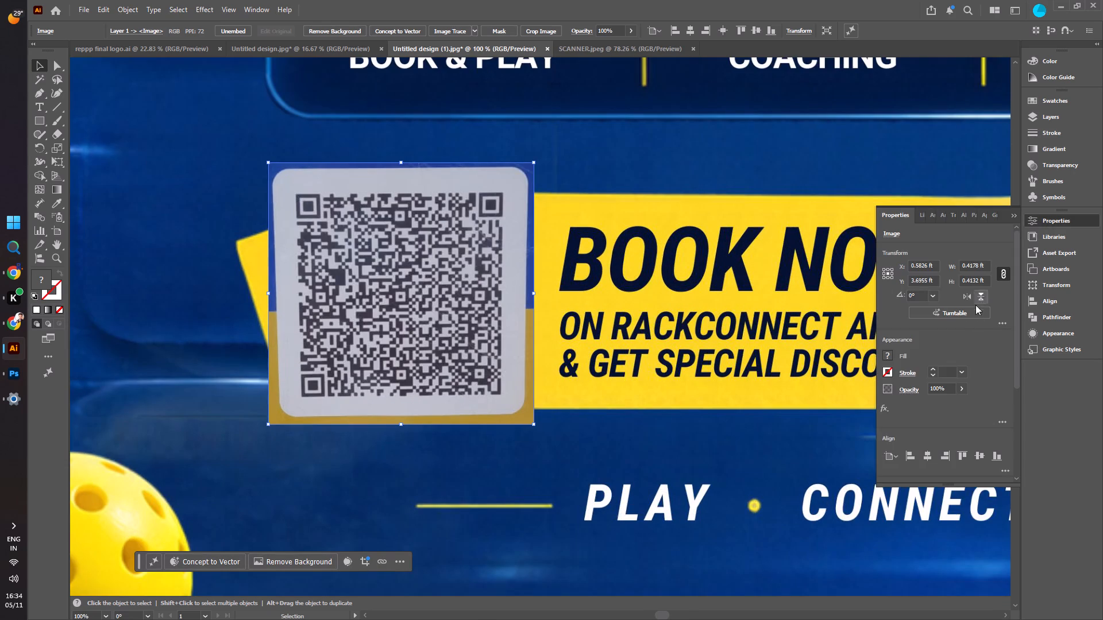
scroll(969, 356, down, 8)
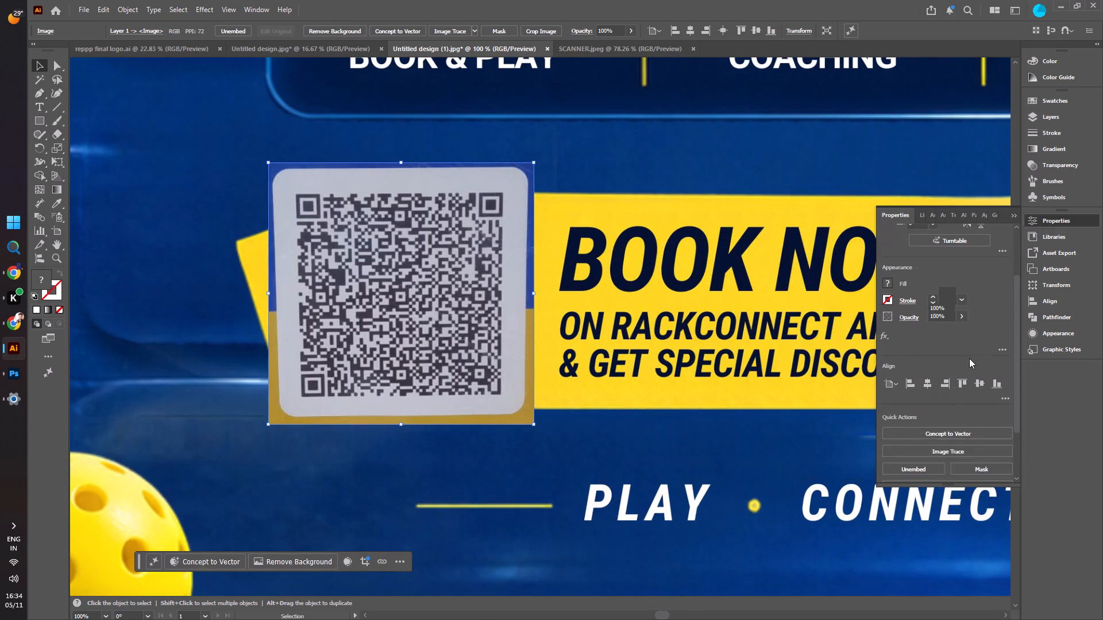
scroll(969, 358, down, 5)
scroll(970, 358, up, 8)
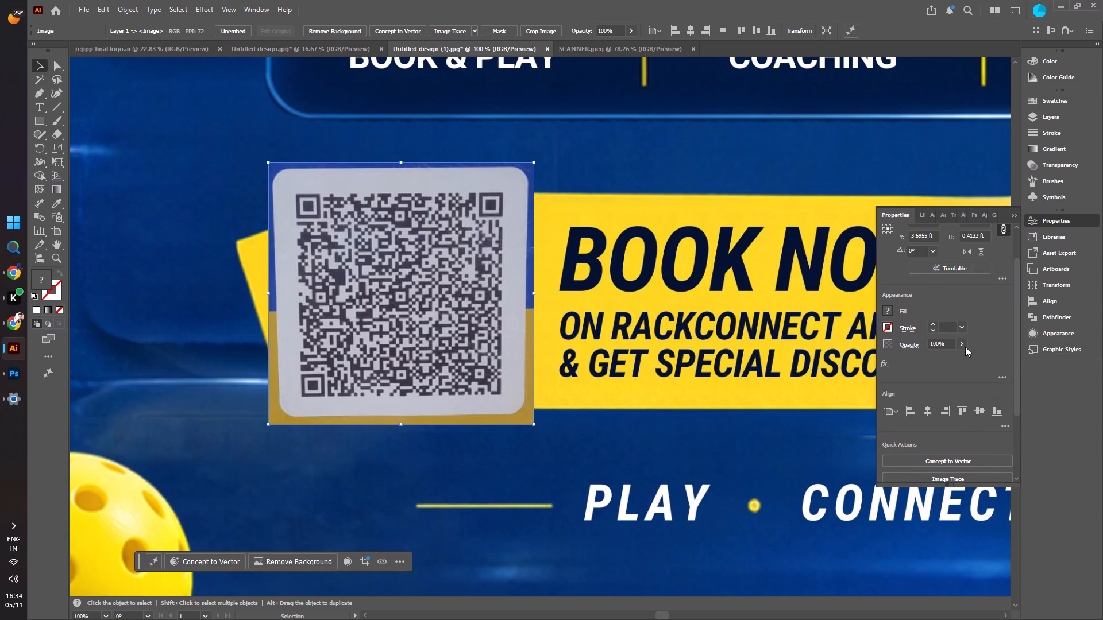
scroll(965, 347, up, 6)
scroll(984, 288, up, 4)
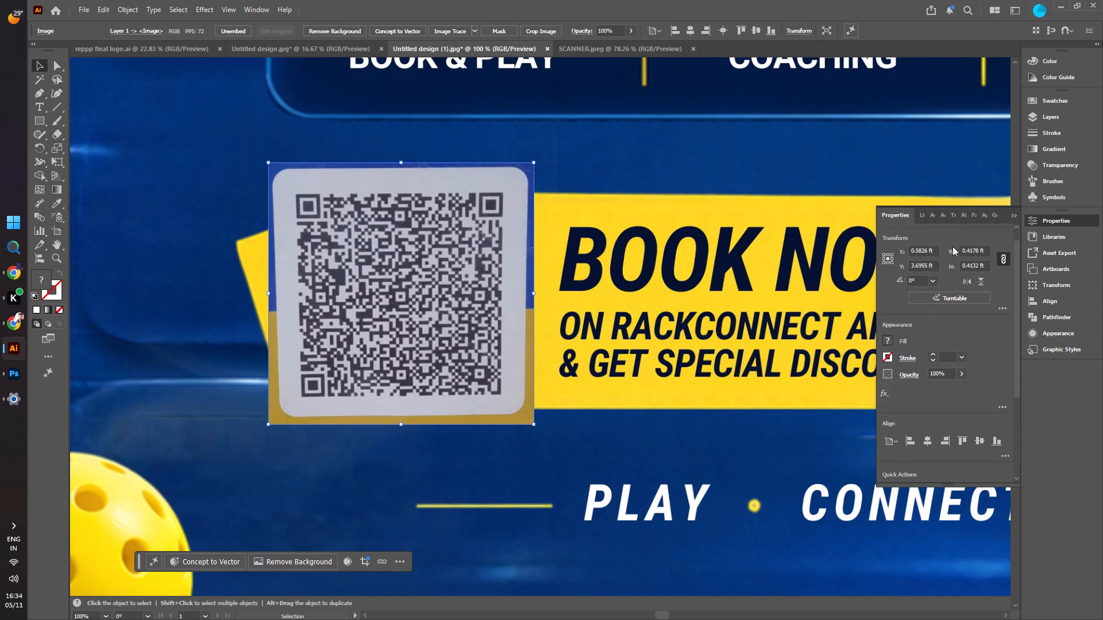
click(919, 212)
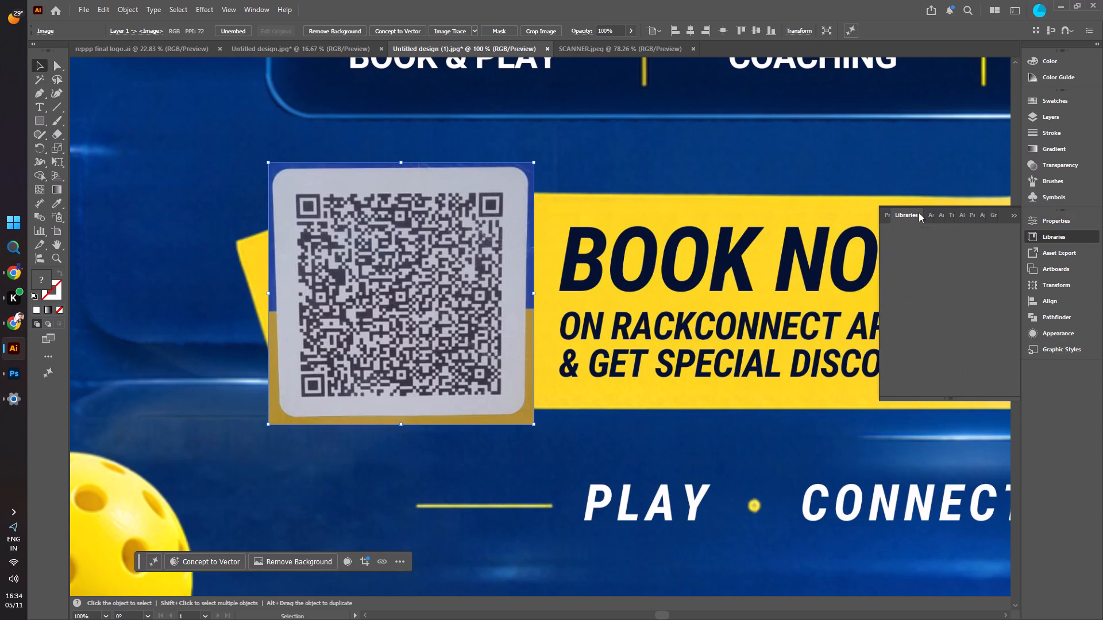
click(882, 214)
click(1013, 215)
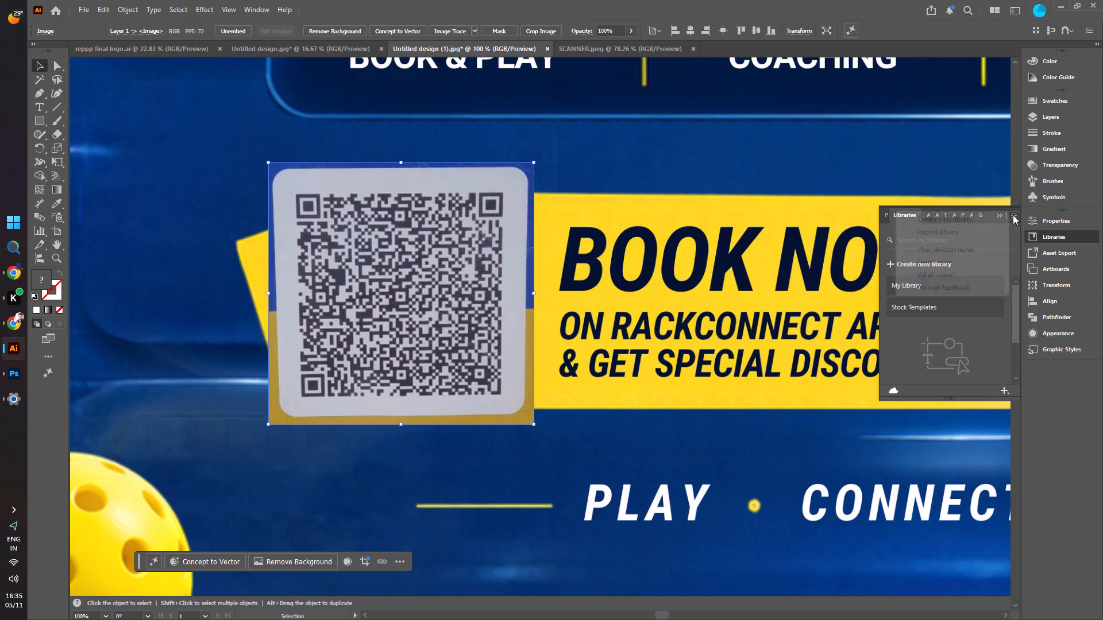
click(1021, 217)
click(1001, 216)
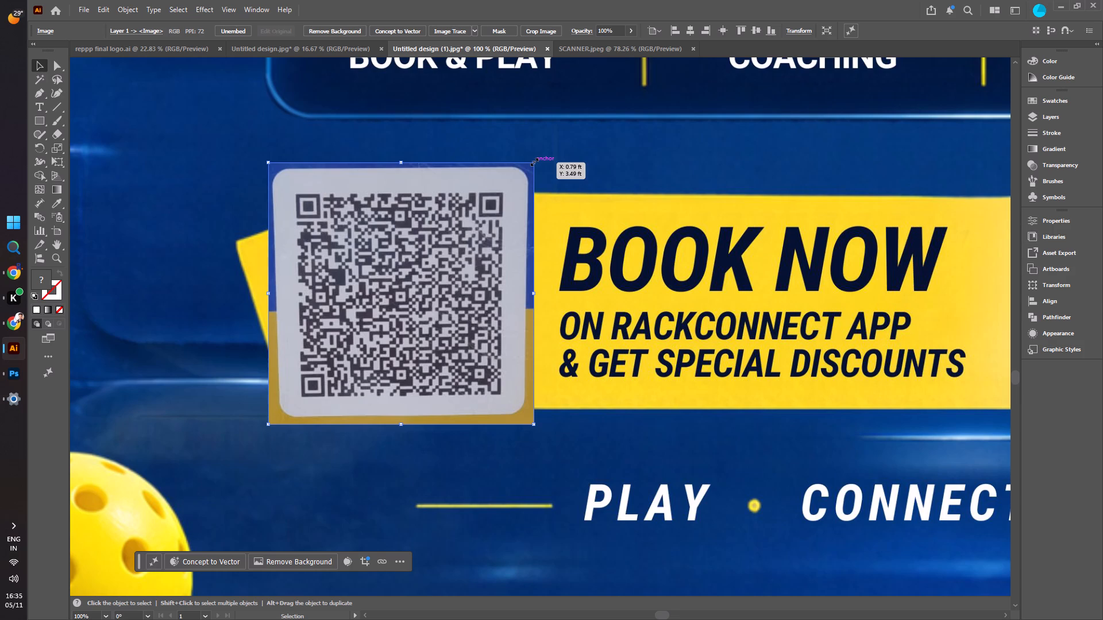
Scale down the QR code and place it within the banner's yellow end, its upper-left corner at about X 0.46 ft, Y 3.55 ft.
shift+drag(533, 161, 469, 232)
drag(392, 318, 445, 288)
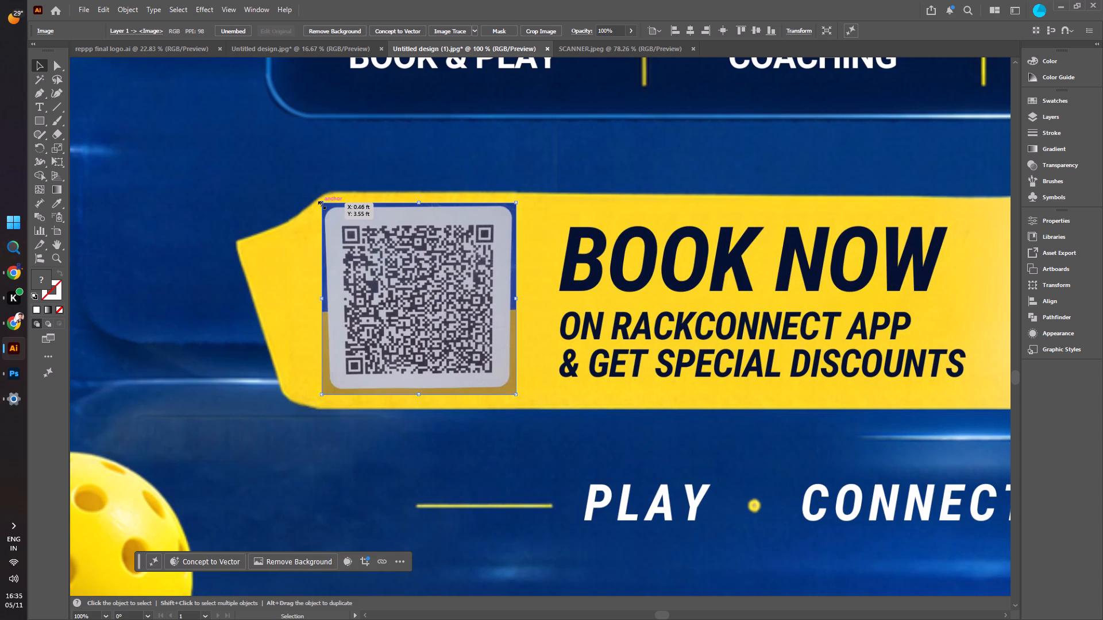
alt+scroll(518, 284, down, 3)
click(259, 286)
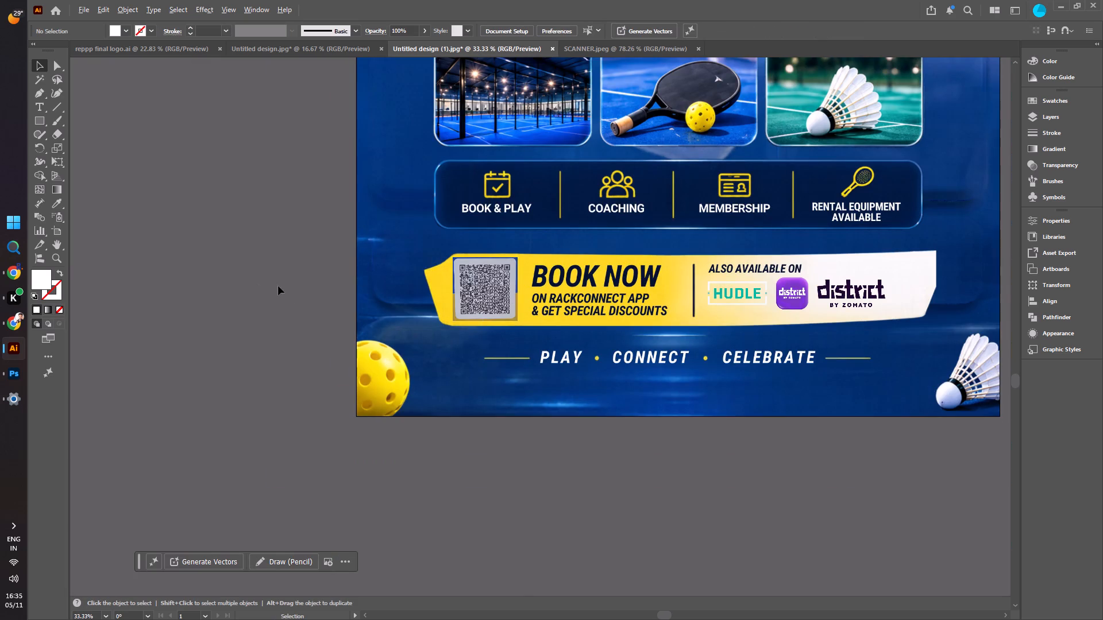
Crop the banner's QR code image inside its white card, removing the blue and brown edges, to about 0.26 × 0.27 ft.
alt+scroll(279, 286, down, 2)
scroll(260, 291, up, 6)
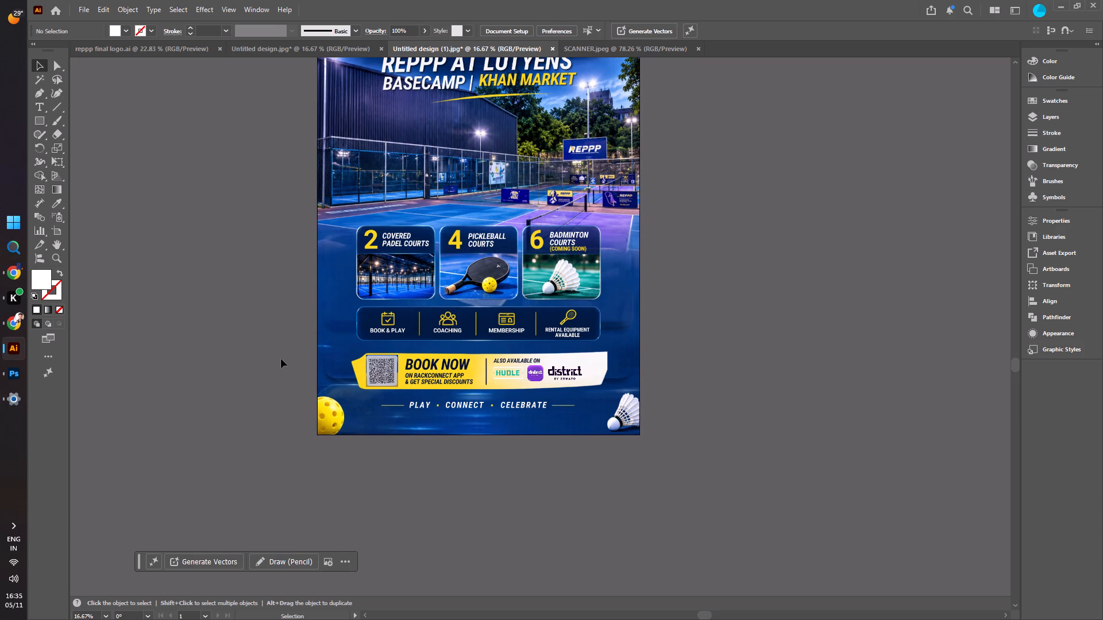
alt+scroll(238, 393, up, 3)
scroll(238, 393, down, 1)
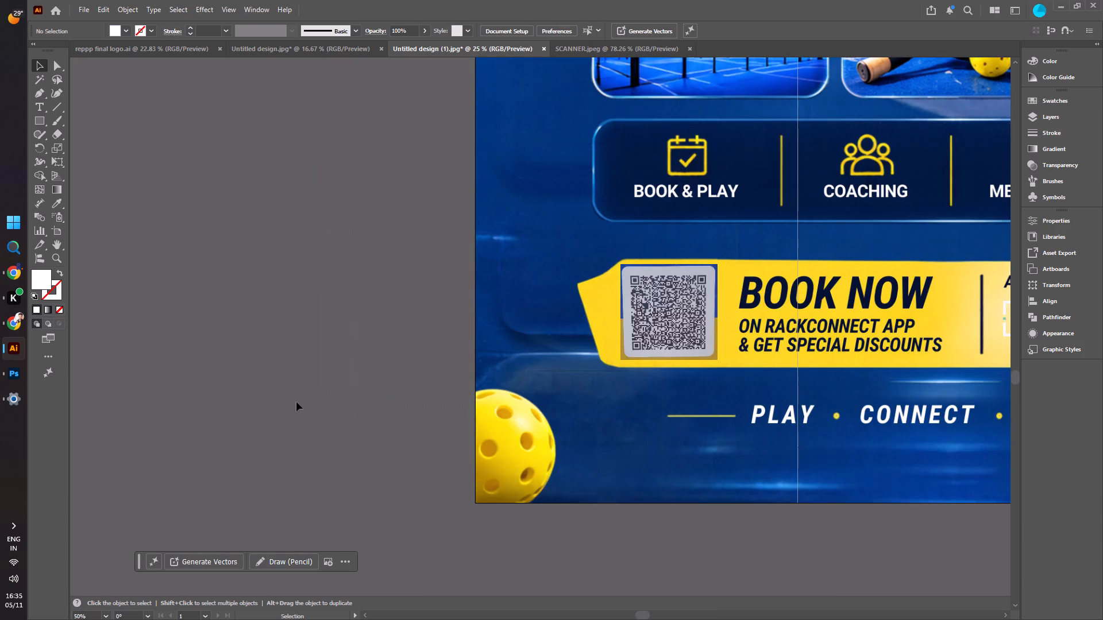
alt+scroll(701, 331, up, 4)
click(671, 308)
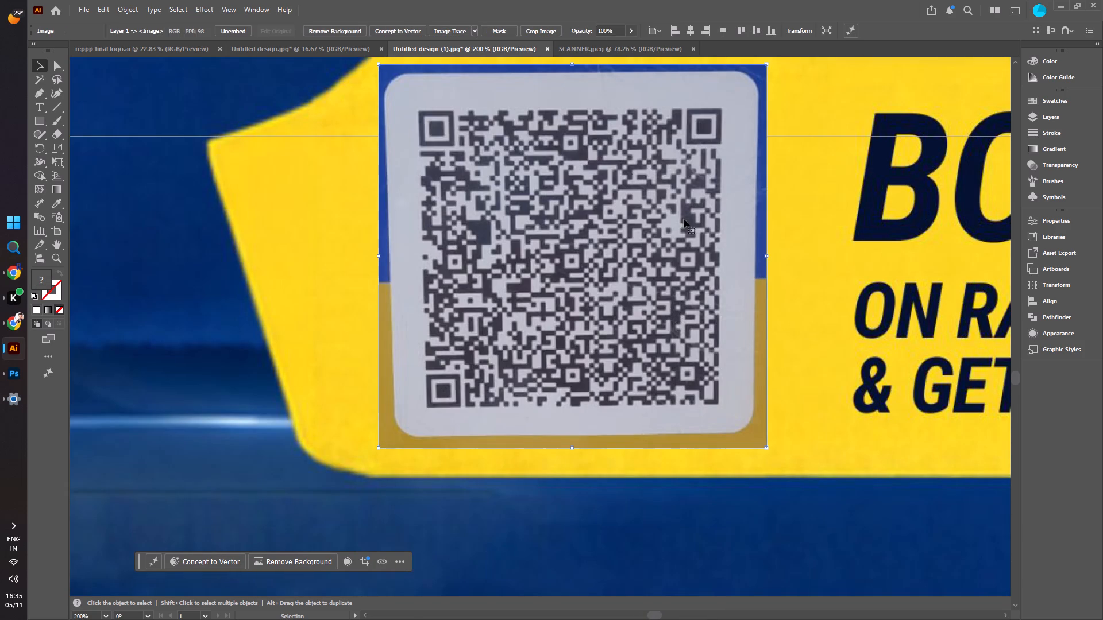
click(533, 30)
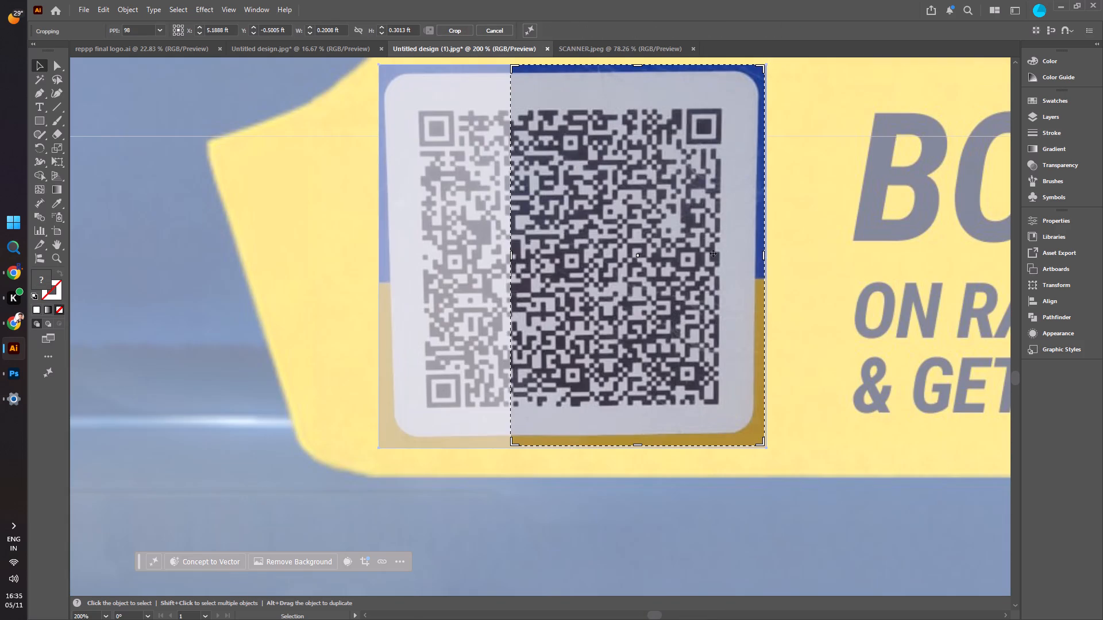
drag(763, 255, 737, 254)
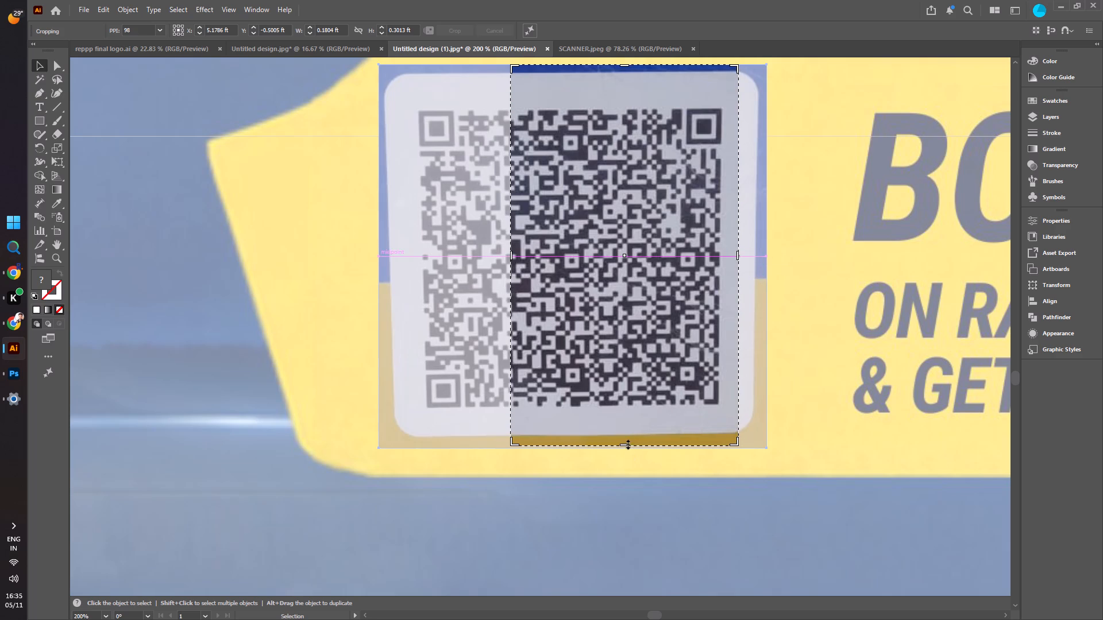
drag(627, 443, 624, 428)
drag(510, 247, 509, 247)
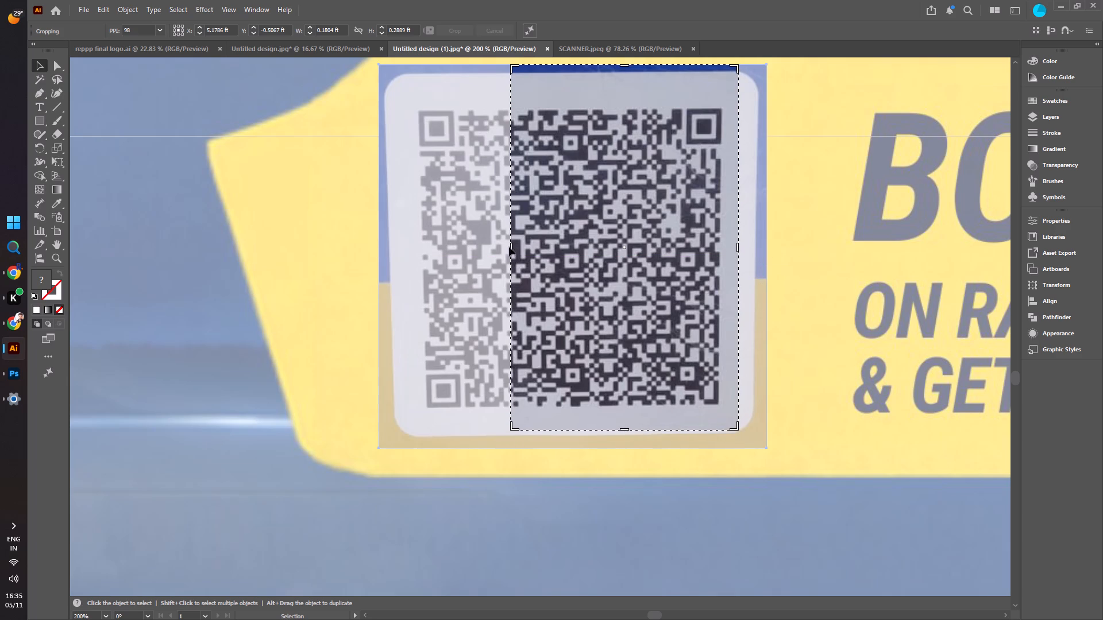
drag(509, 247, 484, 246)
drag(512, 247, 386, 245)
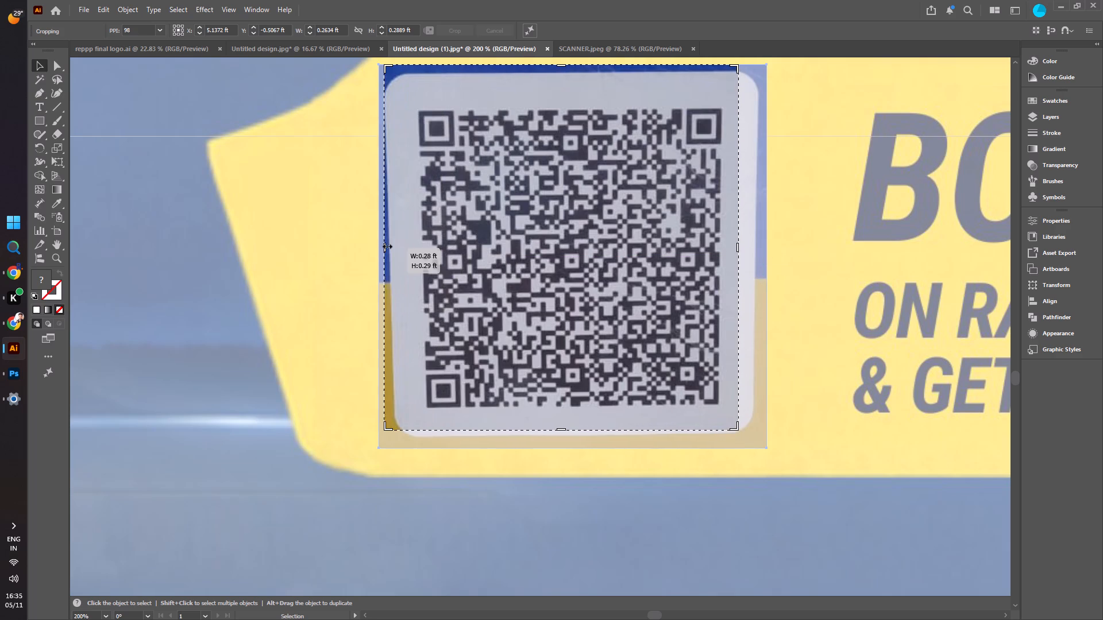
drag(386, 245, 385, 245)
drag(384, 249, 391, 249)
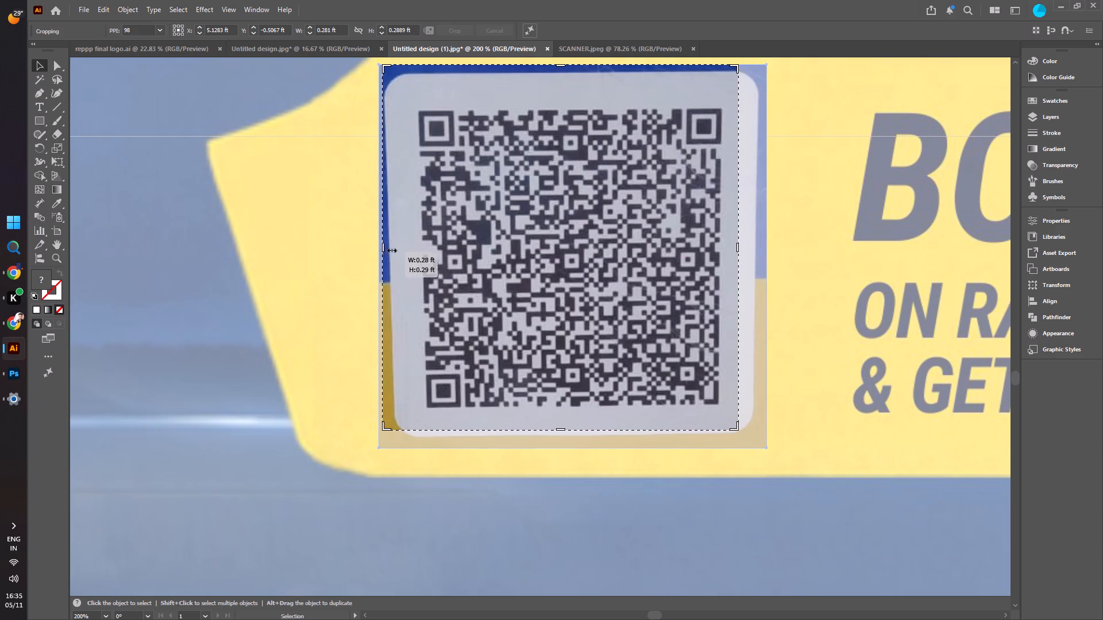
drag(391, 249, 406, 251)
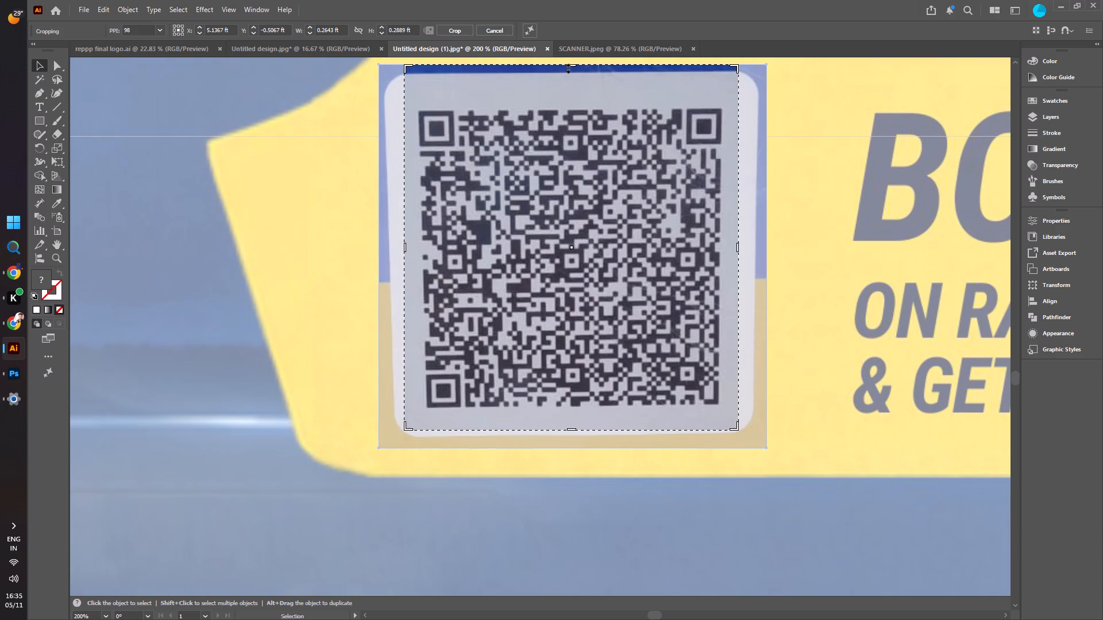
drag(571, 68, 564, 92)
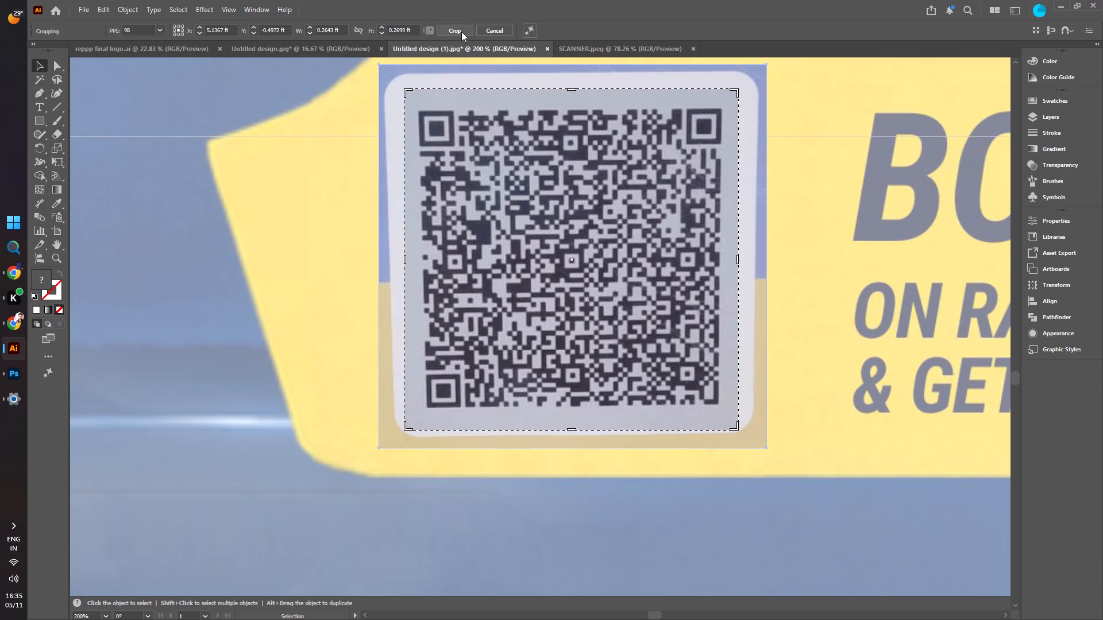
click(461, 28)
alt+scroll(607, 274, down, 3)
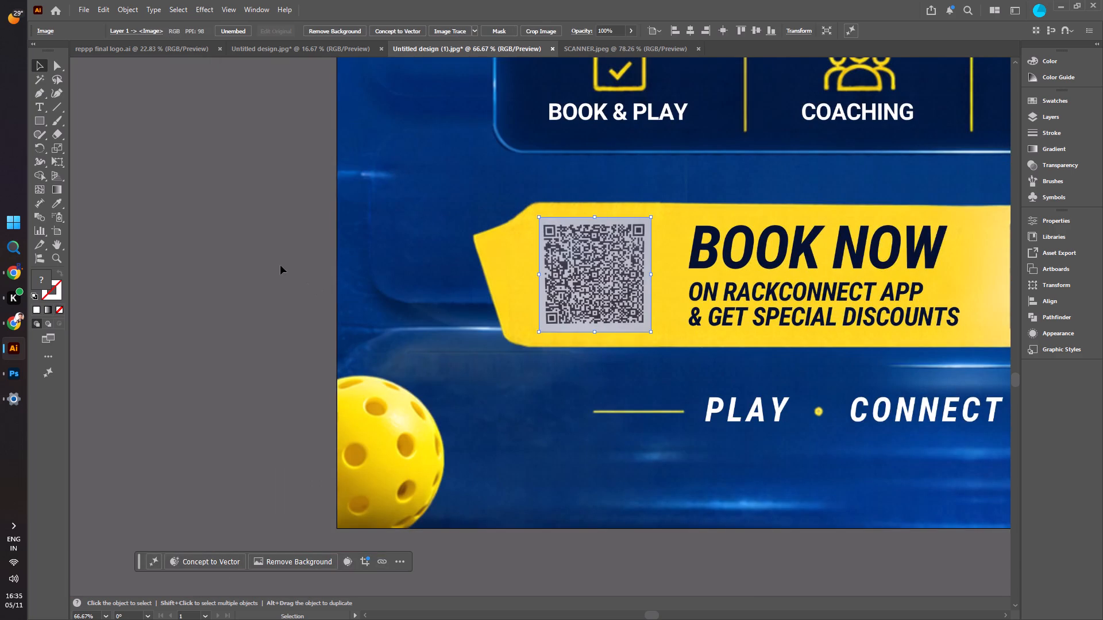
click(275, 264)
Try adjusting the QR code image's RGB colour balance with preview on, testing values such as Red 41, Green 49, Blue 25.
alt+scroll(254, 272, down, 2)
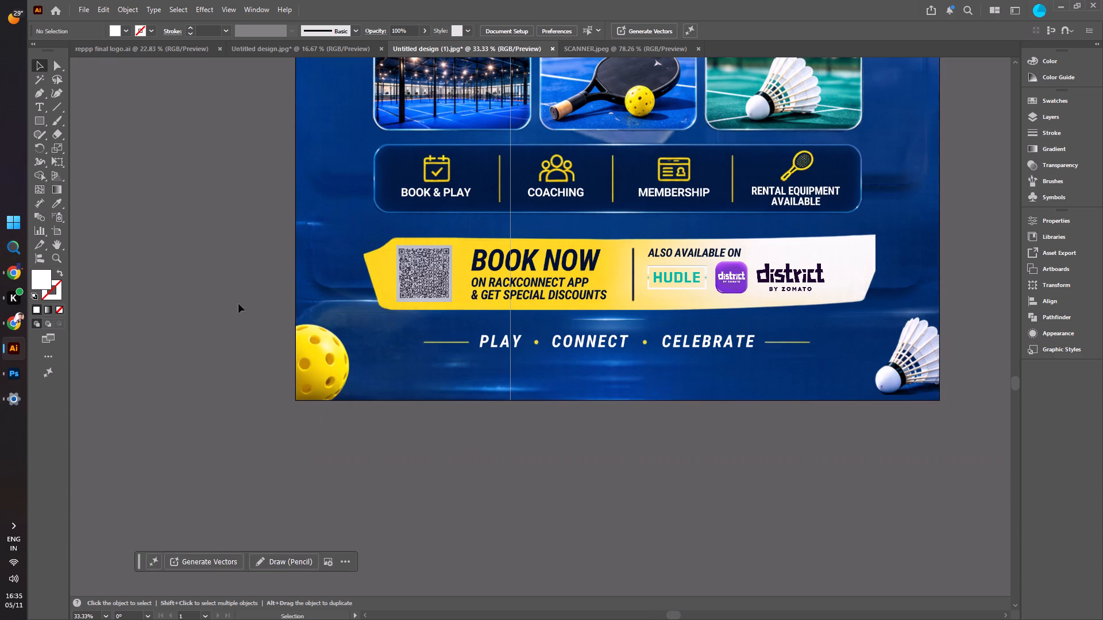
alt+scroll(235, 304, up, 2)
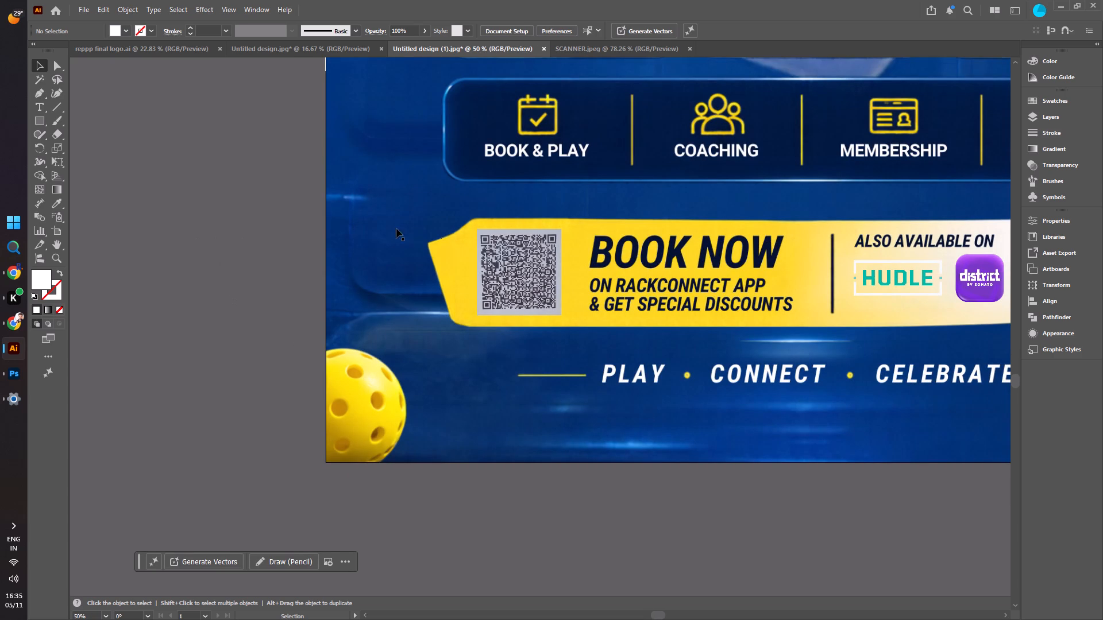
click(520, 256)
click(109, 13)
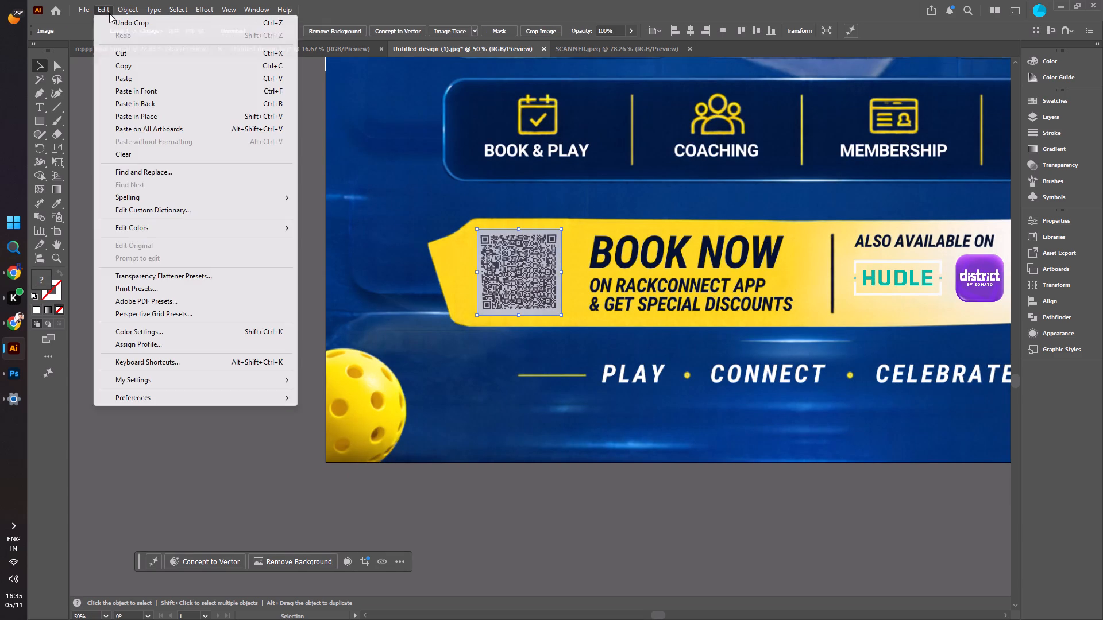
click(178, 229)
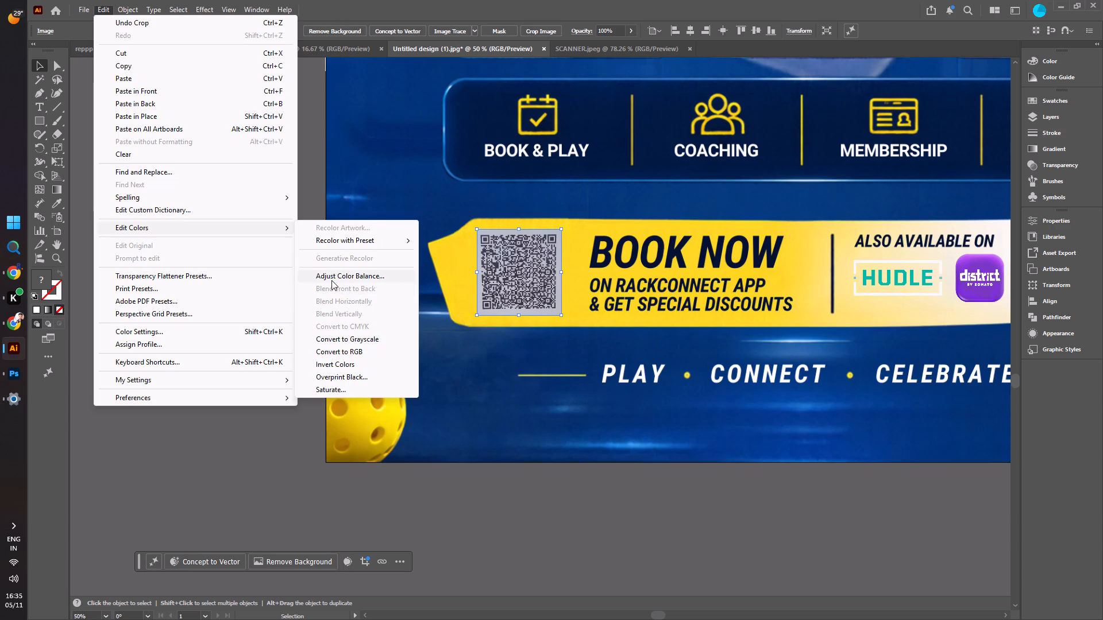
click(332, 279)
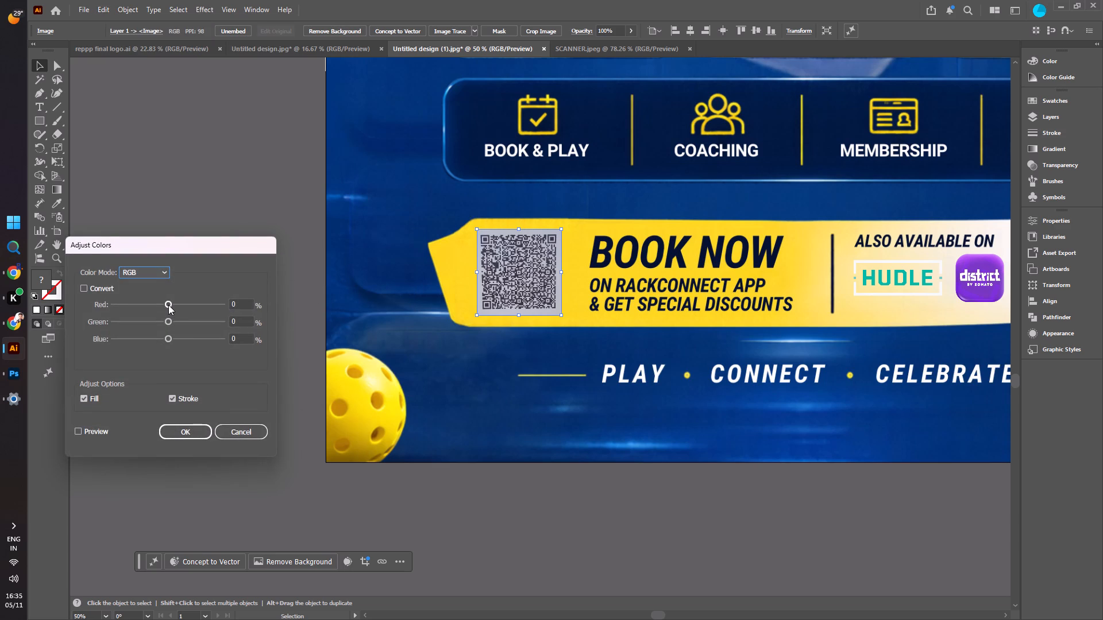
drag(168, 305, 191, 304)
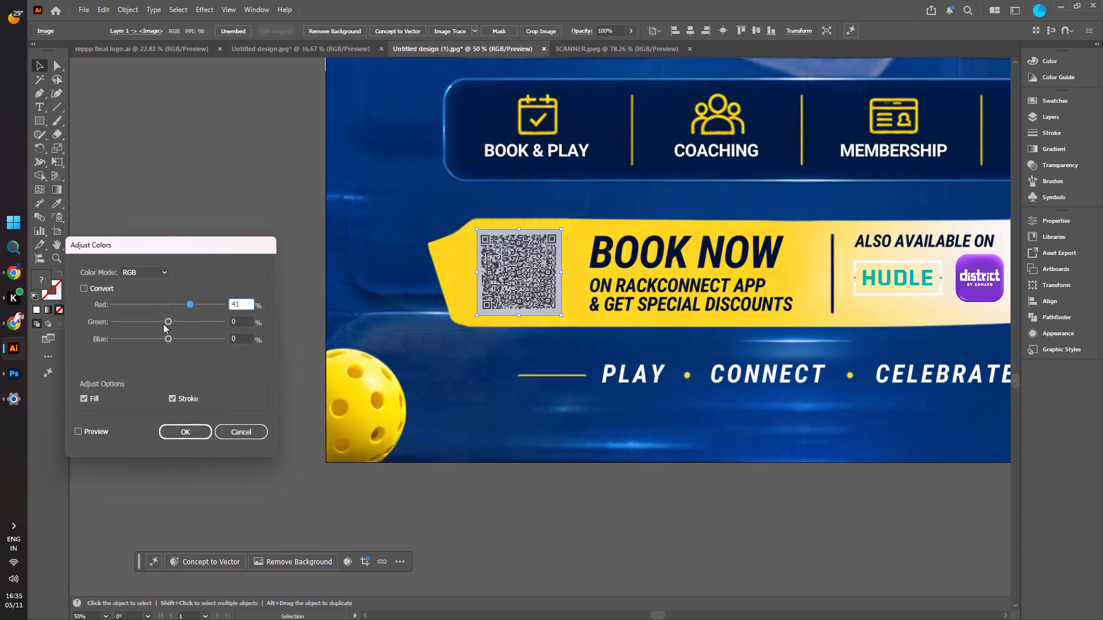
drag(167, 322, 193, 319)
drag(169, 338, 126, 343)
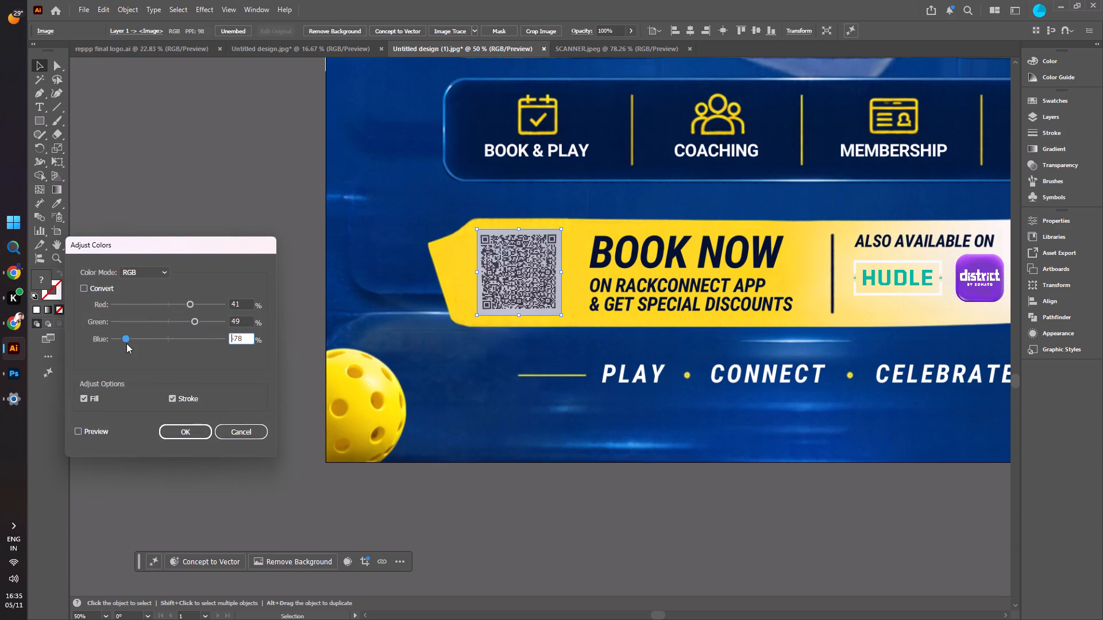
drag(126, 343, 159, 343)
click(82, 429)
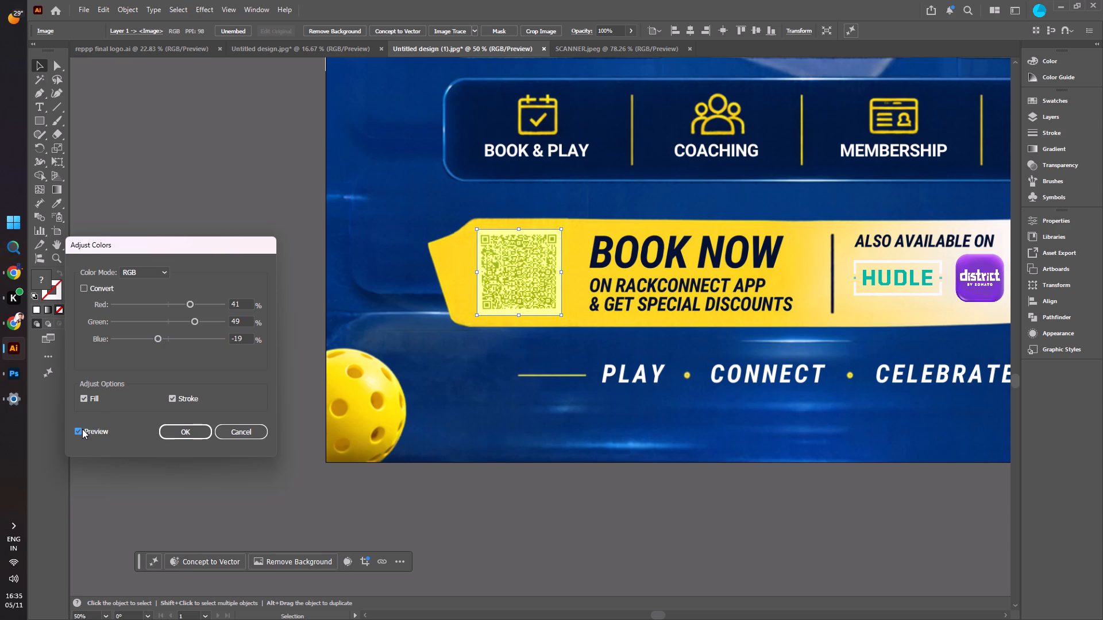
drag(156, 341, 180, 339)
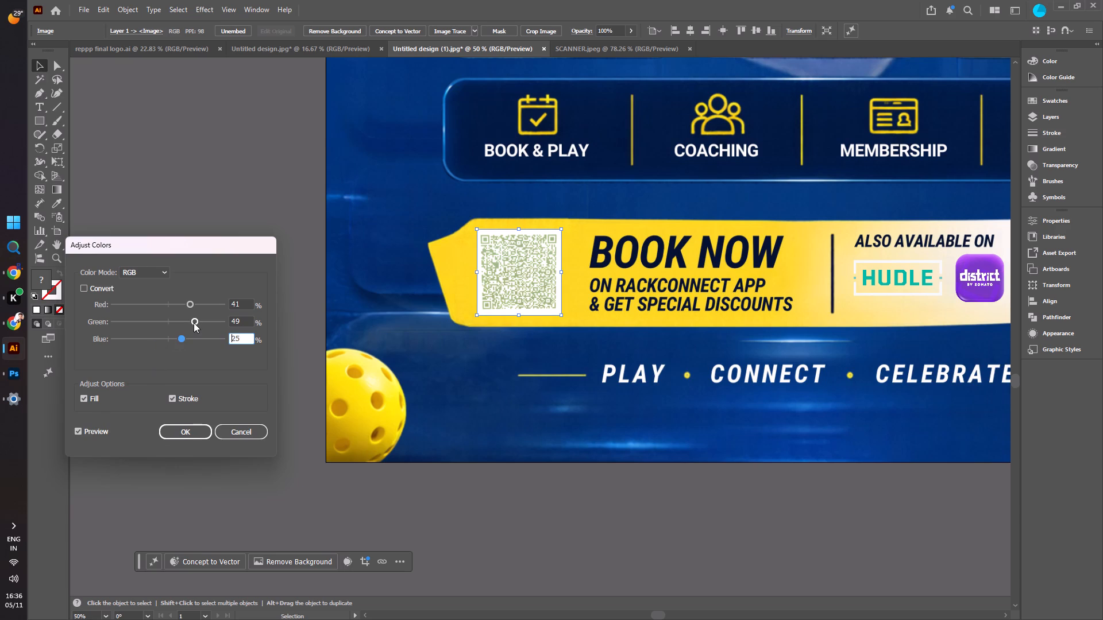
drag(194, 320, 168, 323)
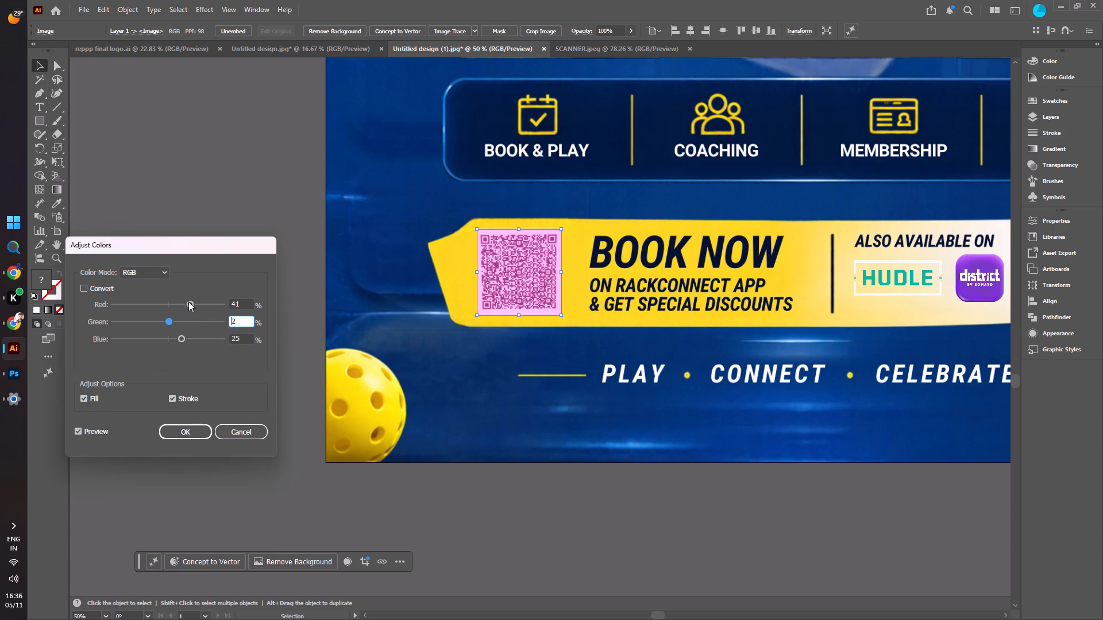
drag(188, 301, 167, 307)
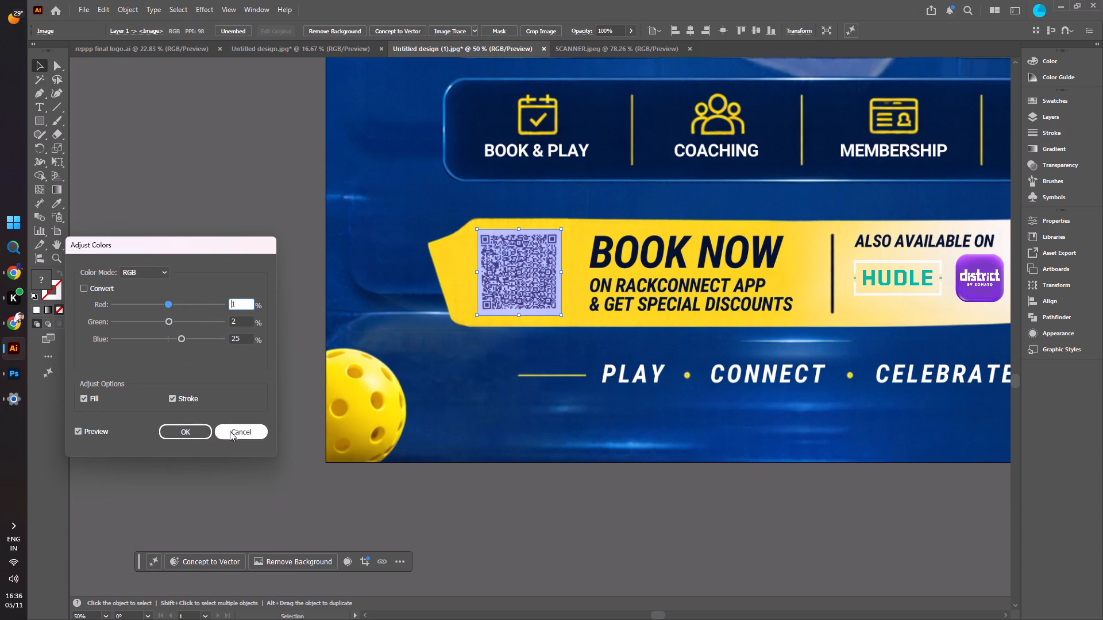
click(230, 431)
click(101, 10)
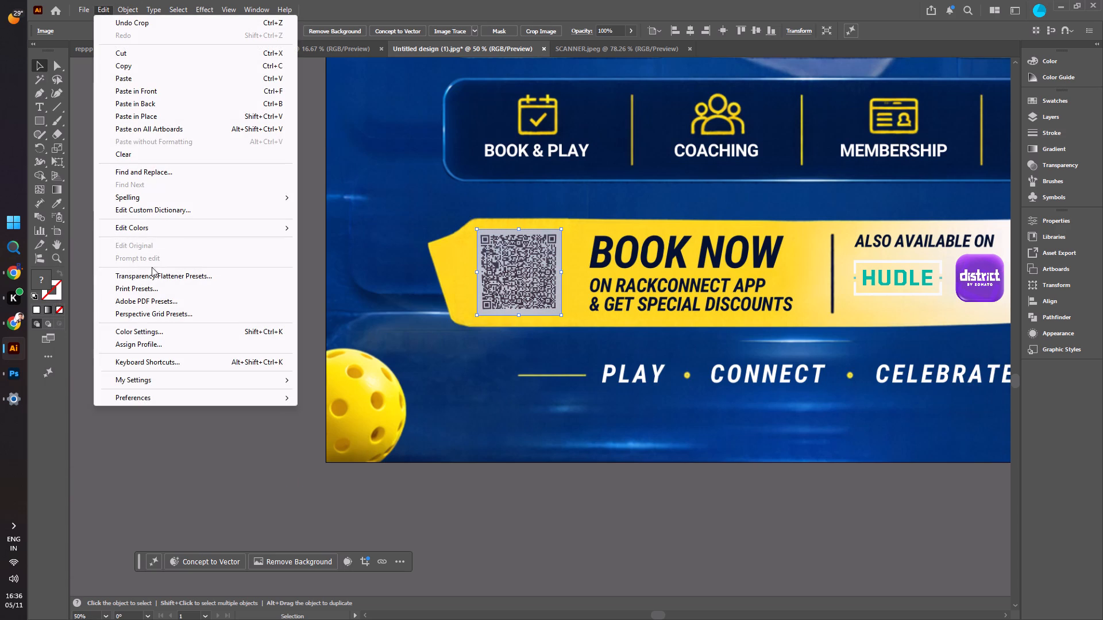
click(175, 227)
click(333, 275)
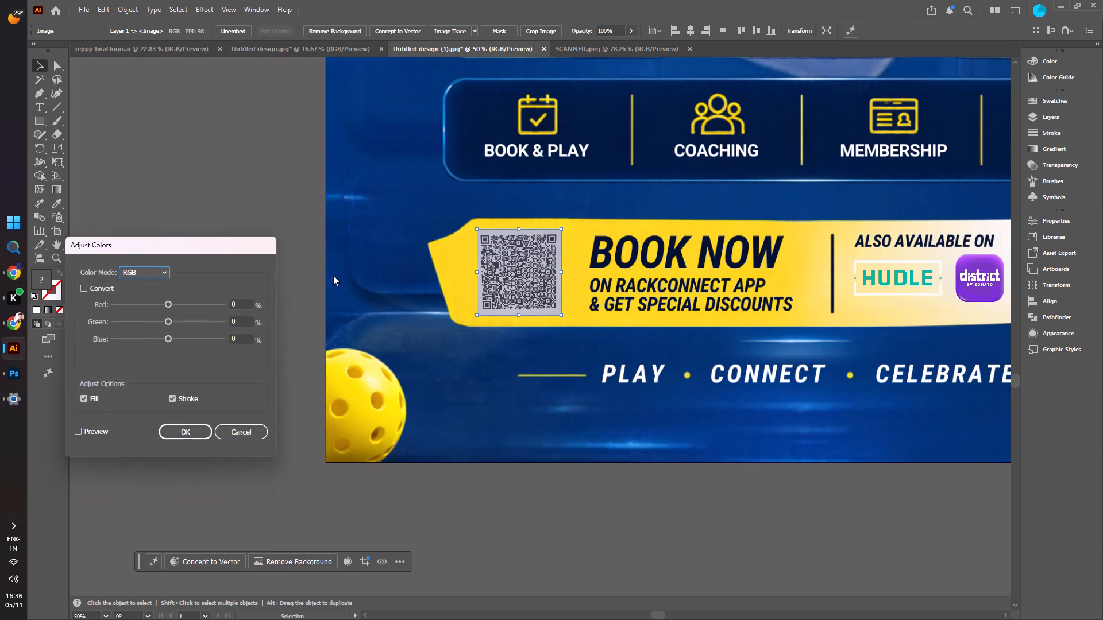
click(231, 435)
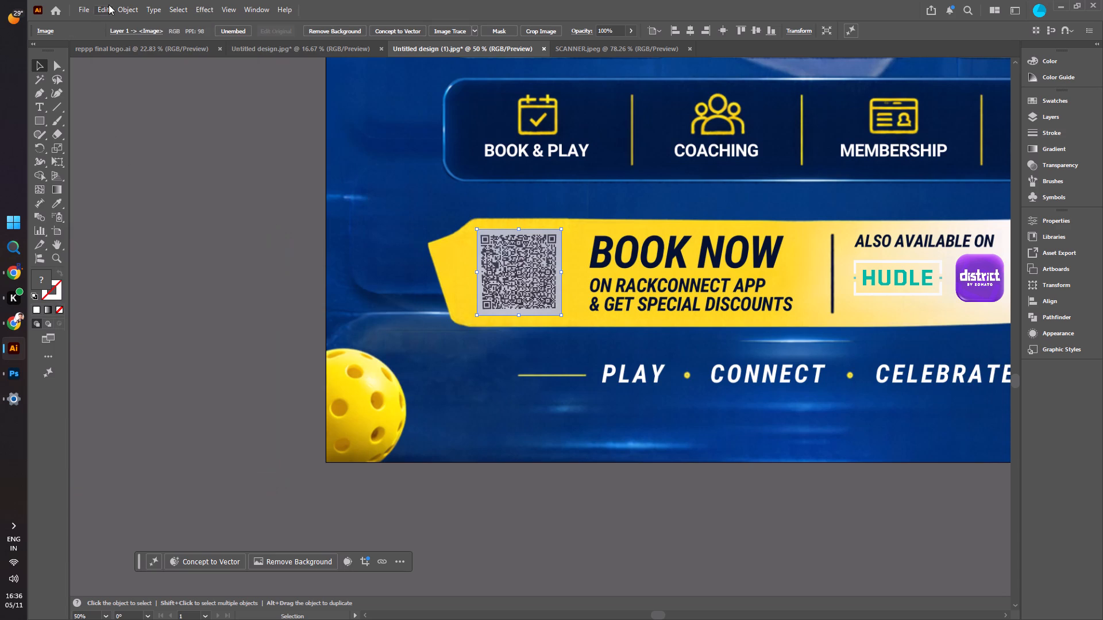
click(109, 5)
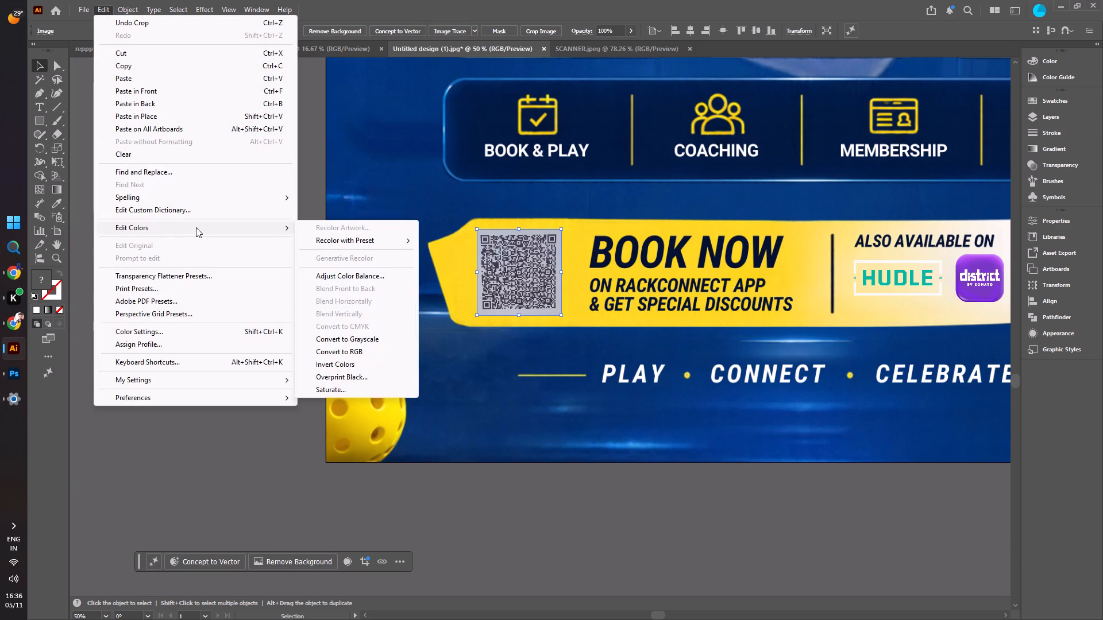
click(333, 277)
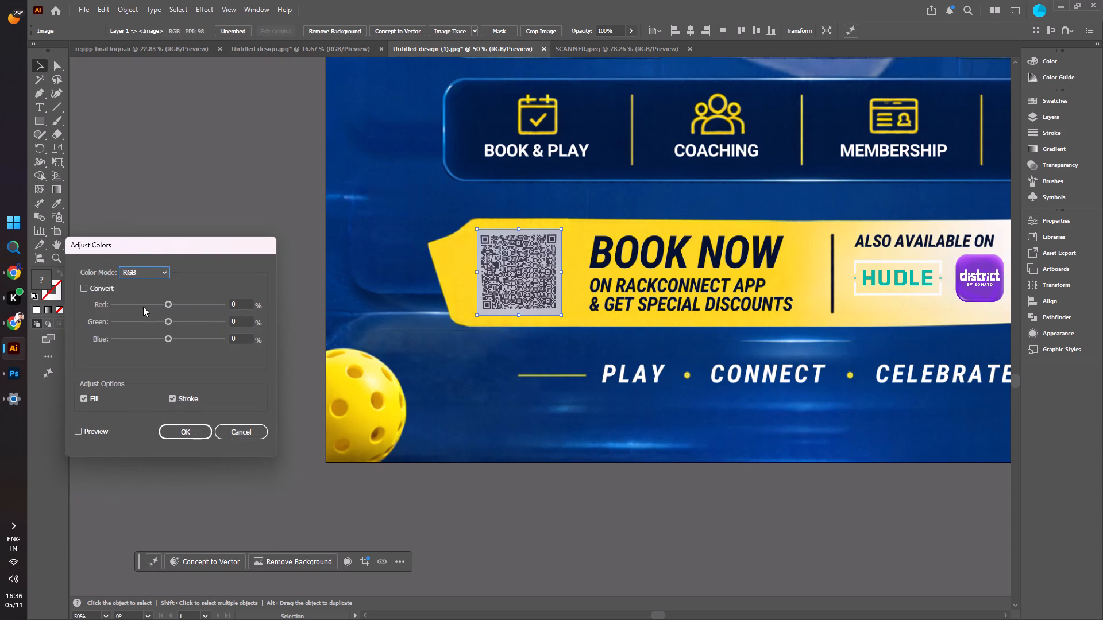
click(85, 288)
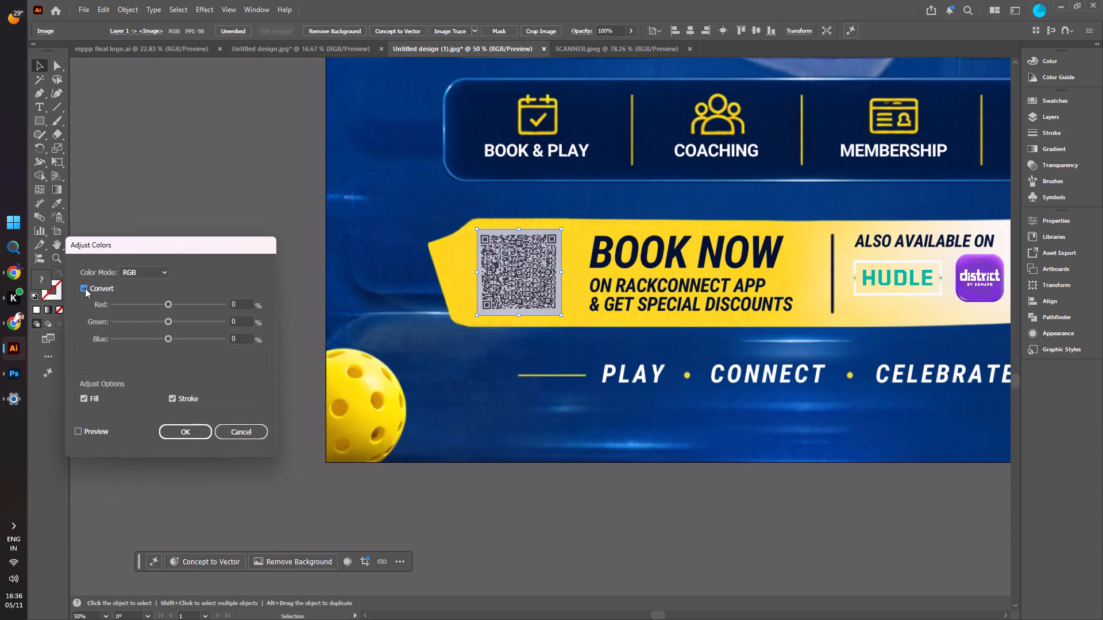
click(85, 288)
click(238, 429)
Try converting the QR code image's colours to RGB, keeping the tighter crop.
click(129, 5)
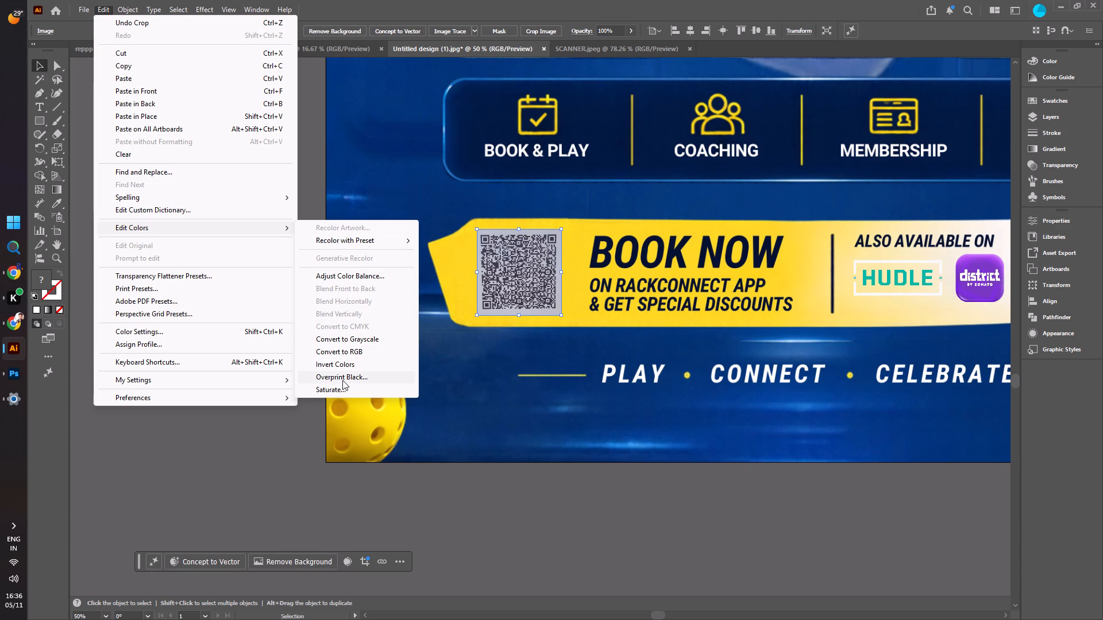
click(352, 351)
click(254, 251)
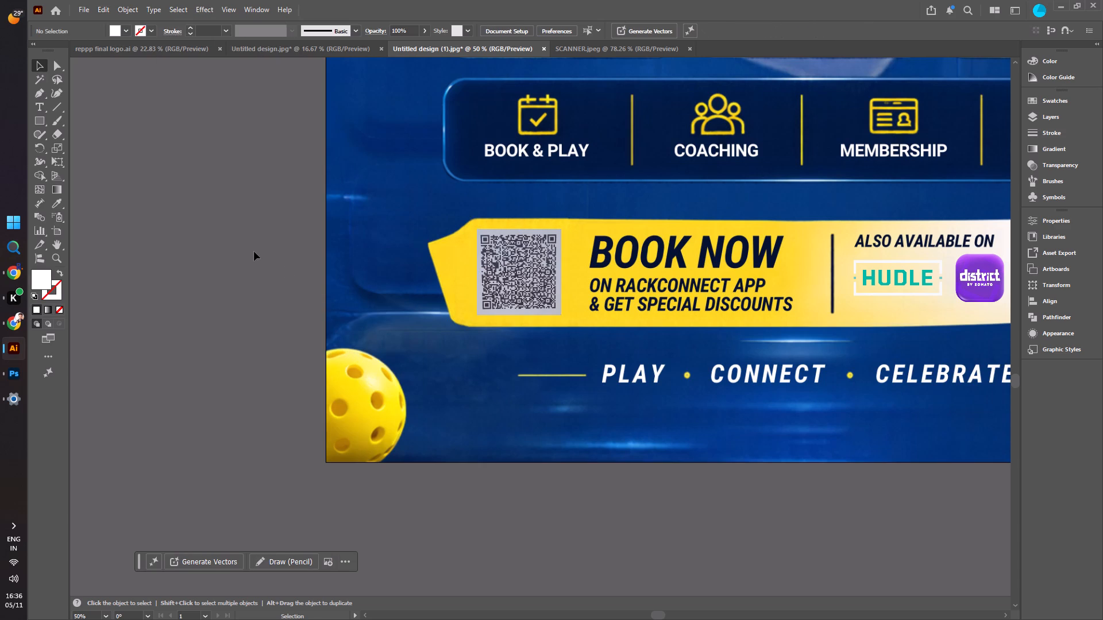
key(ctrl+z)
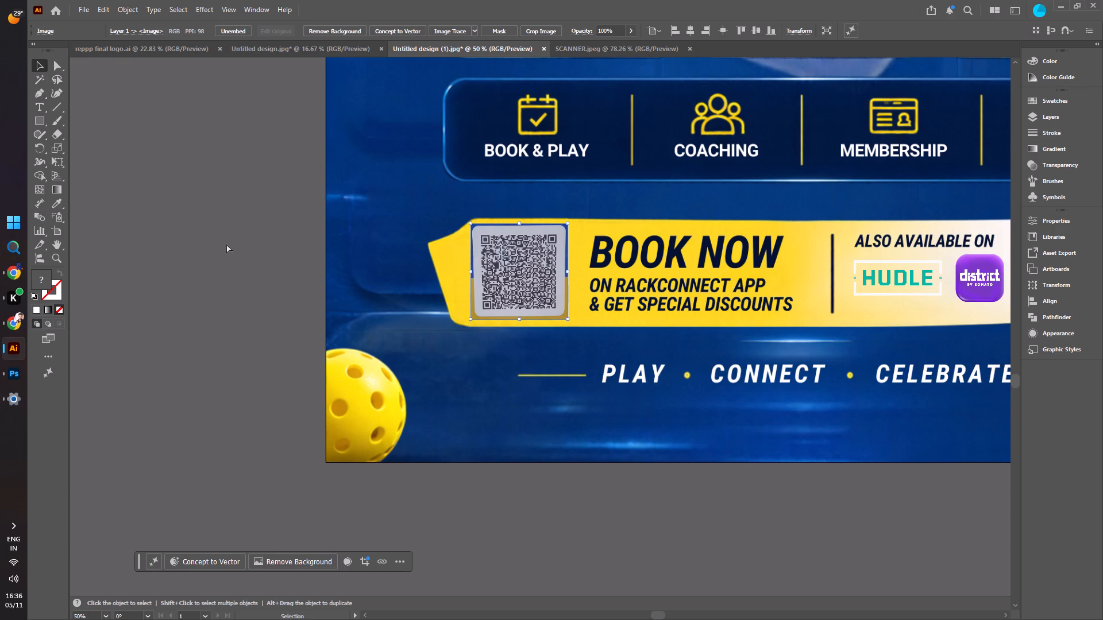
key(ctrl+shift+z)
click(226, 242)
Review the lower half of the poster and the booking banner with its cropped QR code and partner logos.
alt+scroll(222, 242, down, 3)
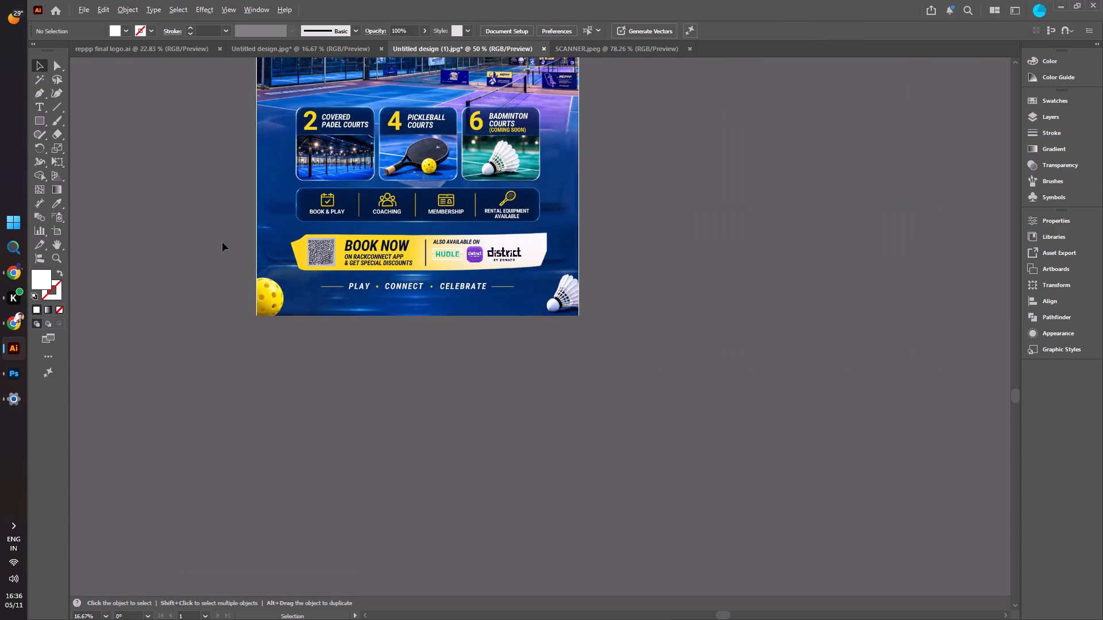
scroll(210, 241, up, 7)
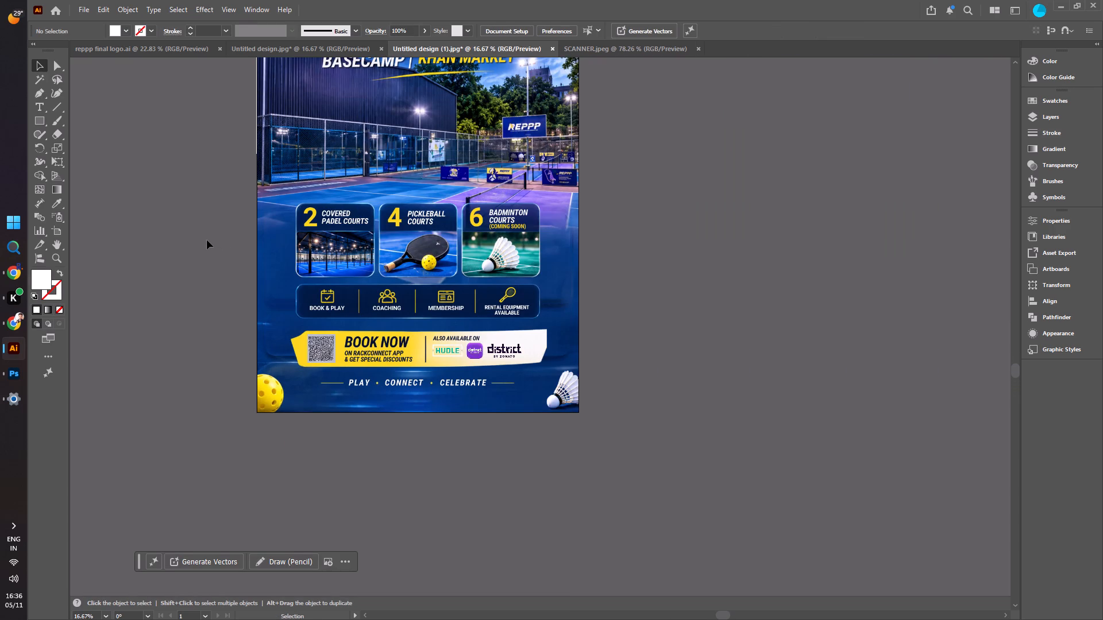
alt+scroll(658, 237, down, 3)
scroll(574, 259, up, 3)
alt+scroll(618, 334, up, 3)
alt+scroll(475, 331, up, 2)
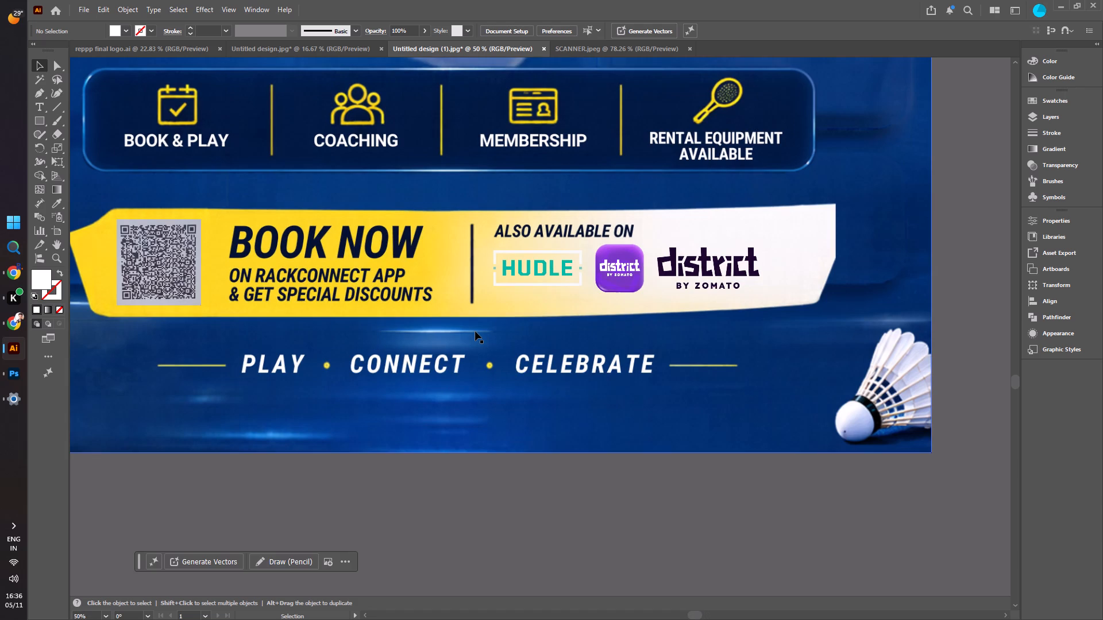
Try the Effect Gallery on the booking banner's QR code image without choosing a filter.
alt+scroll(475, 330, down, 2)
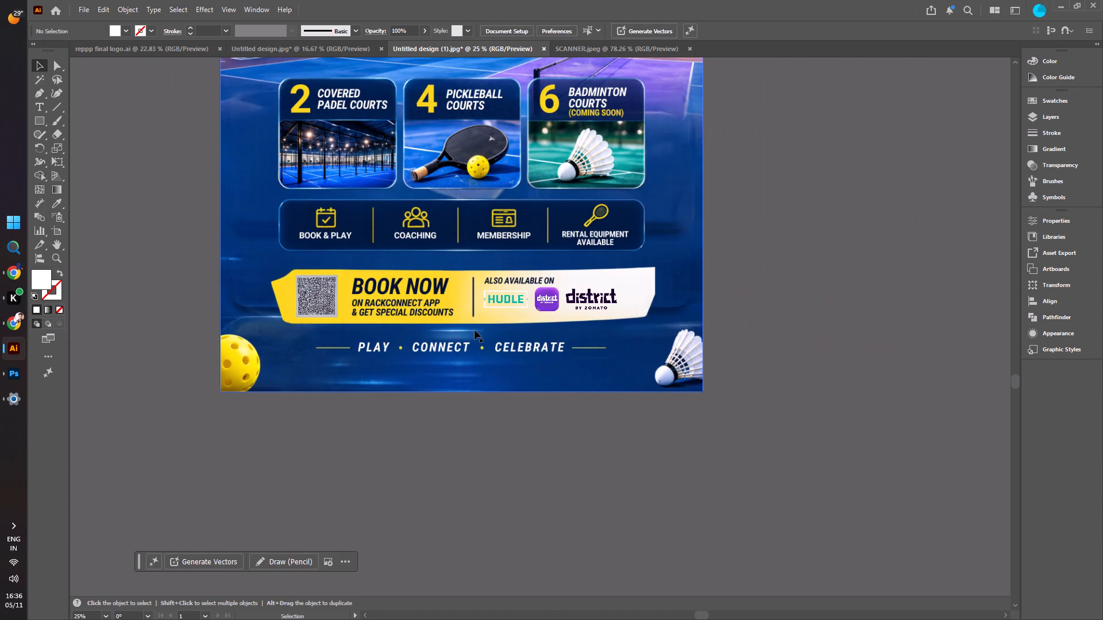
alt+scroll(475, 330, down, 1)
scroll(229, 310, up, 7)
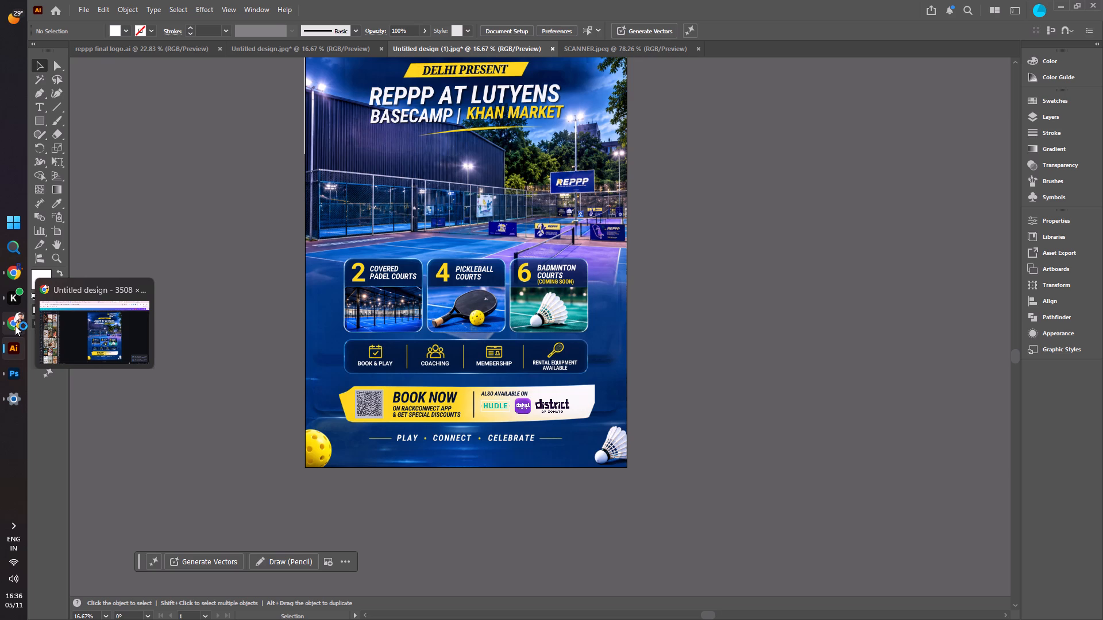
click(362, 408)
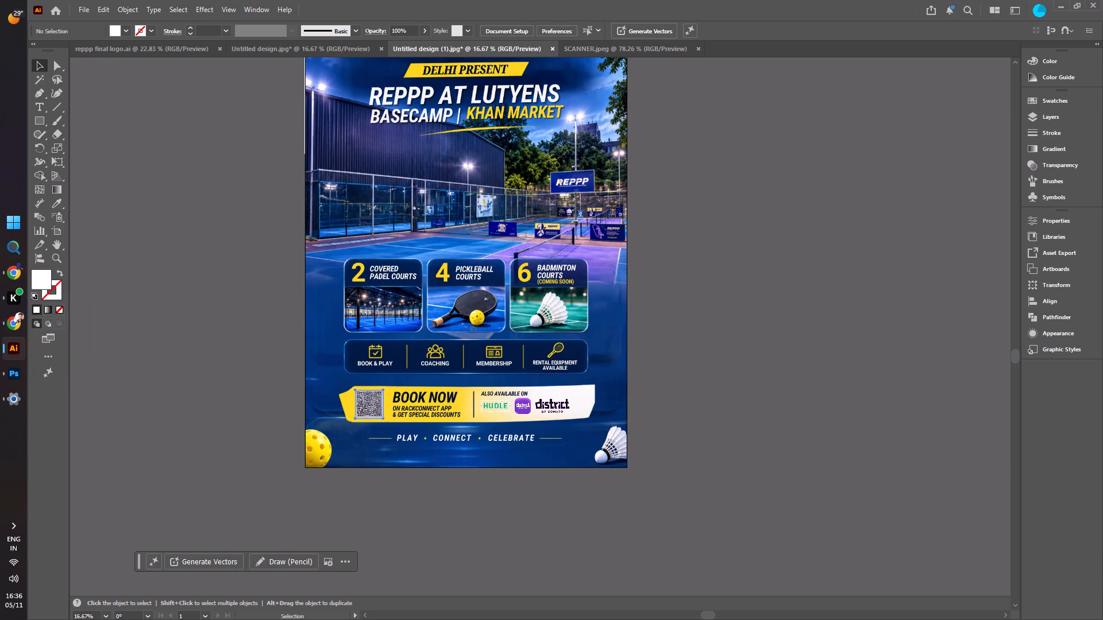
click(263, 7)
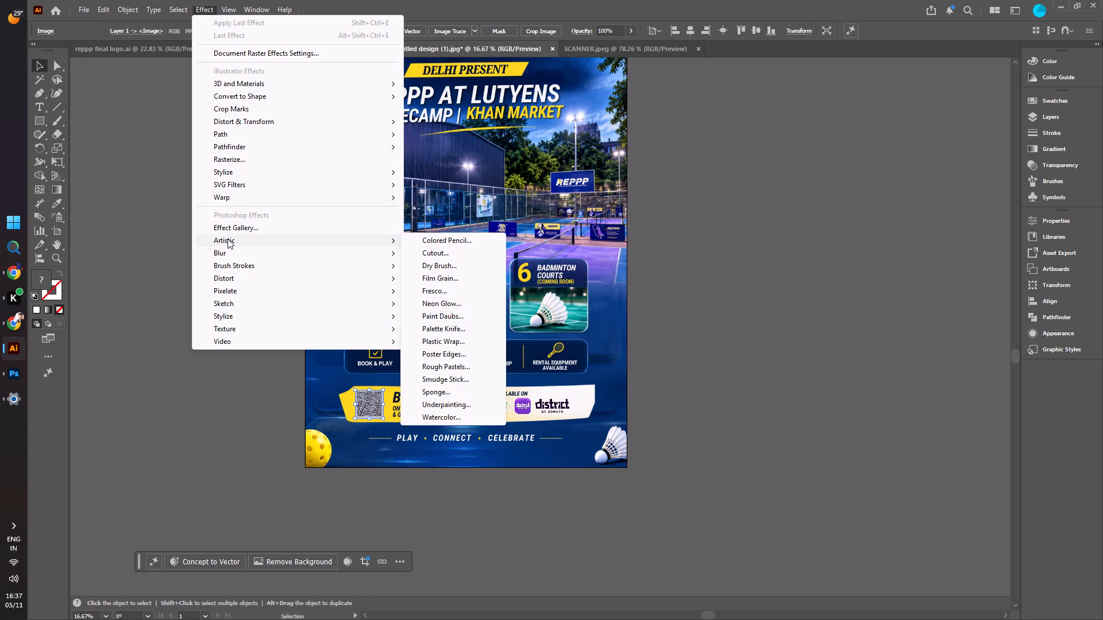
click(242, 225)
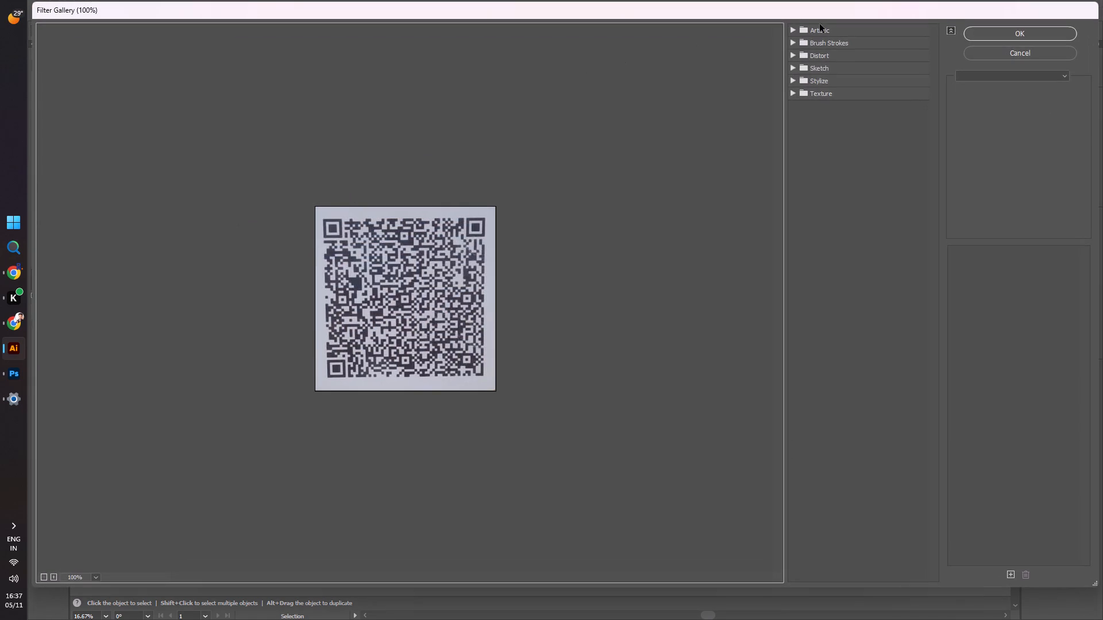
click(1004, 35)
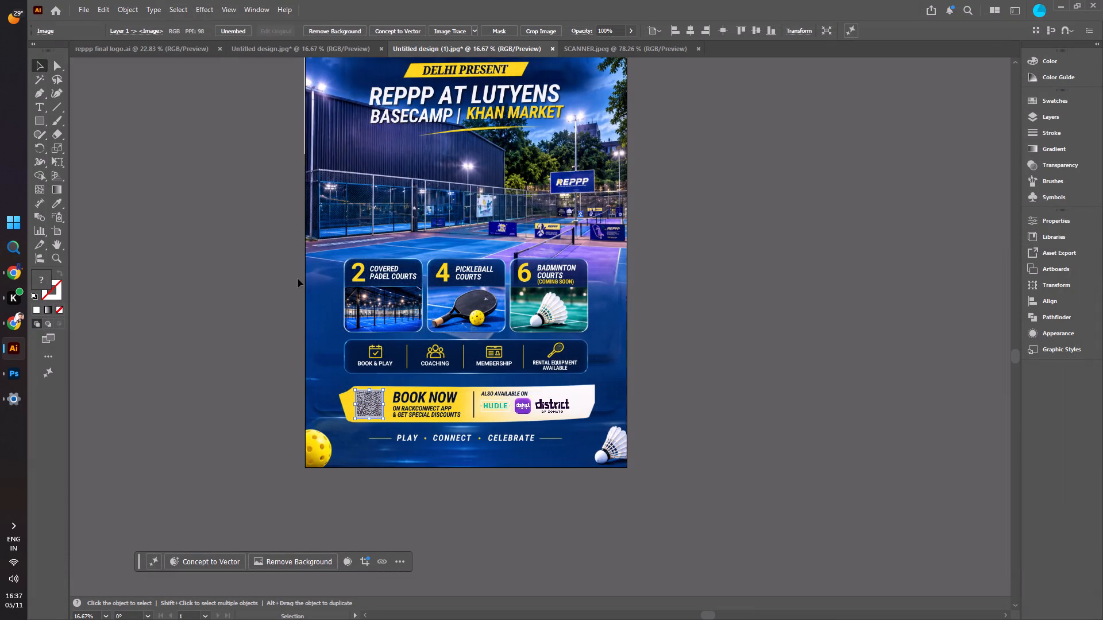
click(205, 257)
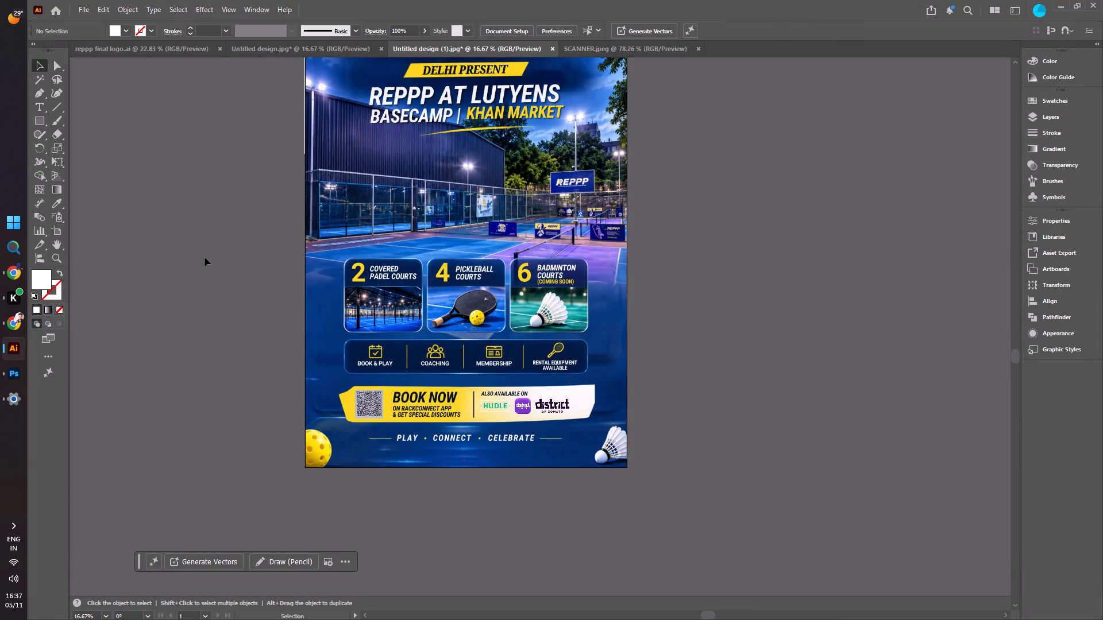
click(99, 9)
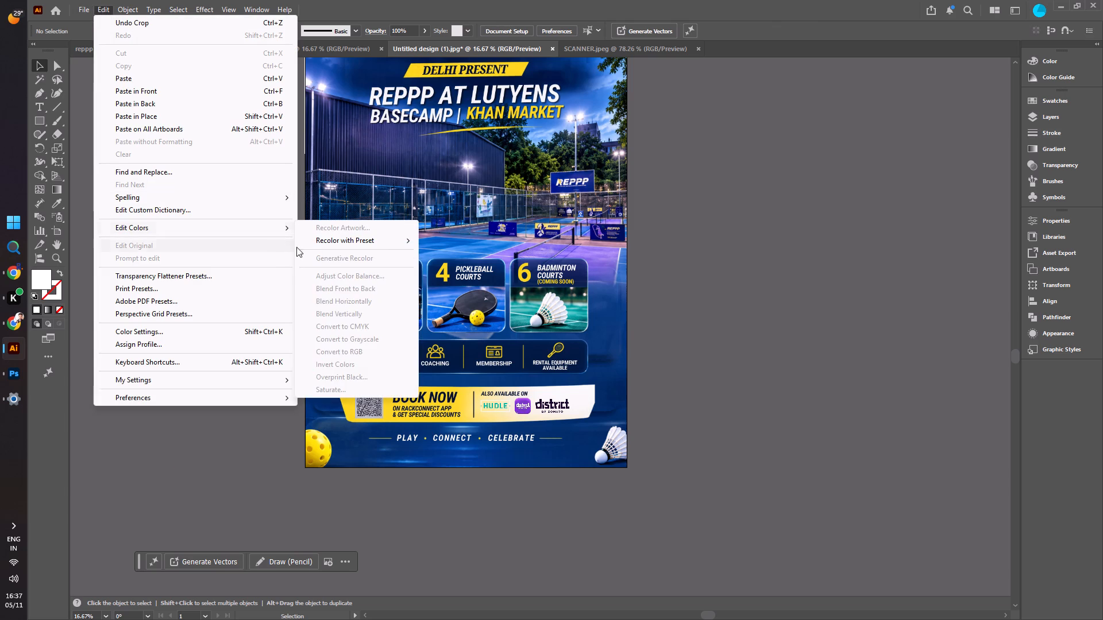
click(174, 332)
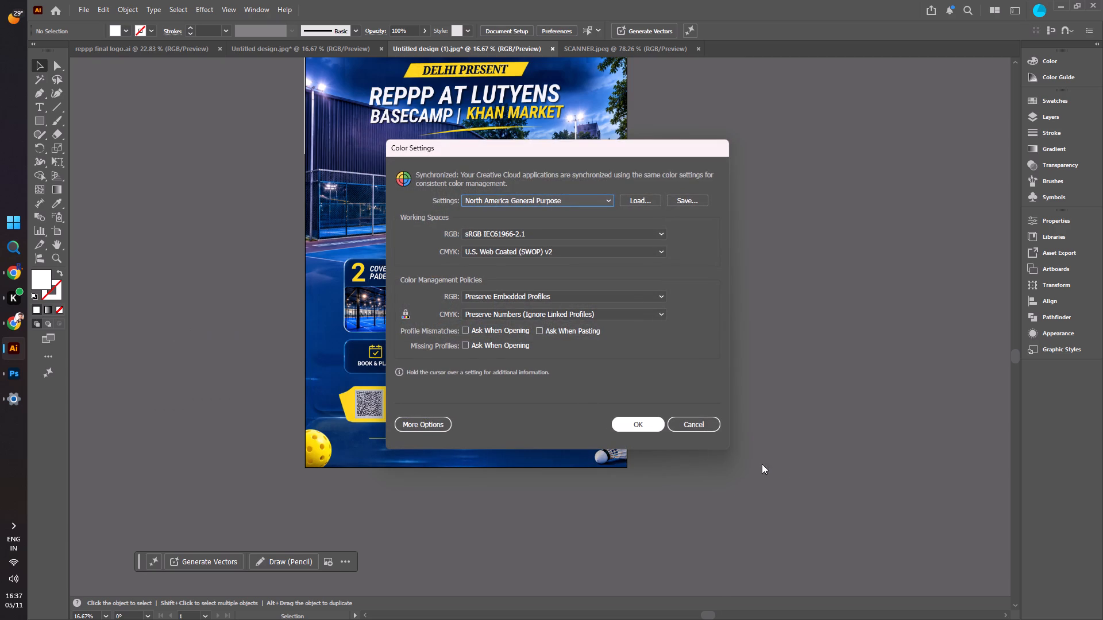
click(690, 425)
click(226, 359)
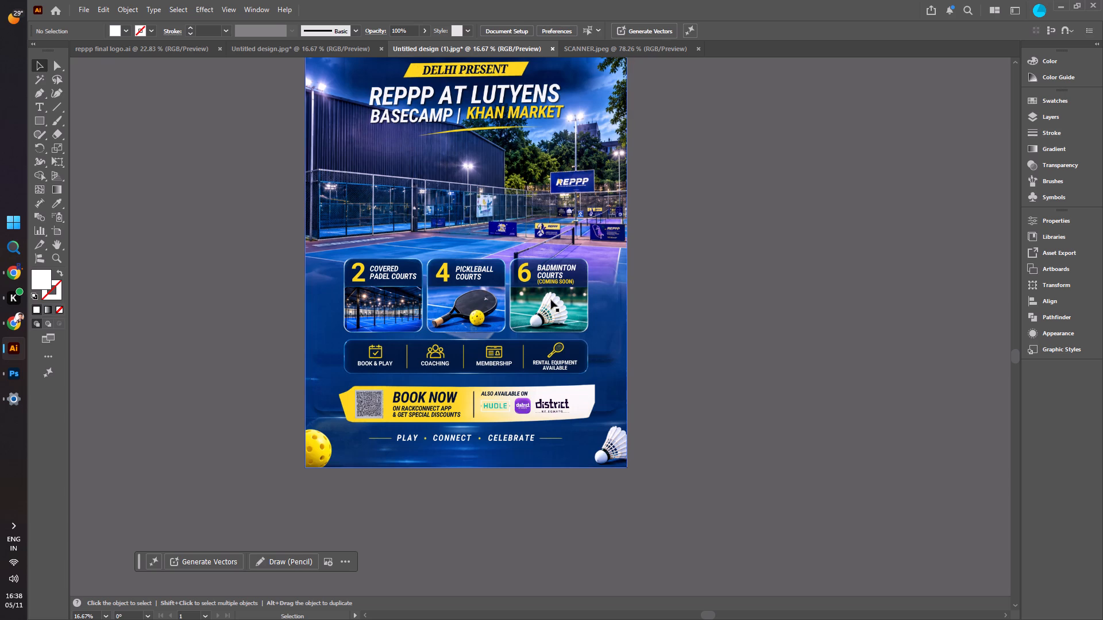
Delete the greyish QR code image from the BOOK NOW banner.
click(365, 405)
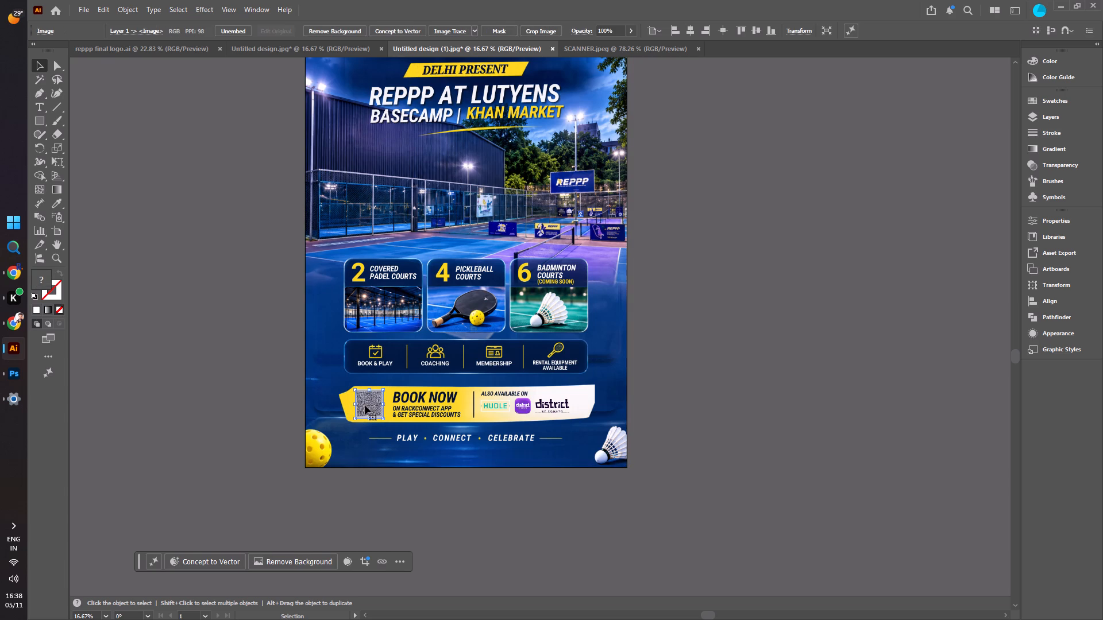
key(Delete)
click(205, 323)
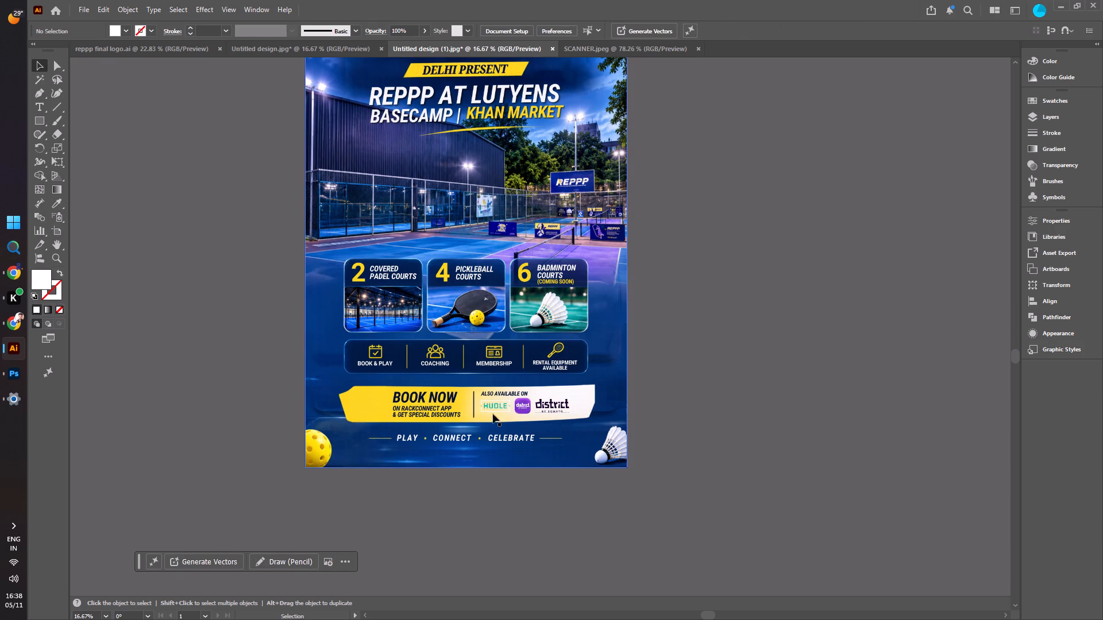
Examine the booking banner's partner logos and the layout of the whole poster.
ctrl+scroll(493, 414, up, 4)
ctrl+scroll(554, 417, up, 2)
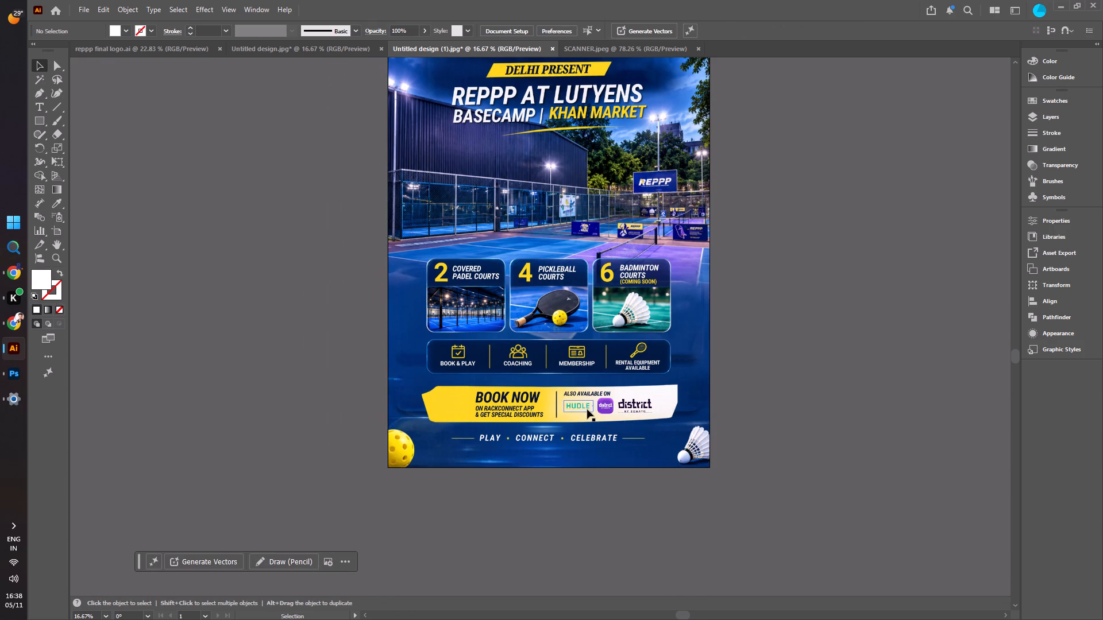
alt+scroll(587, 409, up, 4)
click(586, 408)
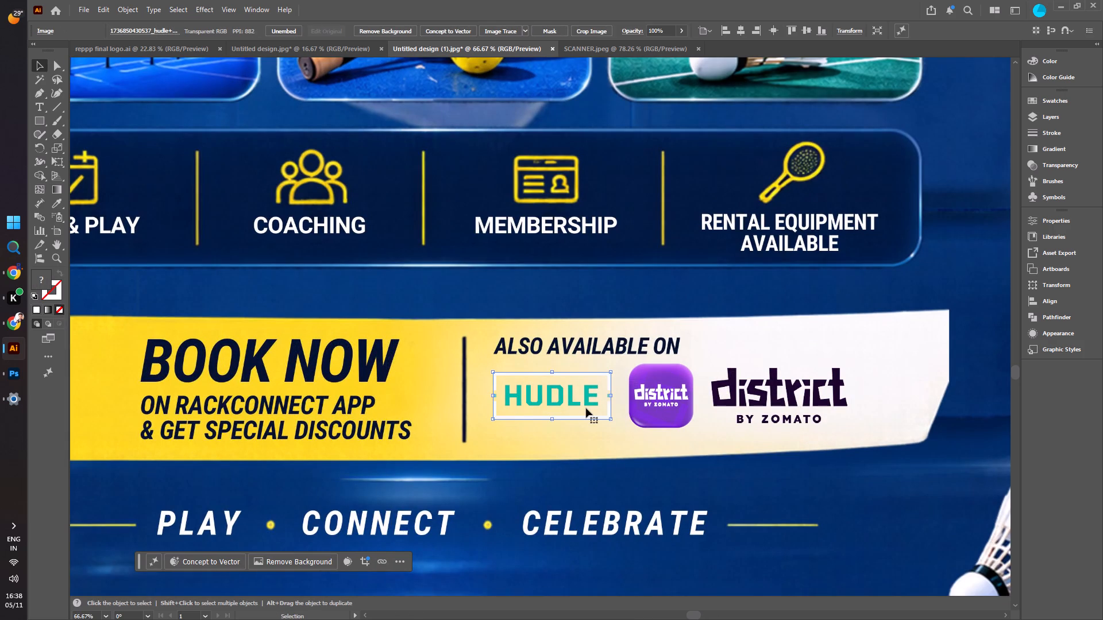
alt+scroll(586, 408, down, 2)
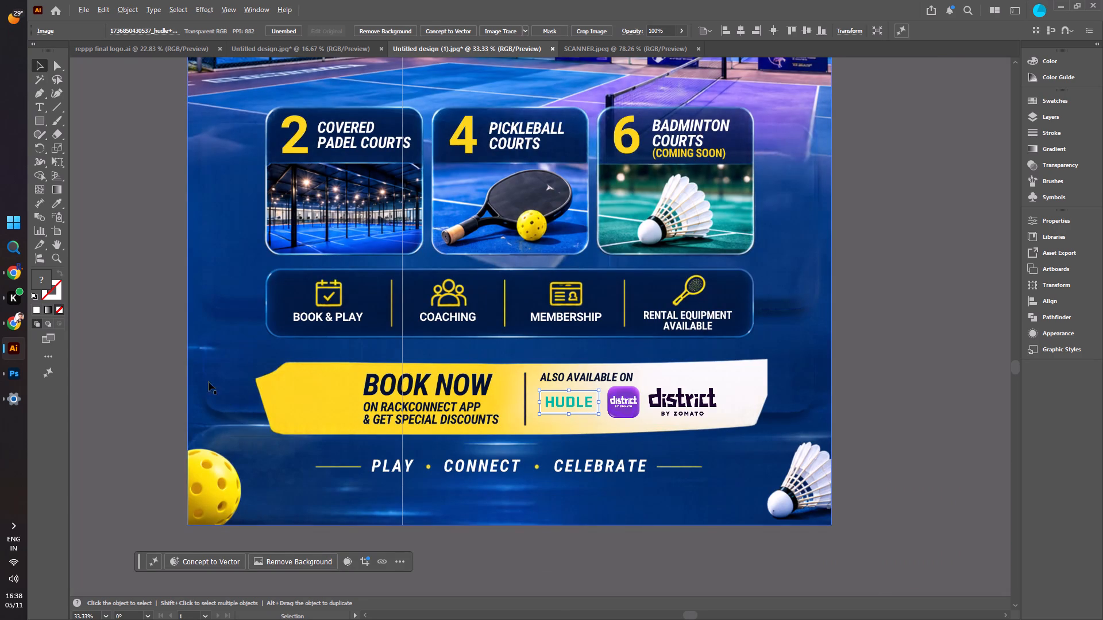
alt+click(156, 333)
alt+scroll(369, 421, down, 3)
click(246, 381)
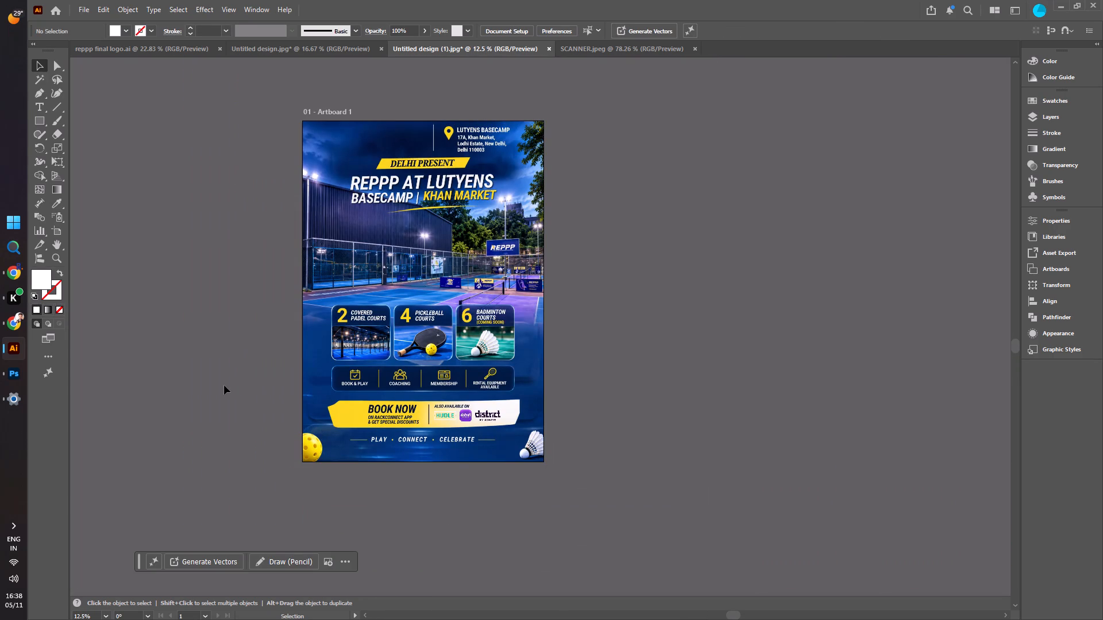
scroll(224, 385, up, 2)
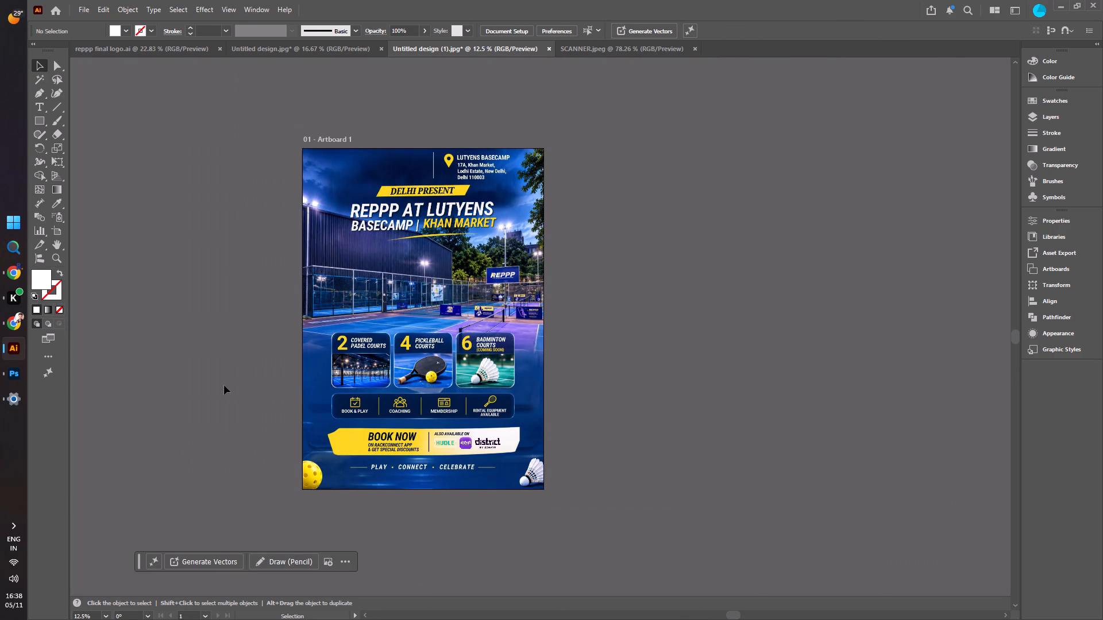
alt+scroll(224, 385, up, 1)
scroll(224, 385, up, 3)
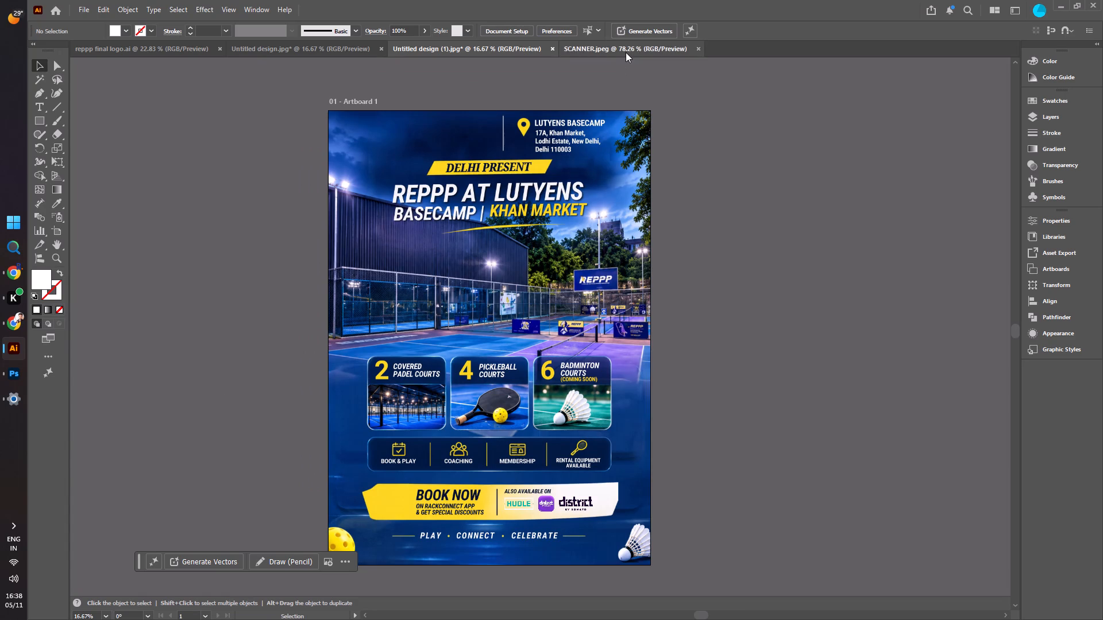
Switch to the Untitled design.jpg document and deselect its partner logos.
click(270, 49)
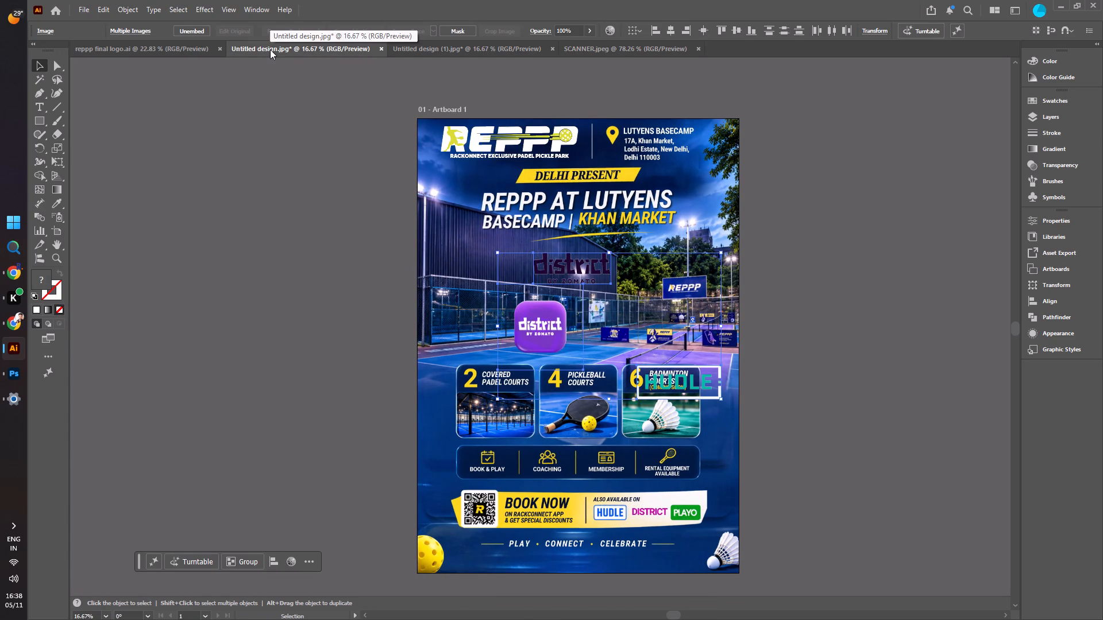
click(263, 278)
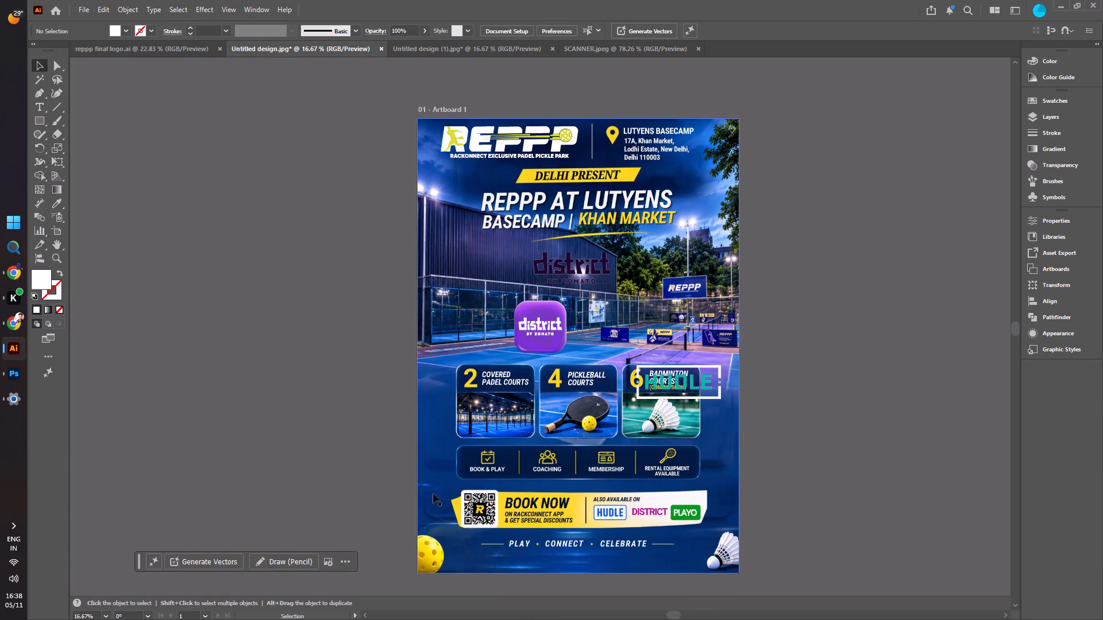
alt+scroll(458, 513, up, 4)
scroll(465, 432, down, 4)
alt+scroll(478, 433, down, 3)
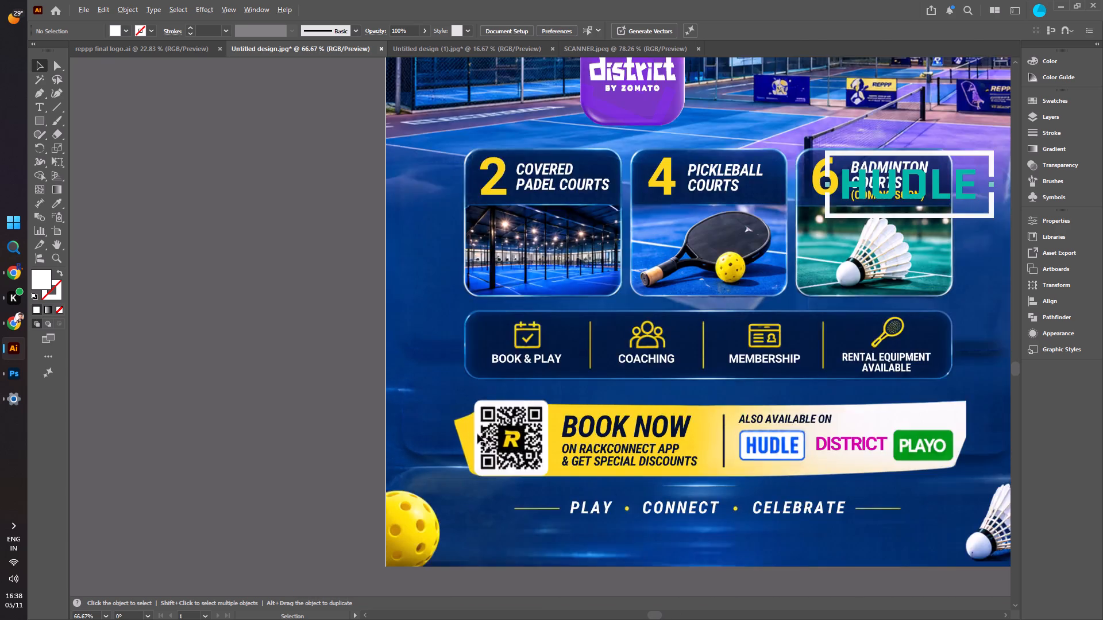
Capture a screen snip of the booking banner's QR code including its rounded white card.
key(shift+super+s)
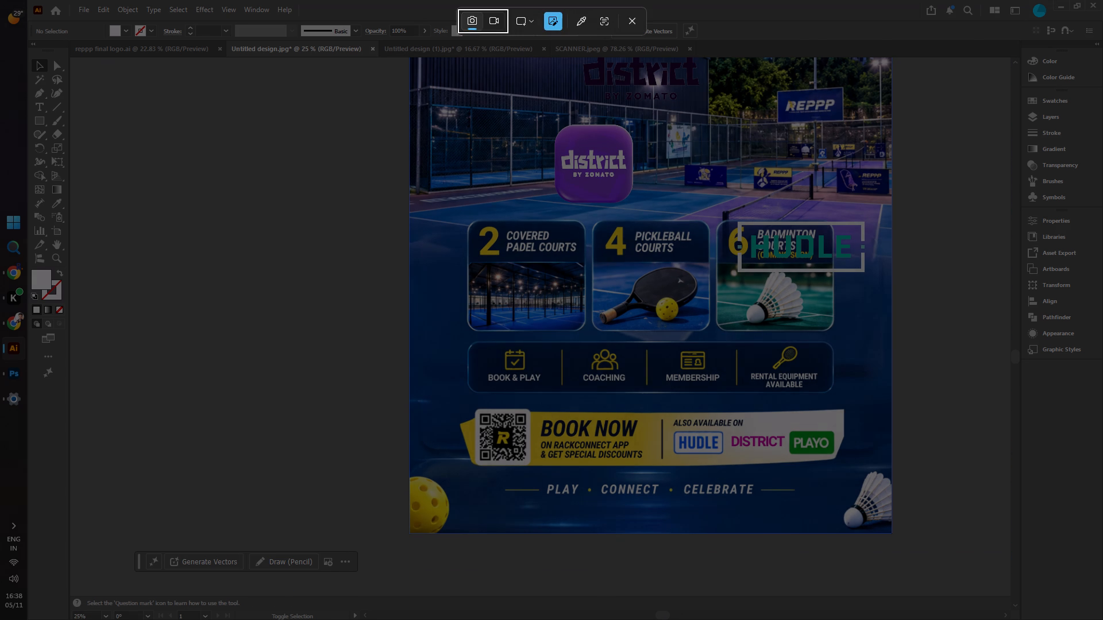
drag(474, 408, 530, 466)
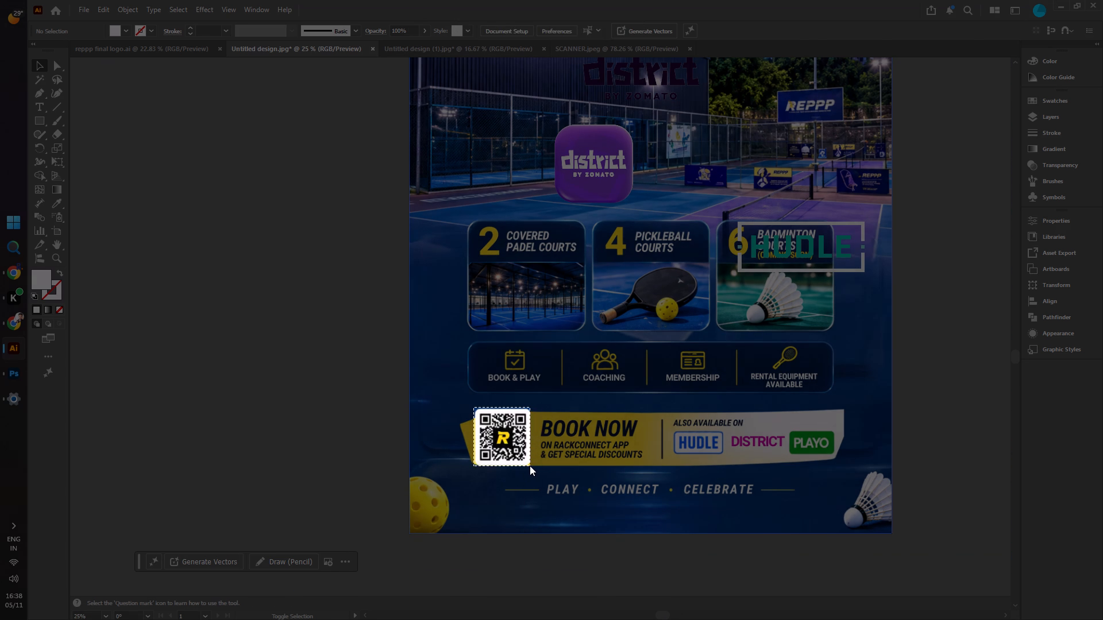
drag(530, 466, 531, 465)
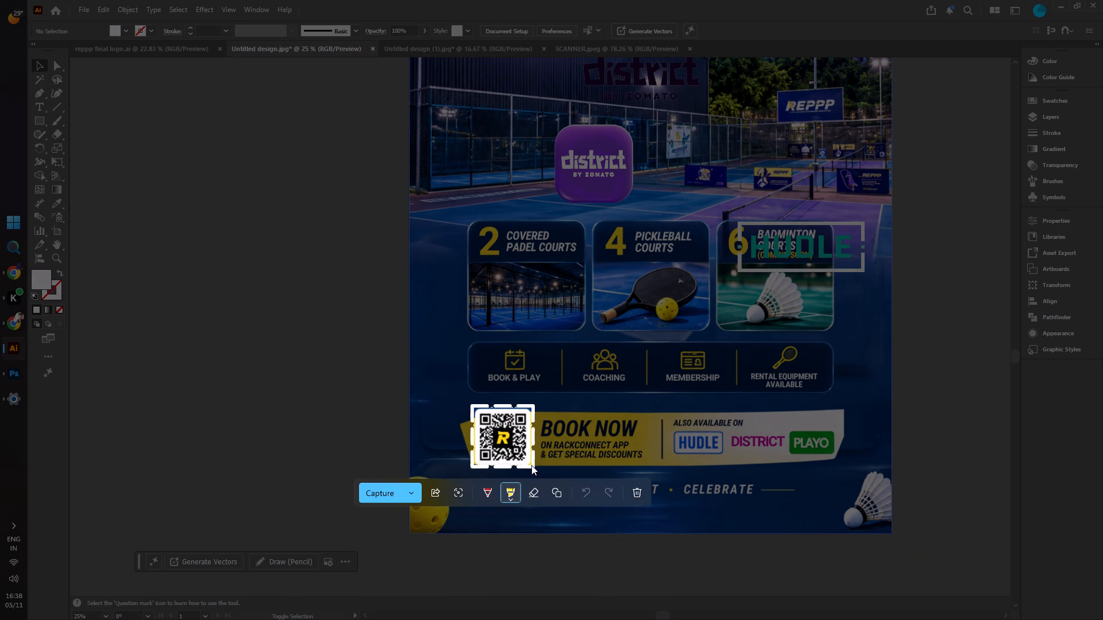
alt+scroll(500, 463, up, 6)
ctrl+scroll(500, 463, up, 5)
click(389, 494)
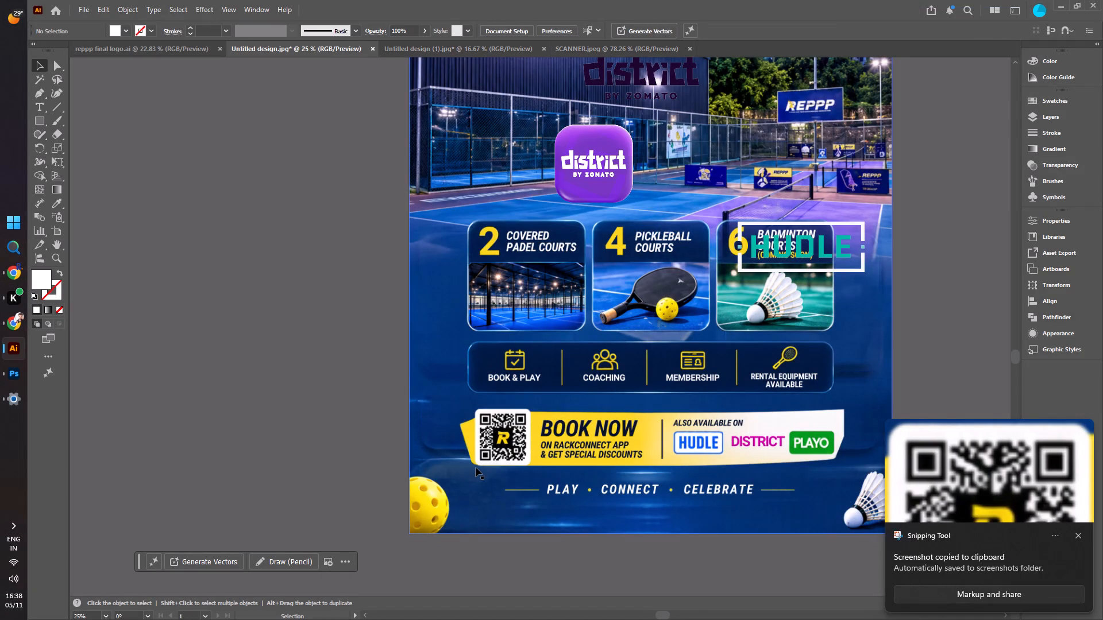
Capture an enlarged screen snip of the same QR code, framed inside its white card, and copy it.
alt+scroll(476, 467, up, 4)
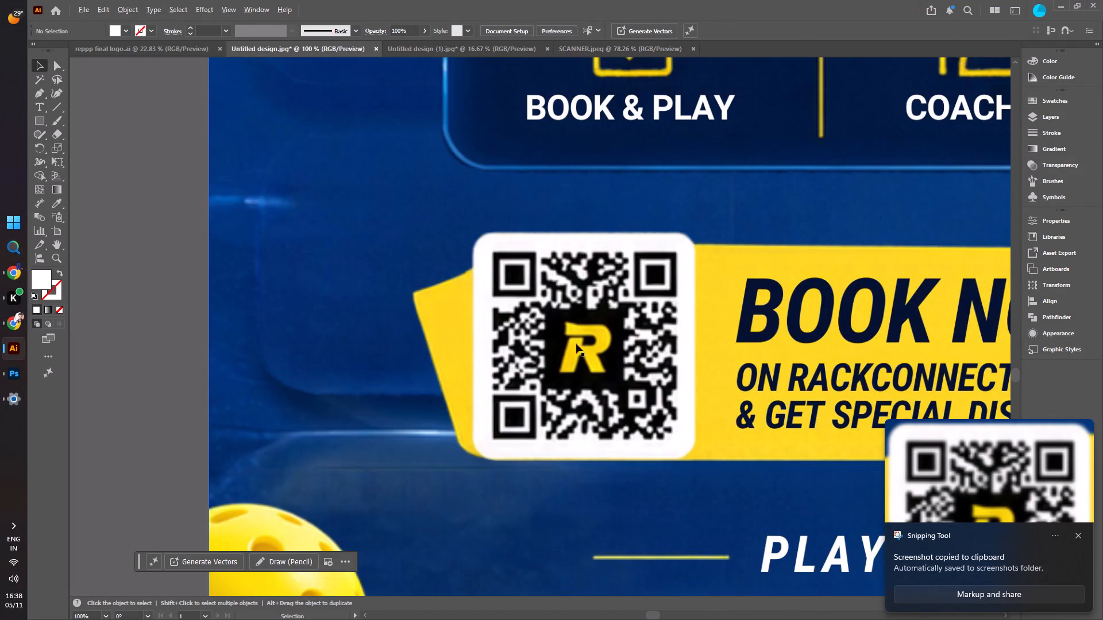
alt+scroll(577, 343, up, 2)
key(shift+super+s)
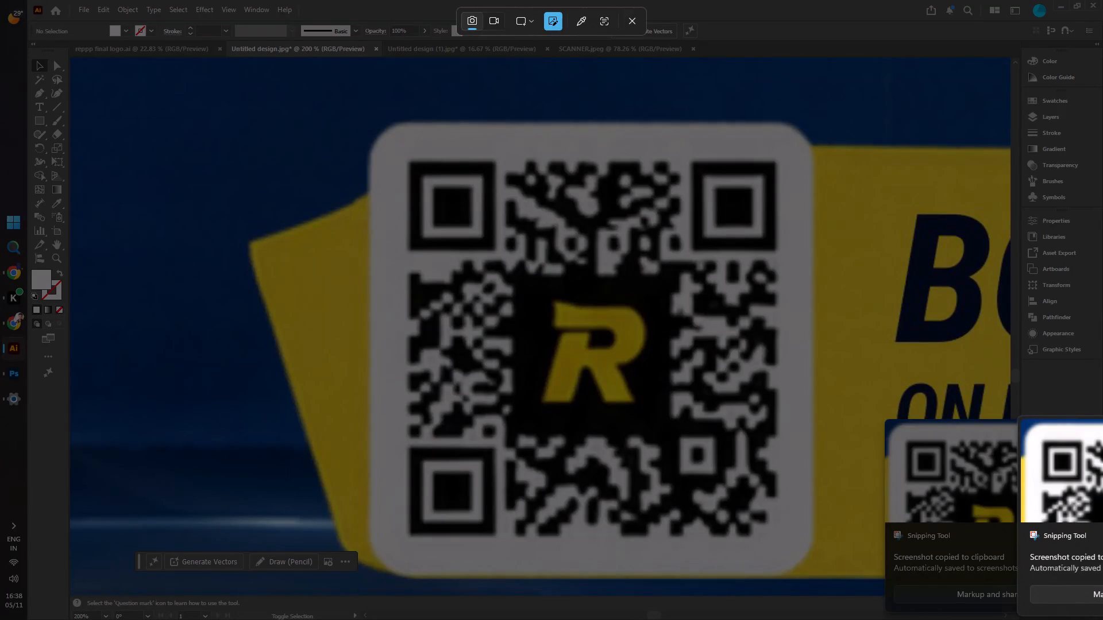
drag(385, 138, 476, 483)
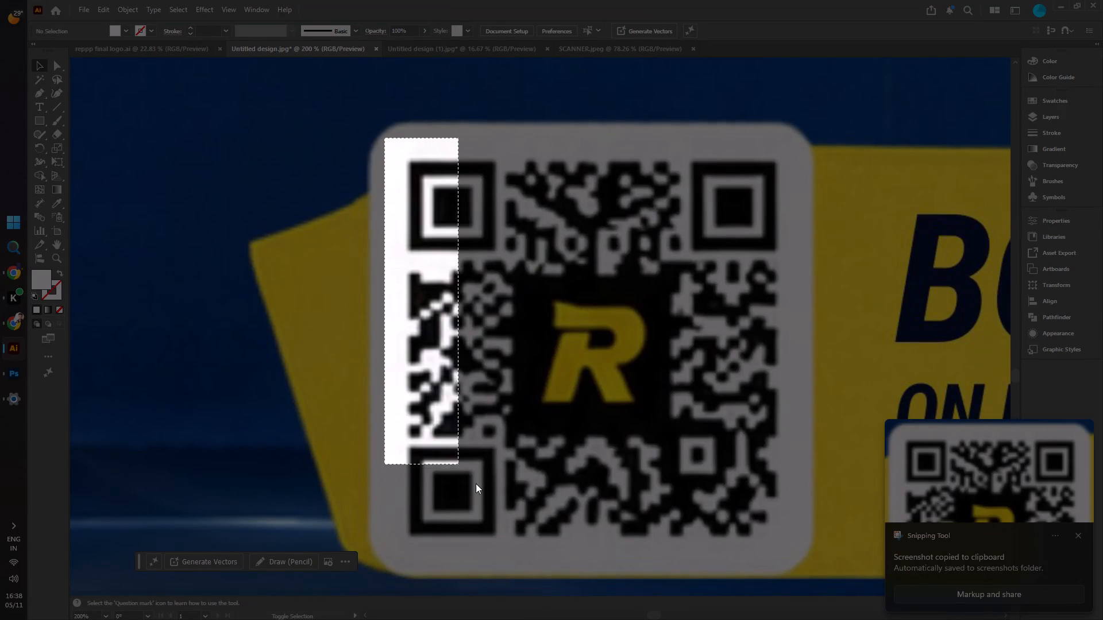
drag(476, 483, 792, 552)
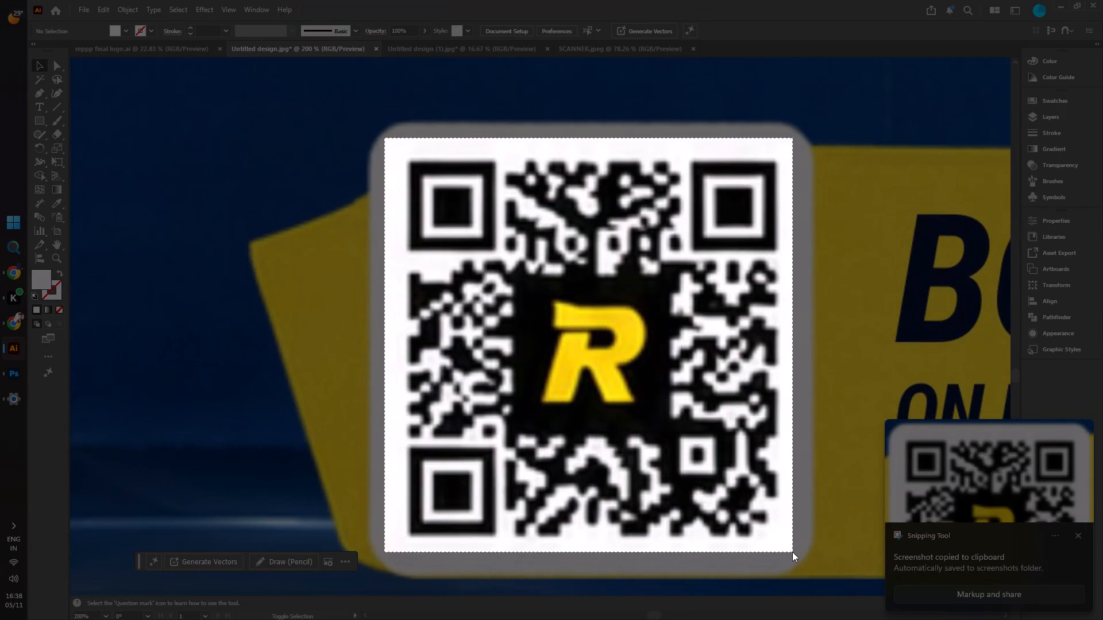
drag(792, 552, 796, 552)
key(c)
key(c)
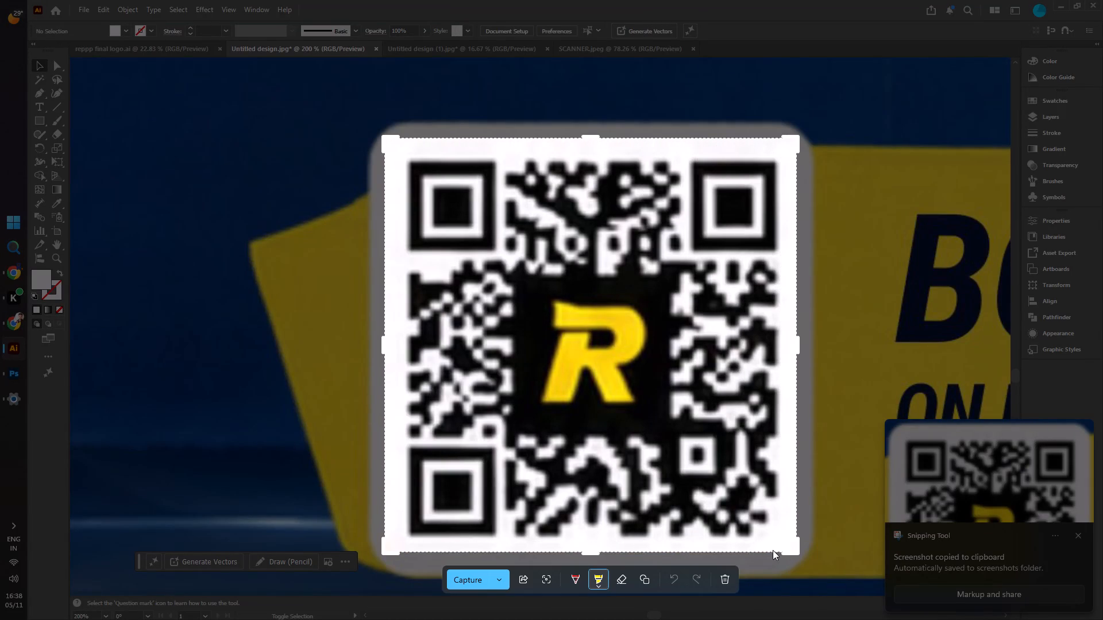
key(ctrl+c)
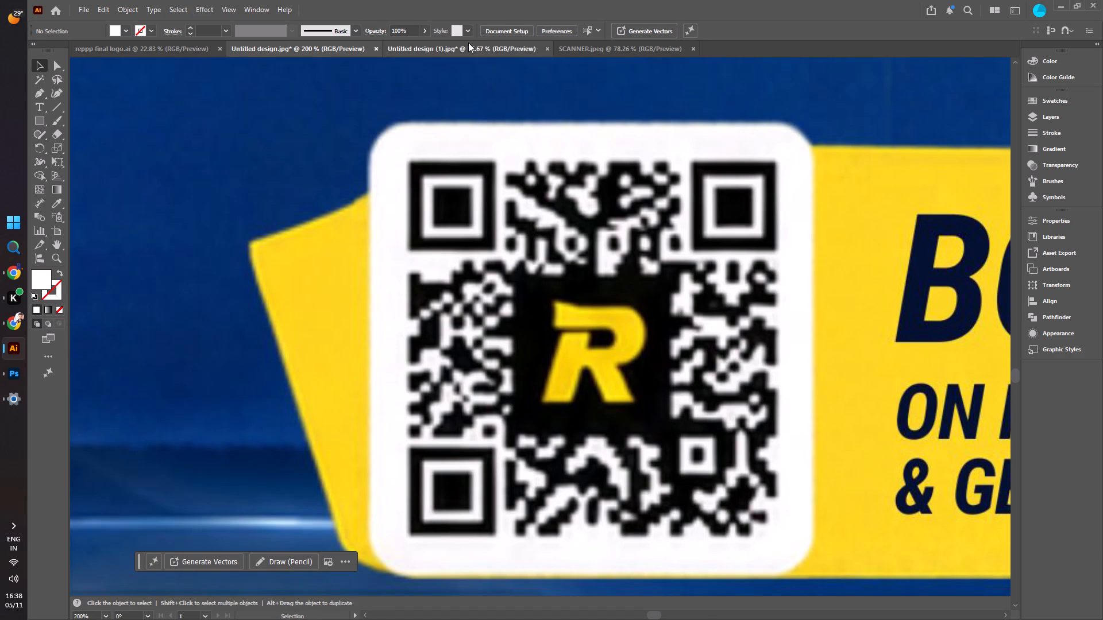
Paste the QR code snip into Untitled design (1).jpg, scale it down and place it on the yellow banner beside BOOK NOW.
click(468, 42)
key(ctrl+v)
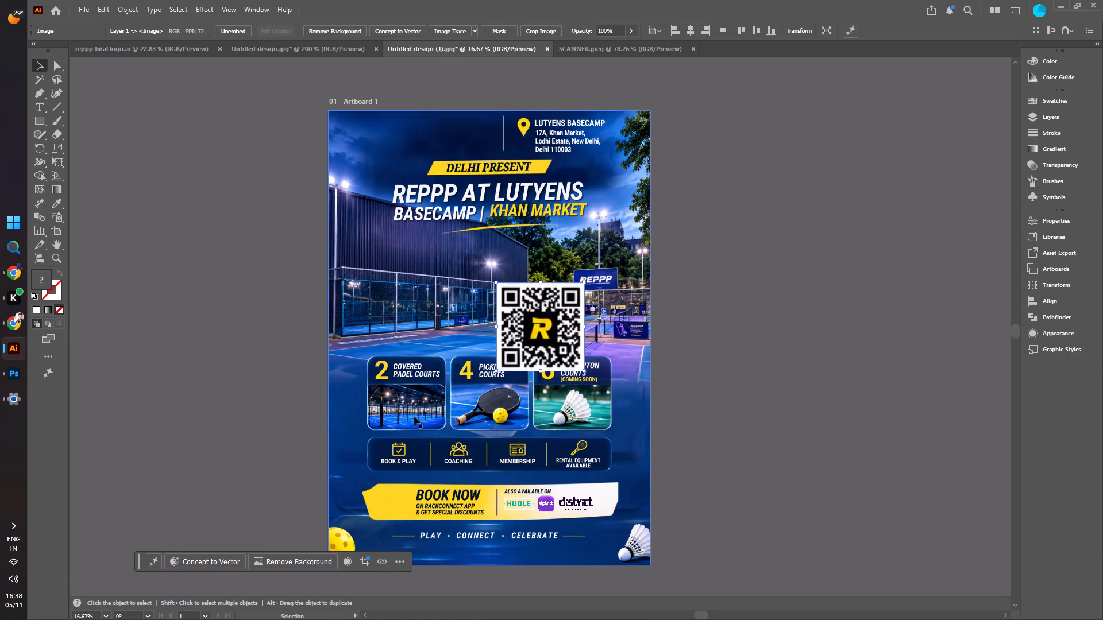
drag(530, 334, 376, 497)
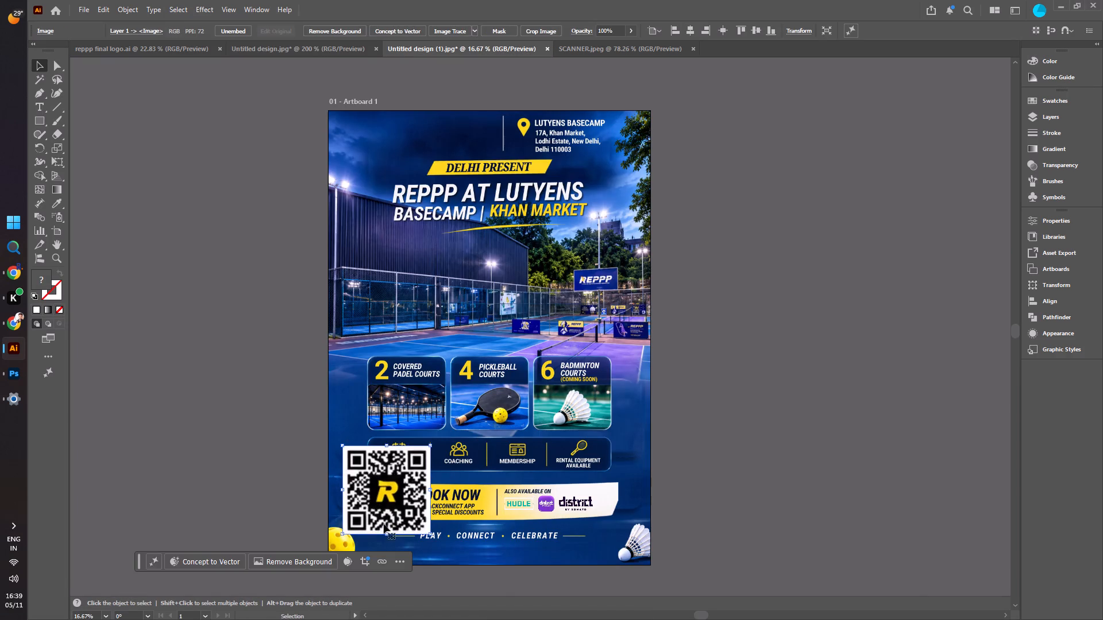
alt+scroll(381, 525, up, 4)
shift+drag(226, 209, 418, 443)
drag(507, 493, 421, 416)
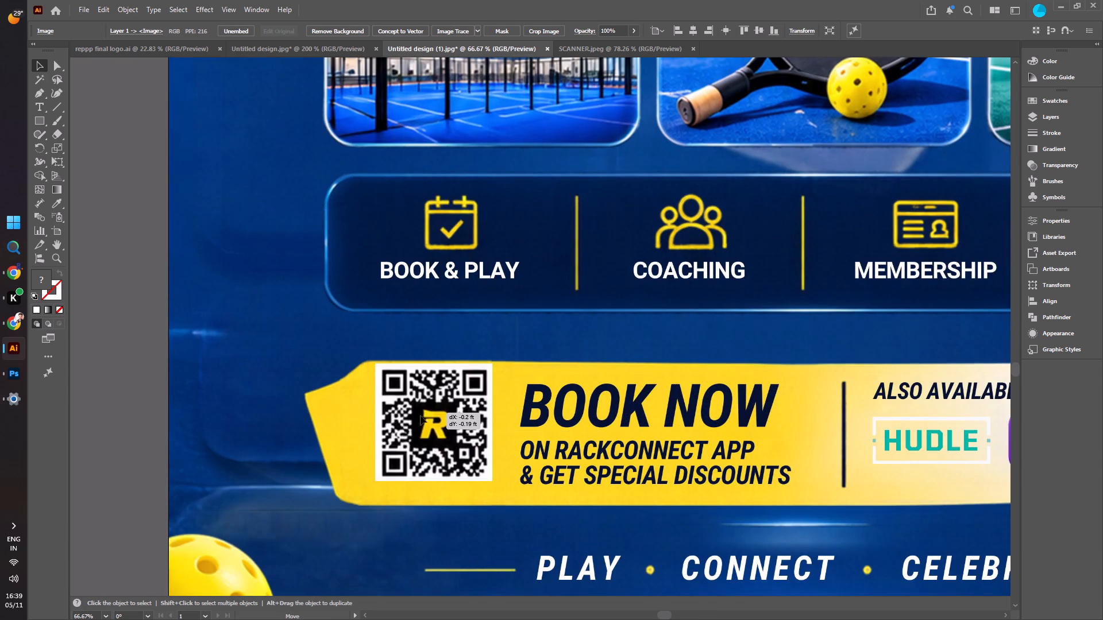
Nudge the QR code into its final spot on the yellow banner beside BOOK NOW and deselect it.
drag(421, 416, 412, 424)
alt+scroll(514, 297, down, 4)
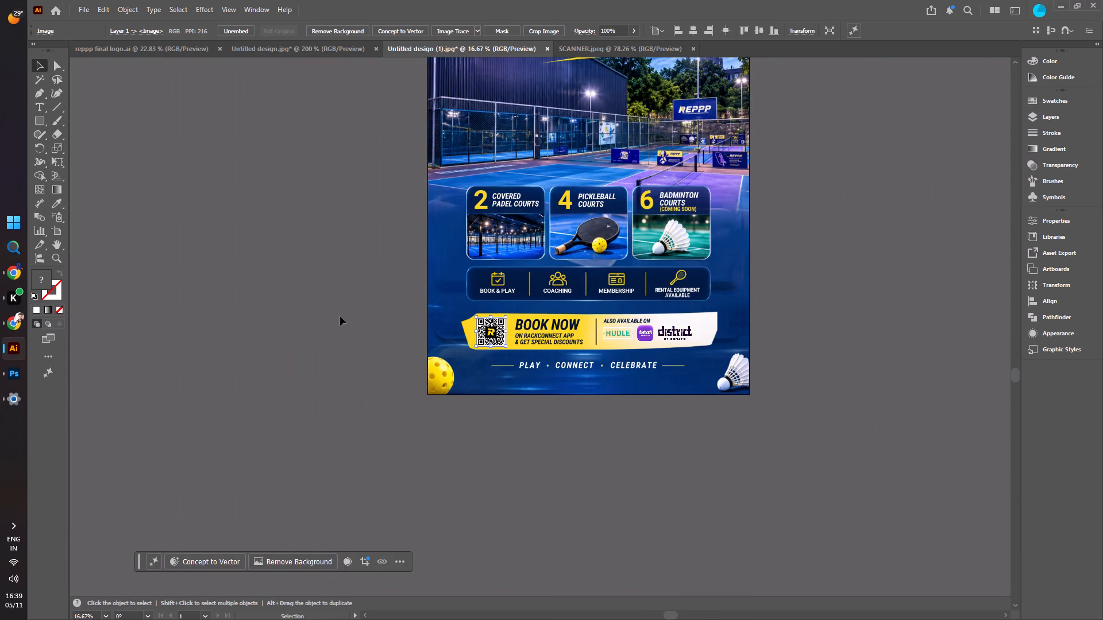
click(340, 316)
scroll(340, 316, up, 5)
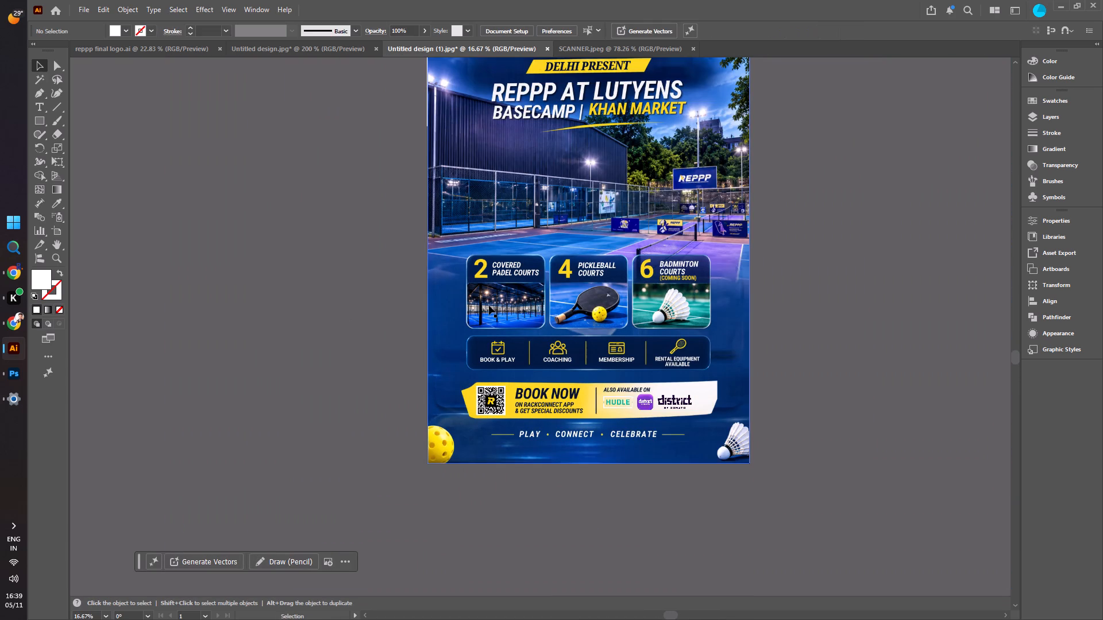
scroll(372, 247, up, 7)
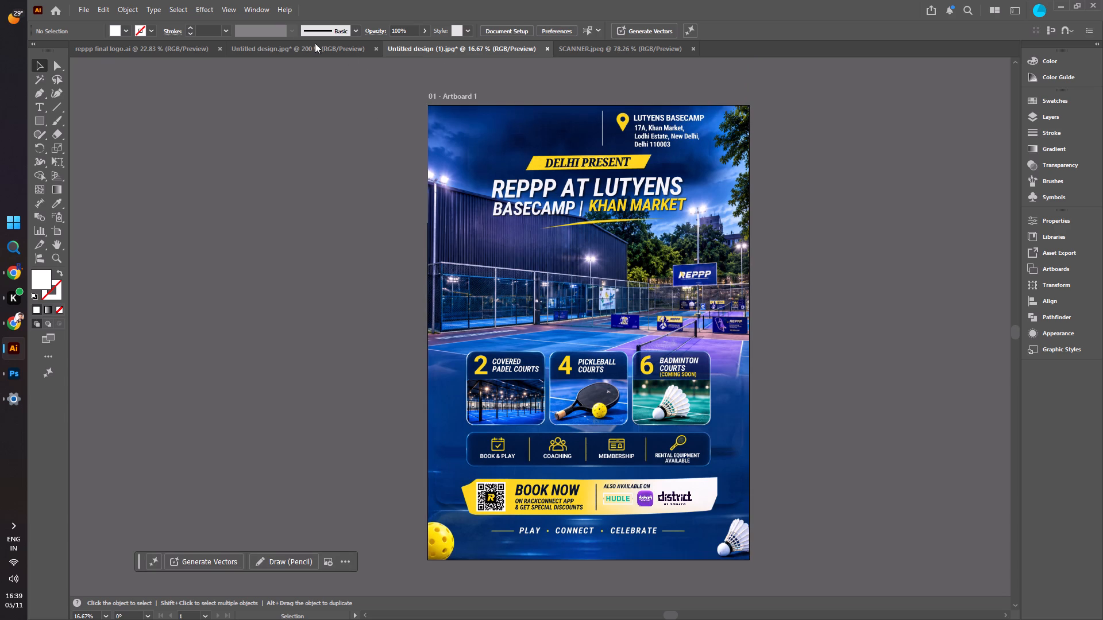
Copy the REPPP logo group from the header of the Untitled design.jpg document.
click(302, 45)
alt+scroll(464, 257, down, 5)
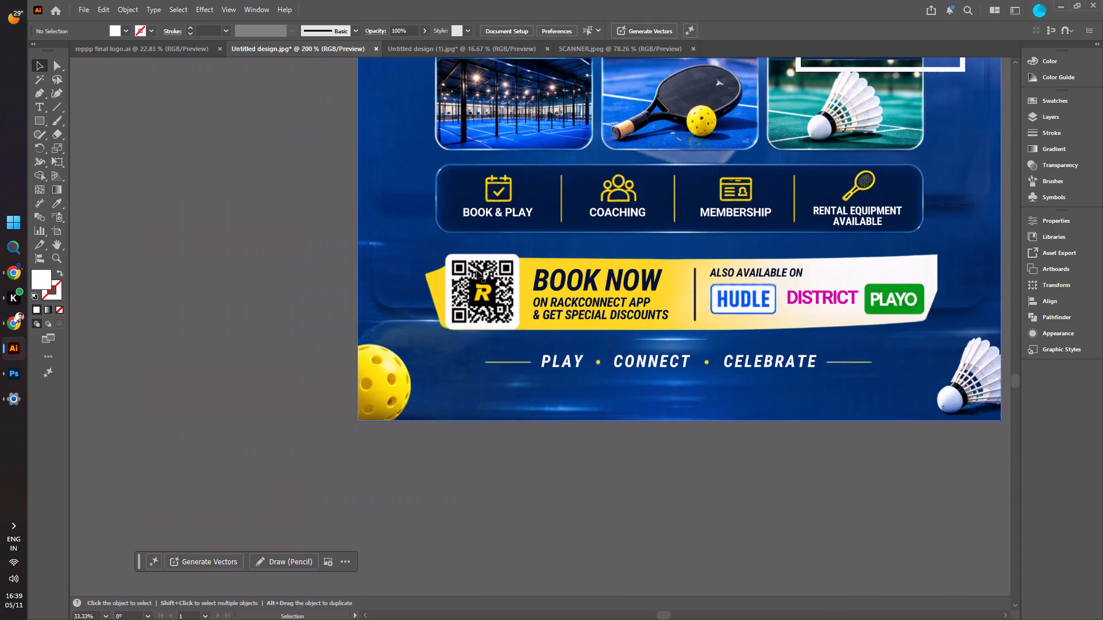
scroll(488, 253, up, 11)
alt+scroll(483, 259, down, 6)
alt+scroll(477, 188, up, 5)
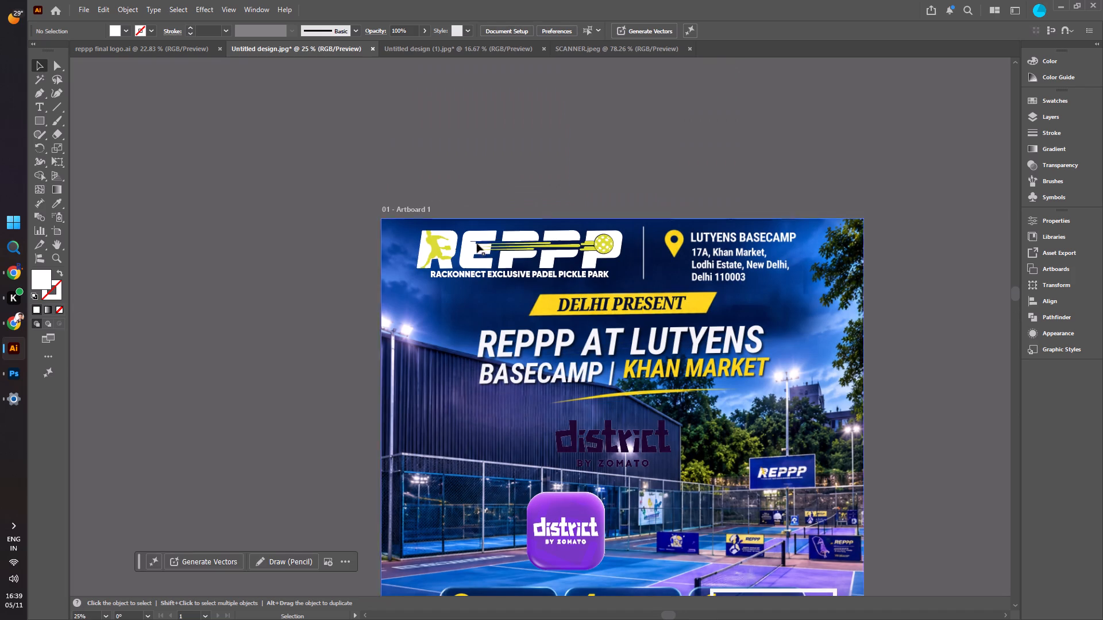
click(476, 249)
key(ctrl+c)
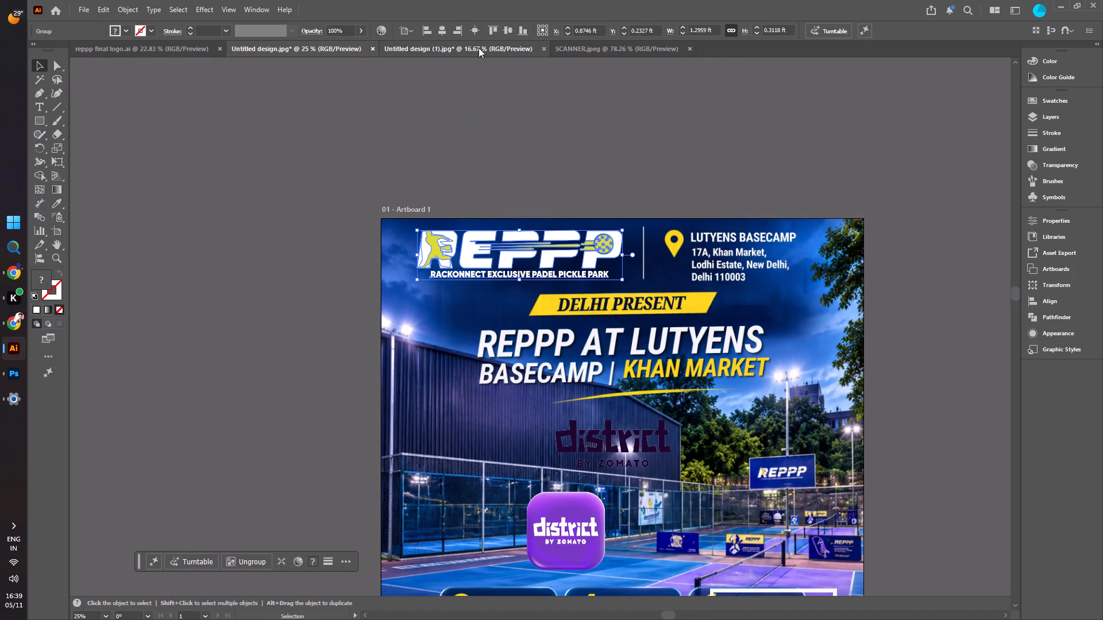
click(476, 183)
click(484, 255)
right_click(484, 255)
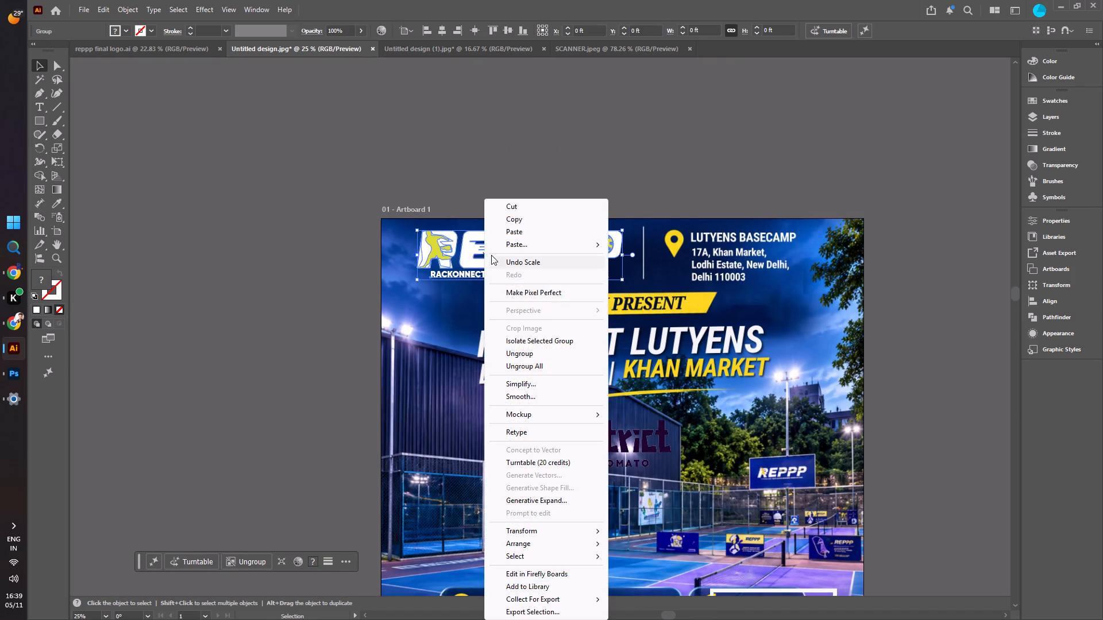
click(520, 217)
Paste the REPPP logo into Untitled design (1).jpg and place it in the poster's header beside the Lutyens Basecamp address.
click(493, 53)
right_click(511, 213)
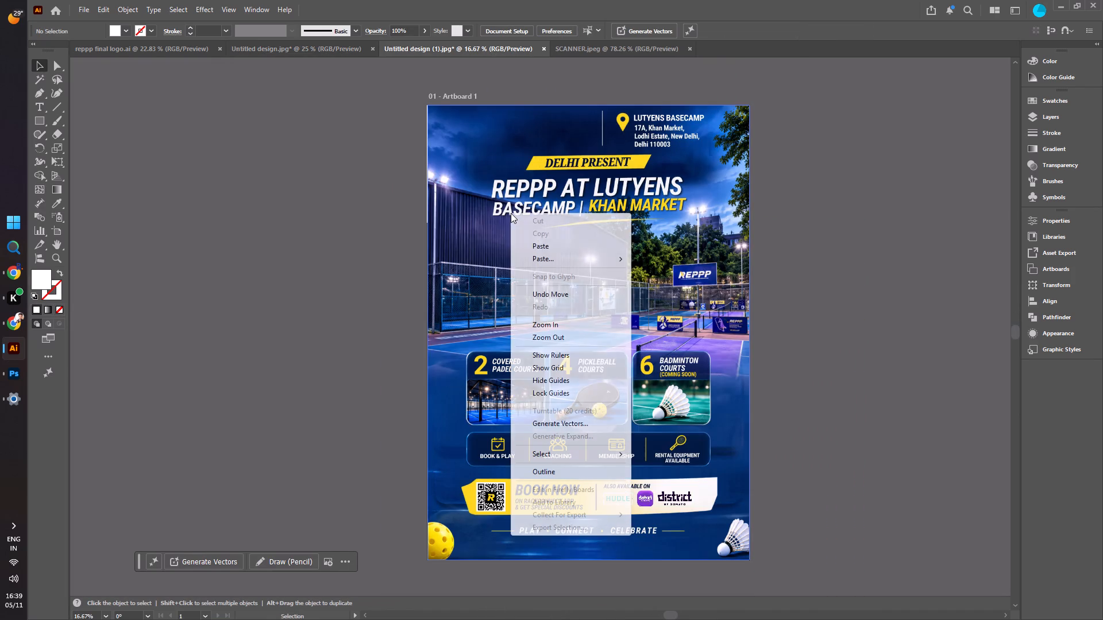
click(539, 246)
drag(530, 321, 516, 126)
click(244, 214)
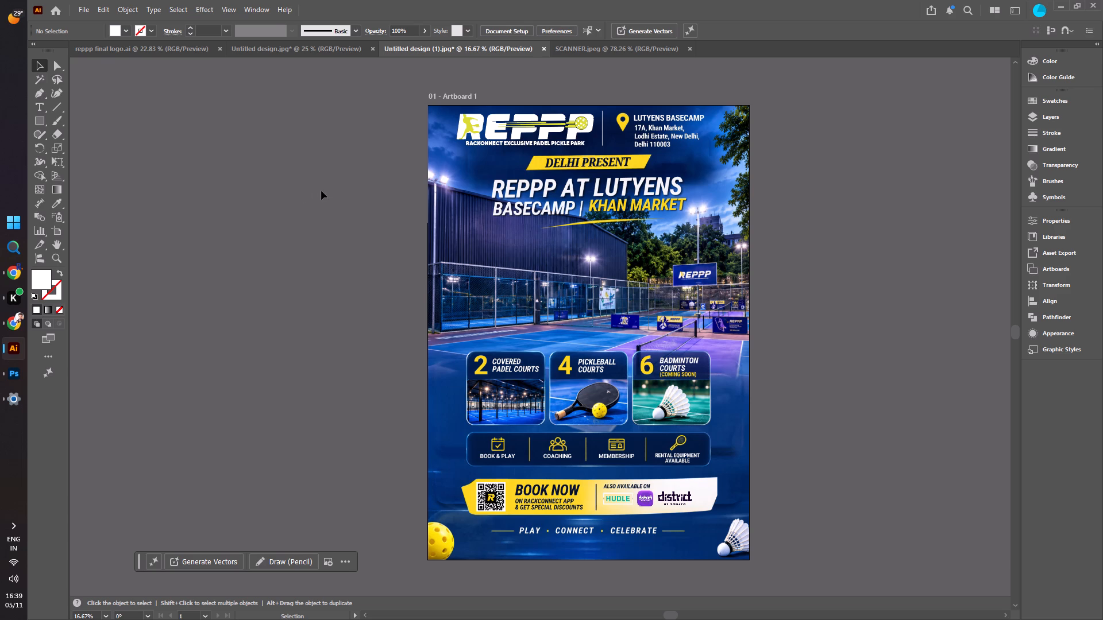
Capture a screen snip of the whole finished poster artboard.
key(shift+super+s)
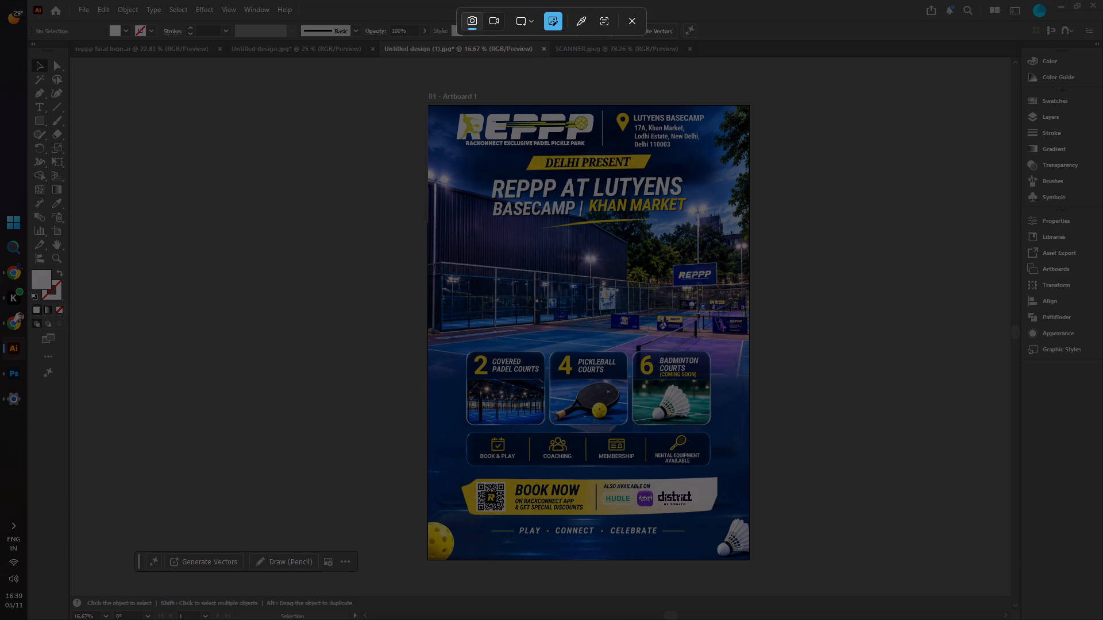
drag(427, 104, 747, 556)
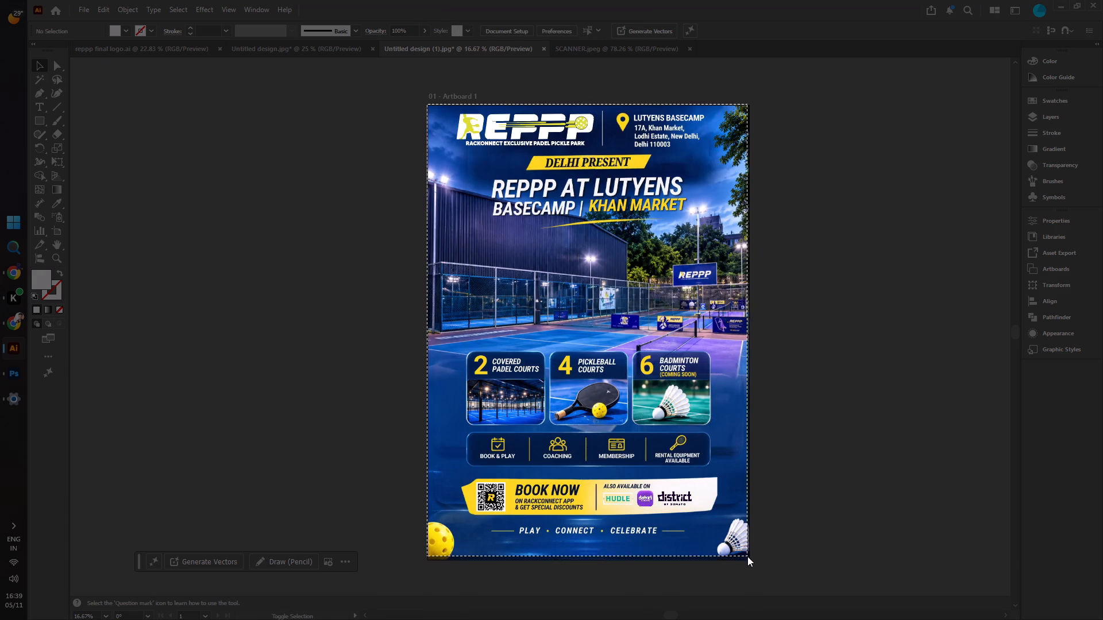
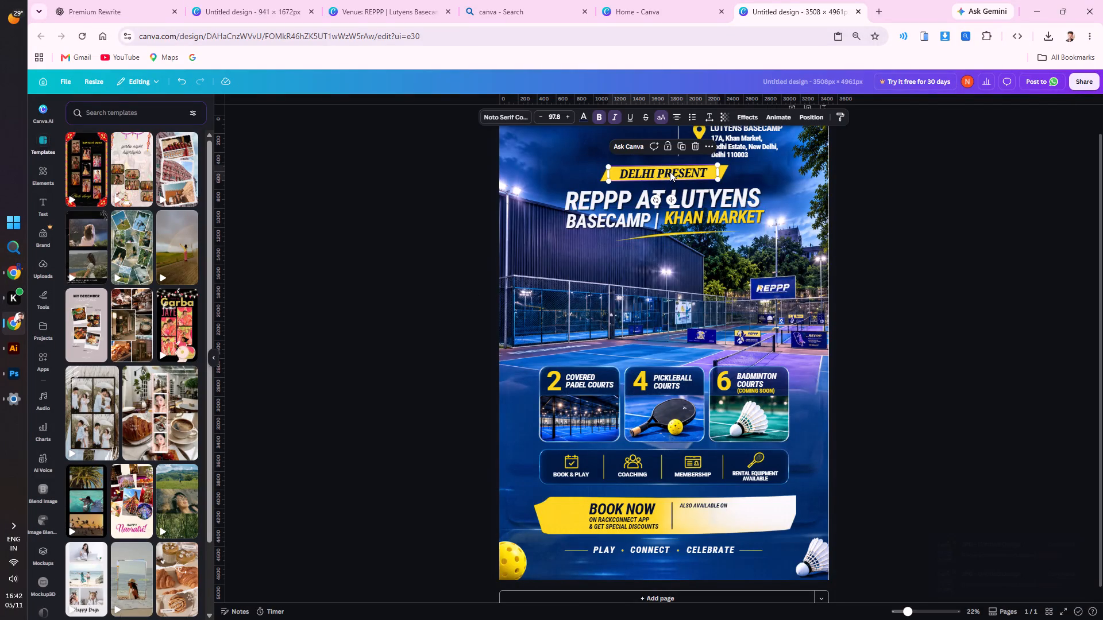
Delete the DELHI PRESENT text and the yellow strip behind it above the REPPP AT LUTYENS heading.
key(Delete)
click(676, 171)
key(Delete)
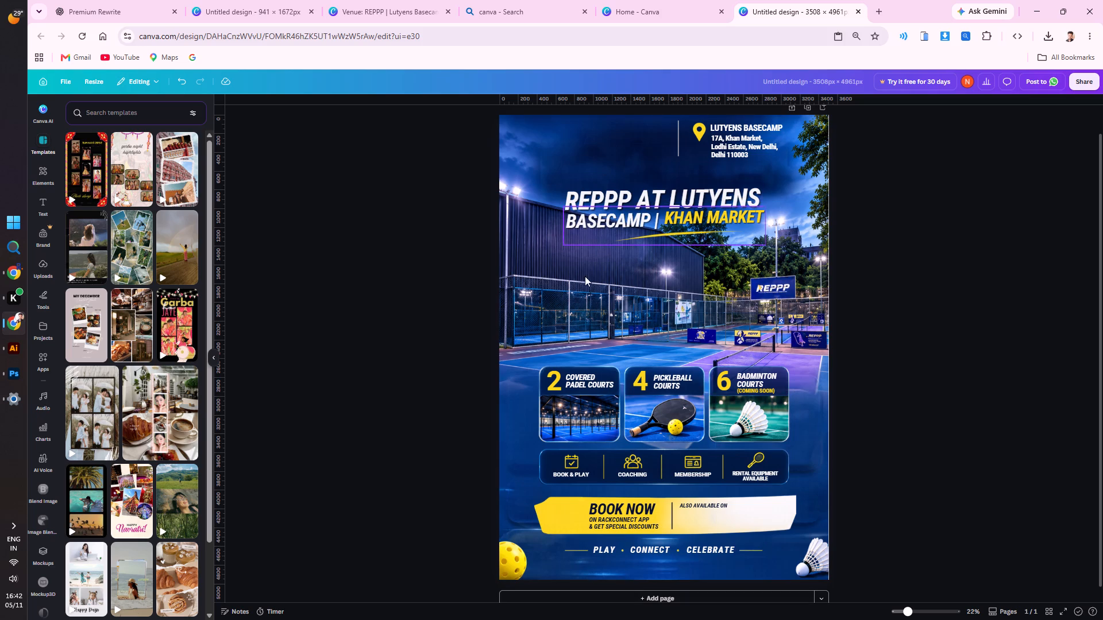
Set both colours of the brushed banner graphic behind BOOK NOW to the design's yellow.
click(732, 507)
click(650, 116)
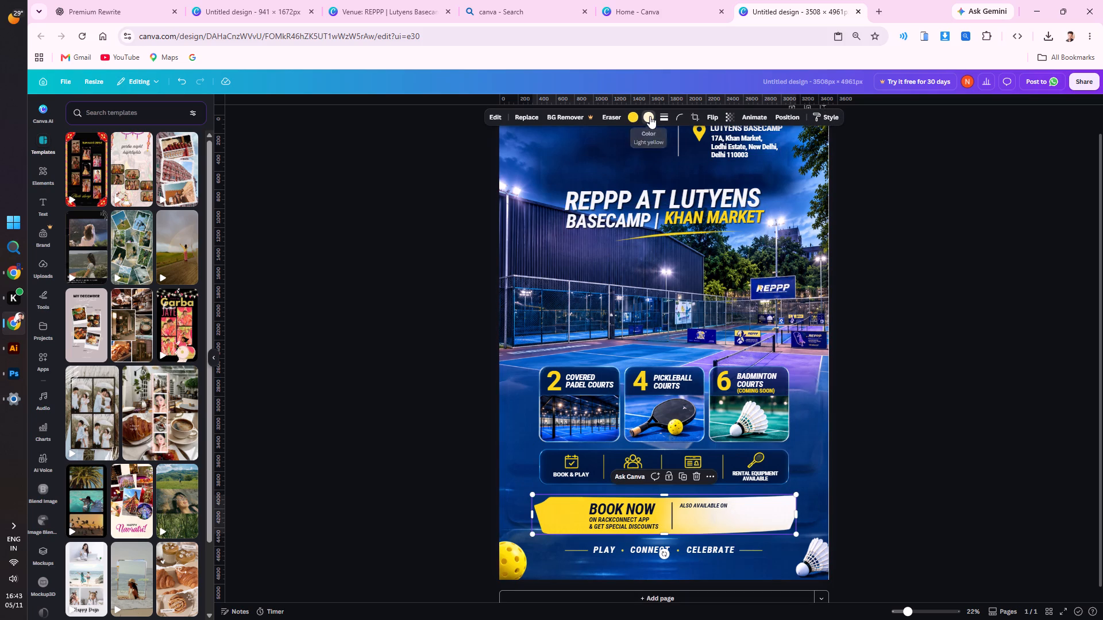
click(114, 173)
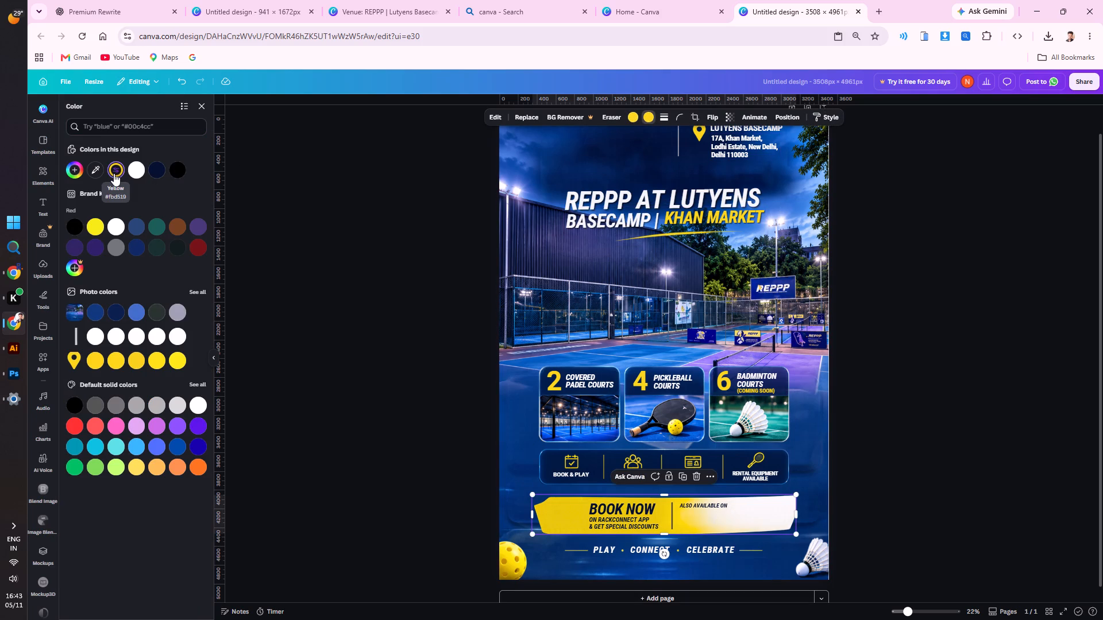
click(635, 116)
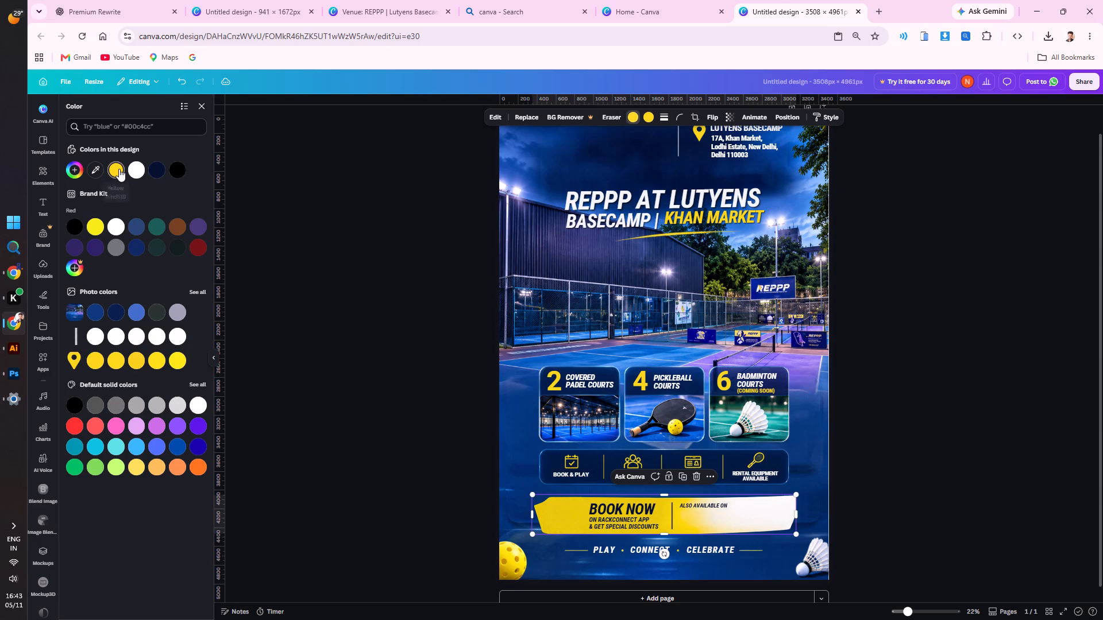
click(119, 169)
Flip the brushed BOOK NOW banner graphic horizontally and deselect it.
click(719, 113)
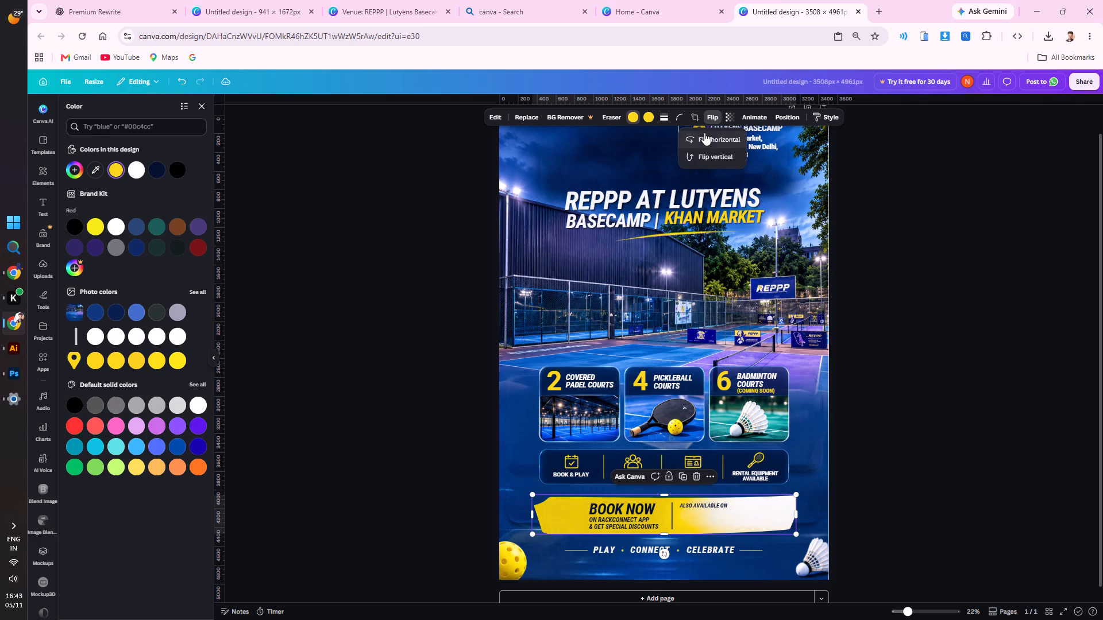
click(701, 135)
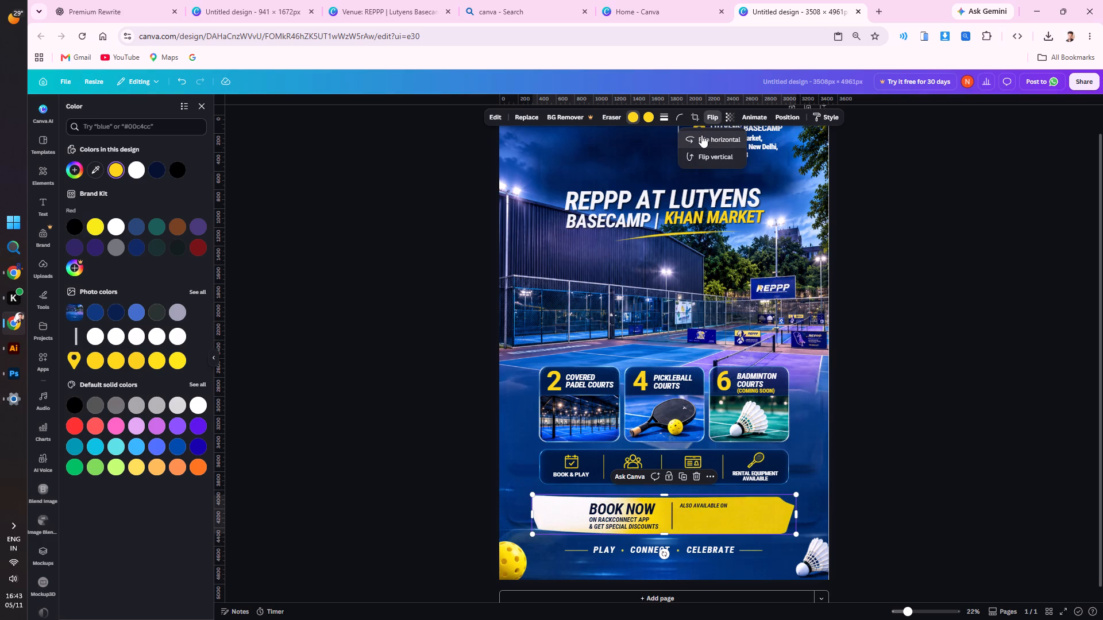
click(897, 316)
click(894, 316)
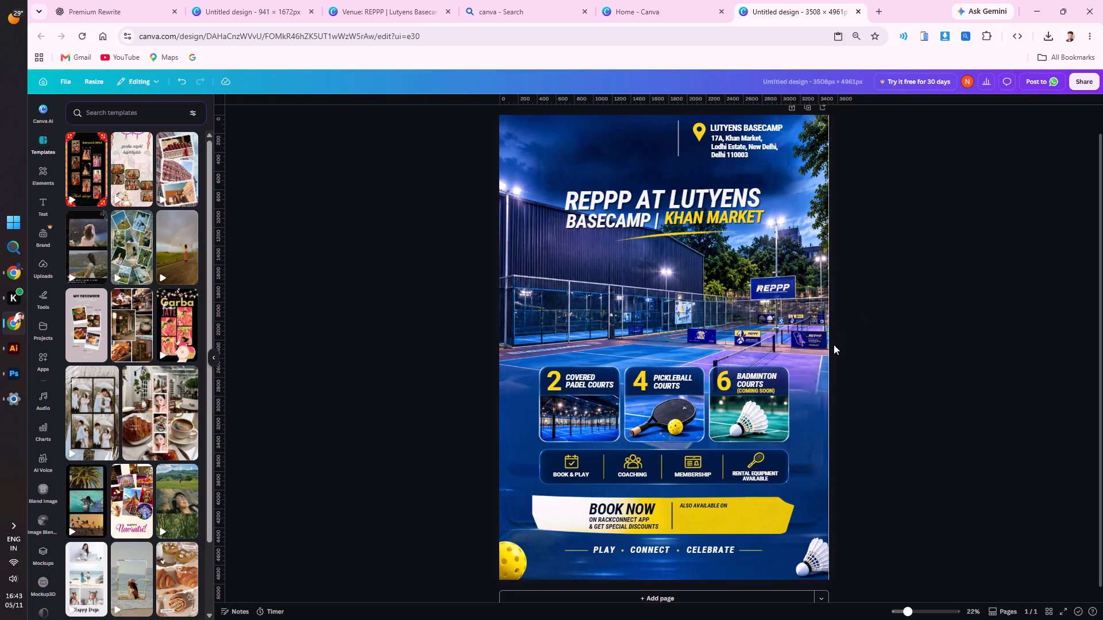
Delete the brushed banner graphic behind the BOOK NOW text.
click(769, 526)
key(Delete)
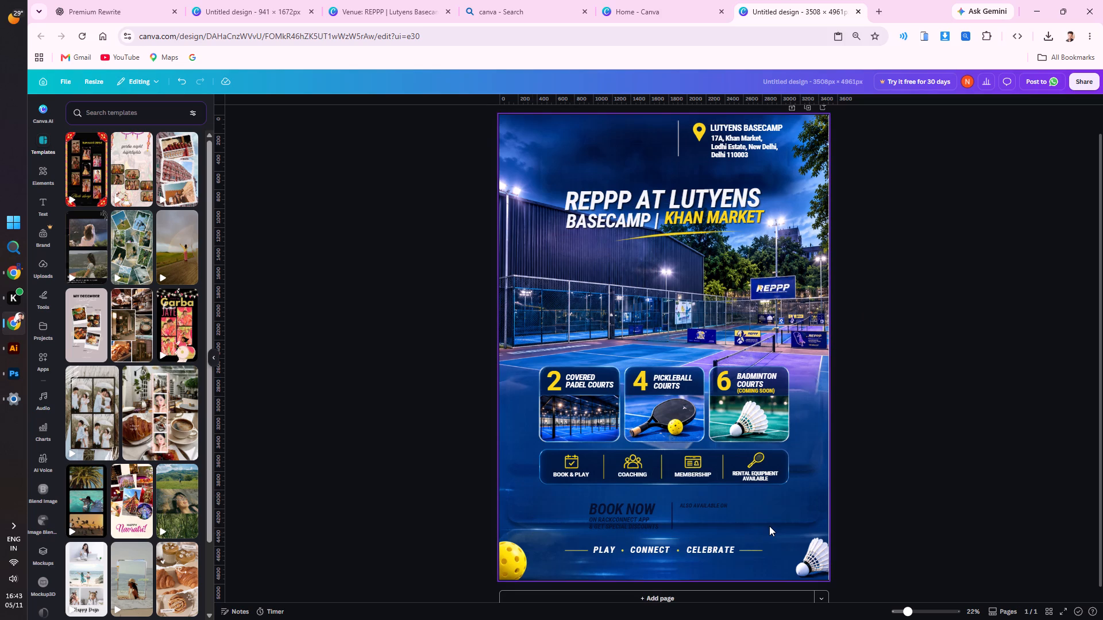
Add a rectangle shape from the elements library and reduce it to about half its height.
click(48, 171)
click(115, 106)
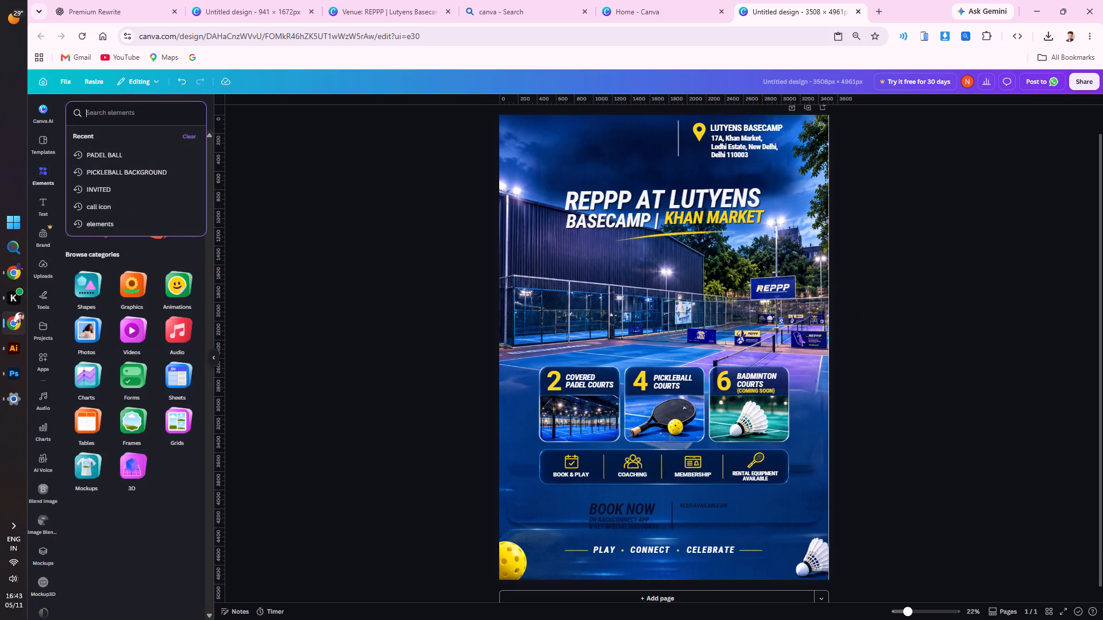
text(REC)
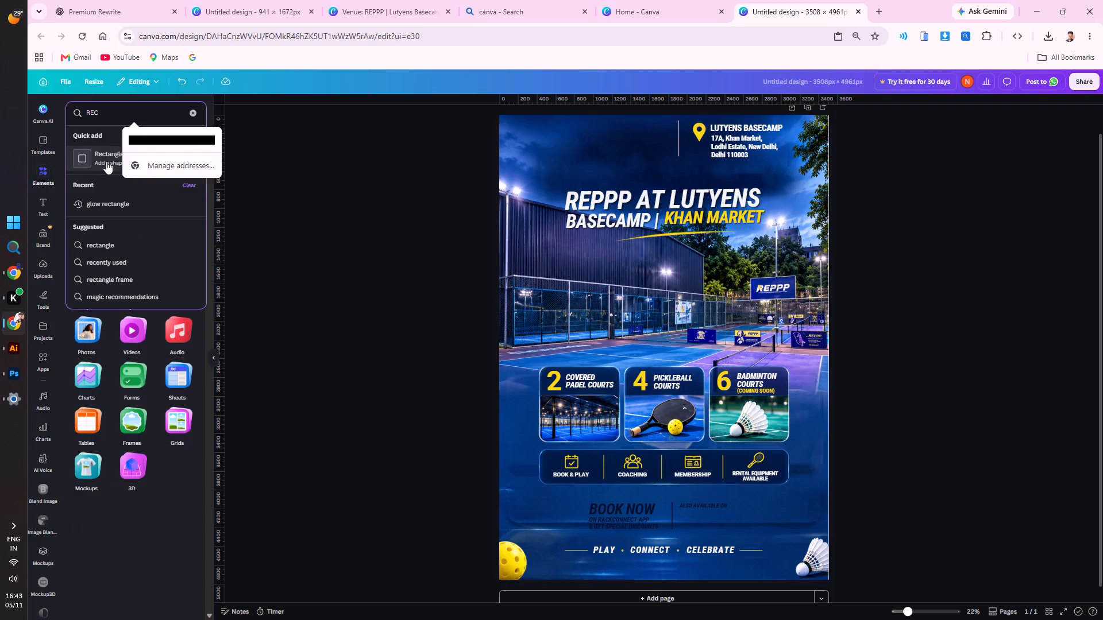
click(109, 158)
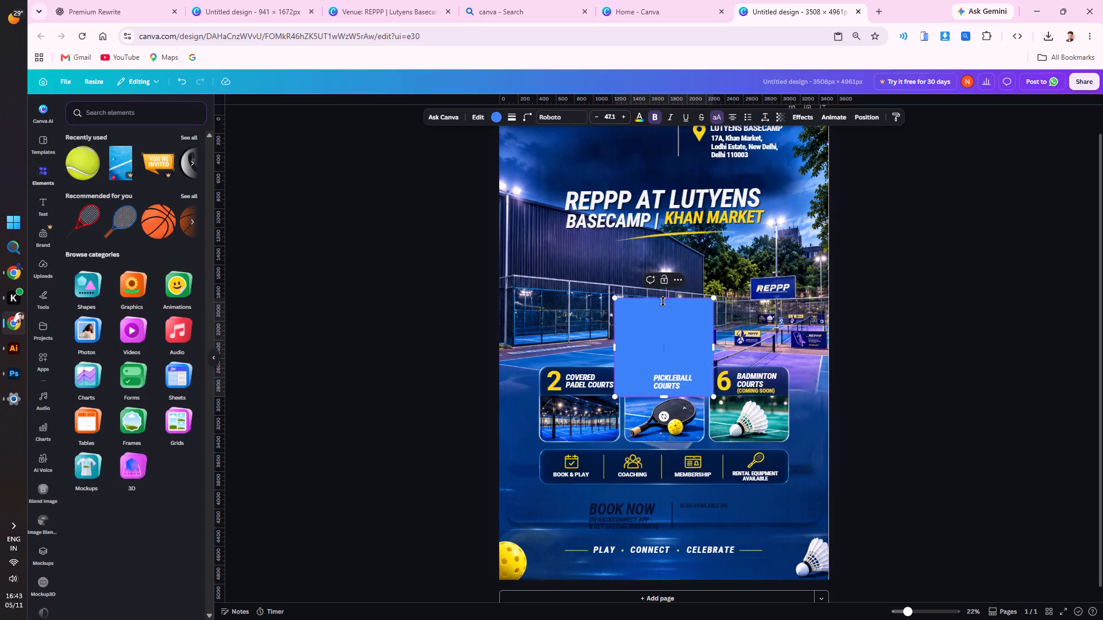
drag(664, 301, 664, 350)
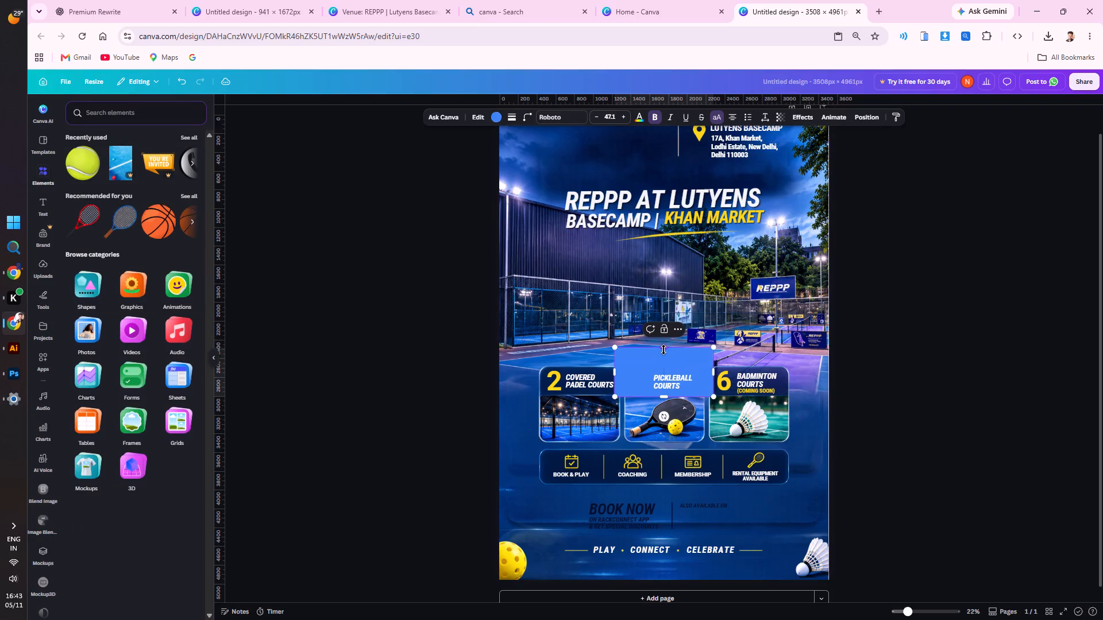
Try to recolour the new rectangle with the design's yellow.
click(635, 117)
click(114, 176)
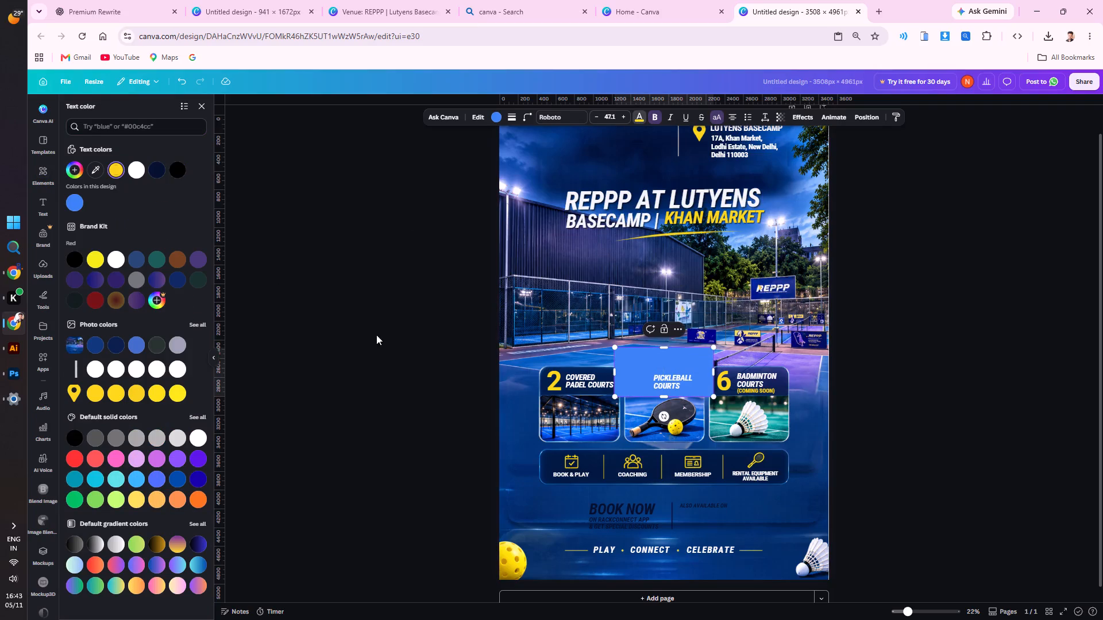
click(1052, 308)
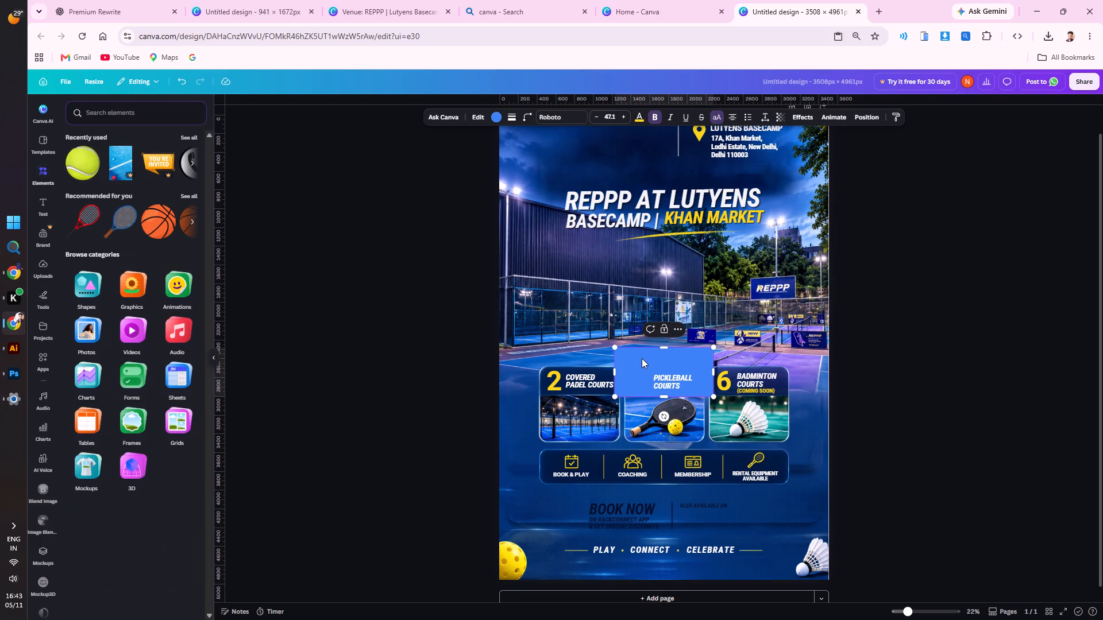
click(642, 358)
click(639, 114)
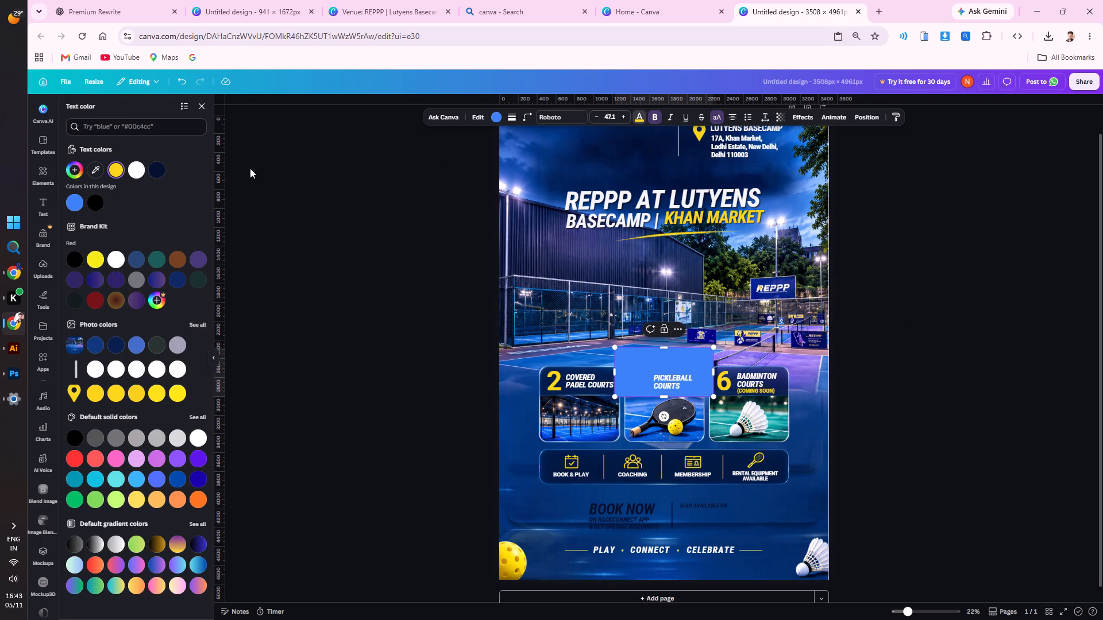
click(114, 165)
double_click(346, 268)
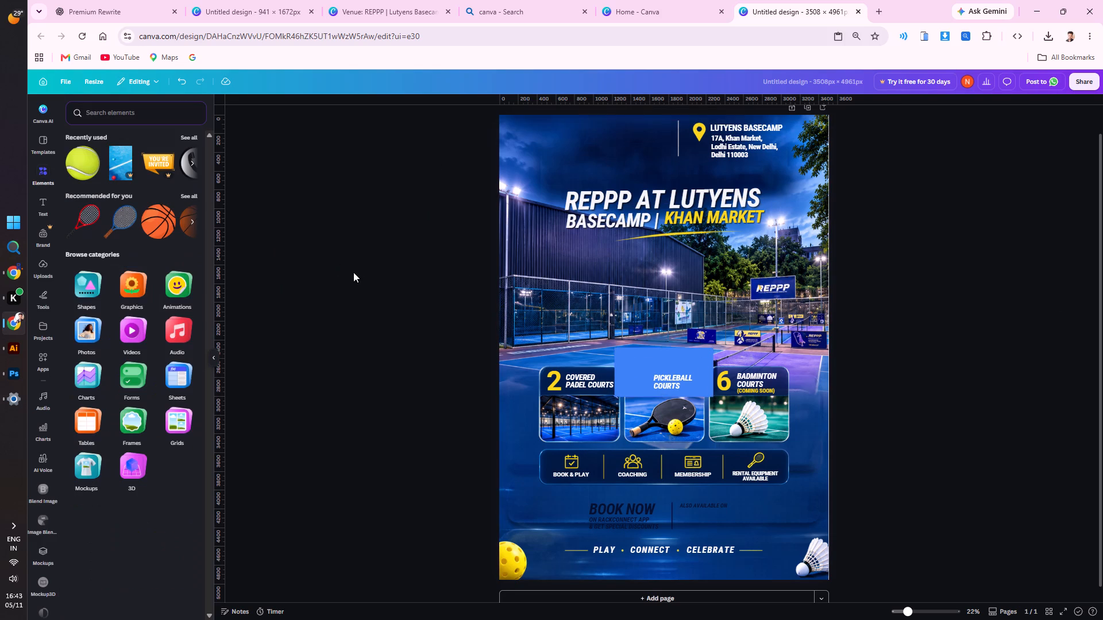
Move the rectangle clear of the court cards and fill it with the design's yellow.
drag(655, 354, 538, 289)
click(618, 118)
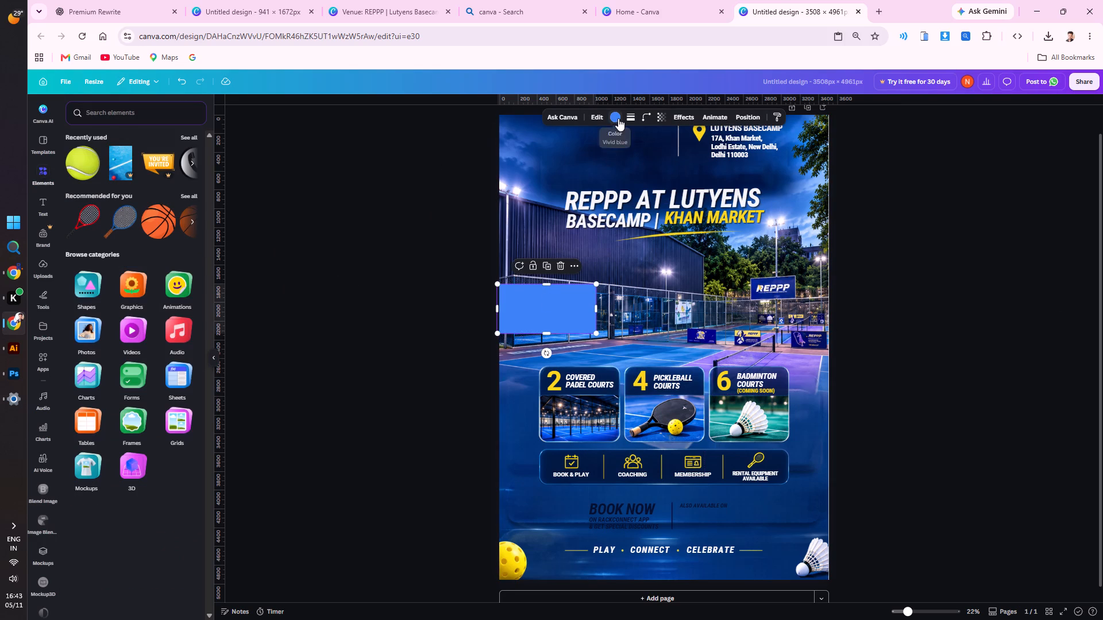
click(77, 203)
double_click(335, 246)
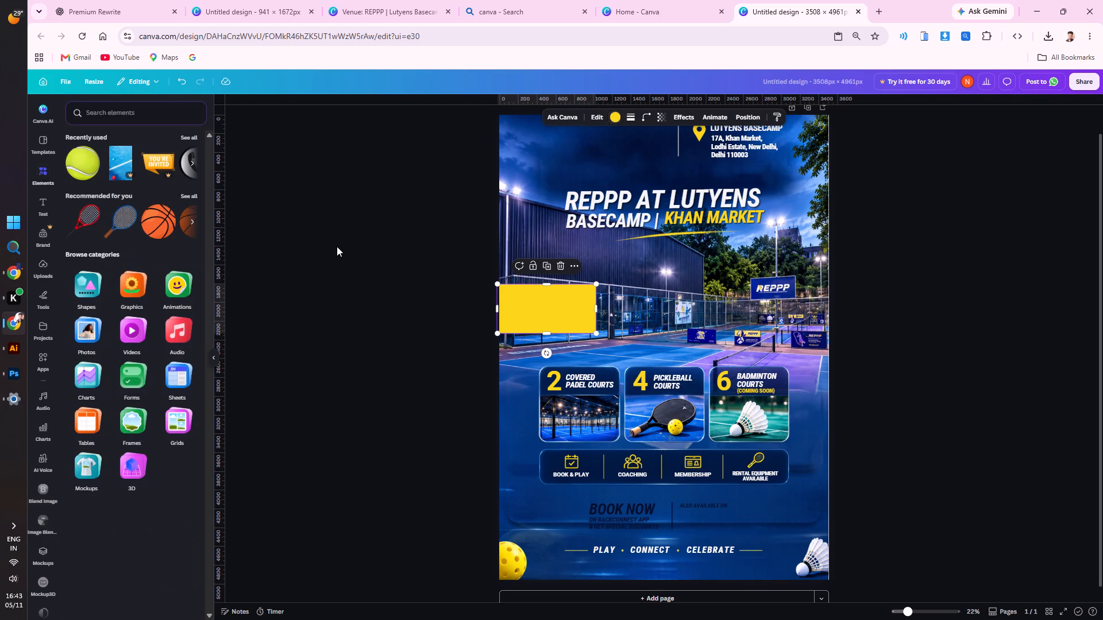
Place the yellow rectangle behind the BOOK NOW text and resize it to about 2,645 by 412 px to match the cards' width.
drag(529, 309, 573, 514)
drag(643, 511, 777, 510)
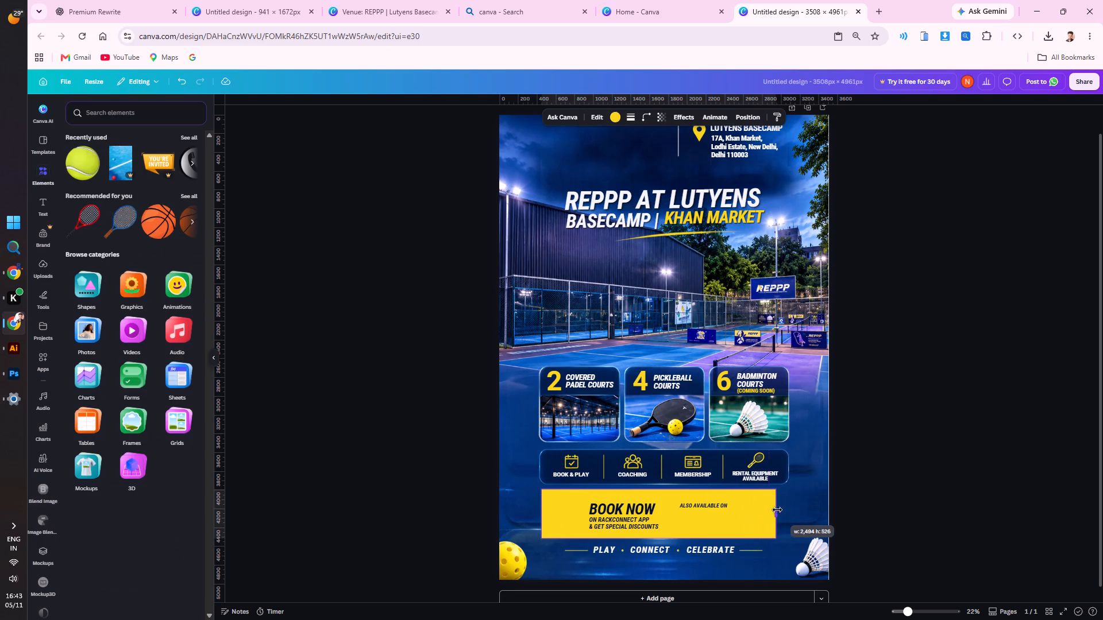
drag(777, 510, 792, 507)
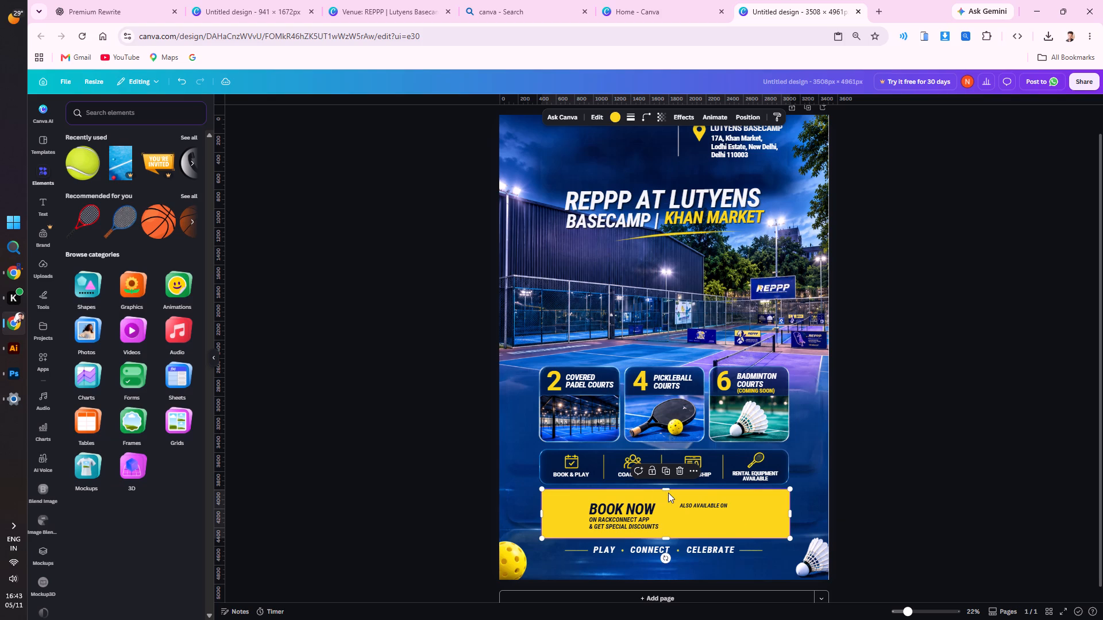
drag(666, 489, 664, 497)
click(668, 497)
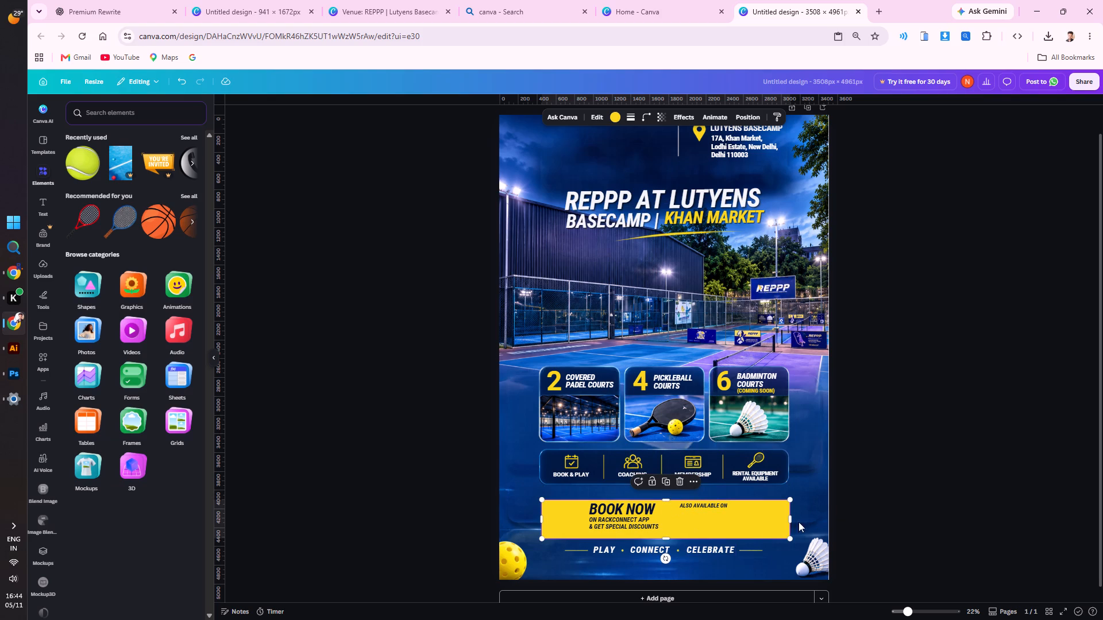
click(884, 475)
Nudge the yellow rectangle slightly upward behind the BOOK NOW text, recheck its right edge and deselect it.
click(749, 513)
key(Up)
key(Up)
key(Up)
key(Up)
key(Up)
key(Up)
key(Up)
key(Up)
key(Up)
key(Up)
key(Up)
key(Up)
key(Up)
key(Up)
key(Up)
key(Up)
key(Up)
key(Up)
key(Up)
key(Up)
key(Up)
key(Up)
key(Up)
key(Up)
key(Up)
key(Up)
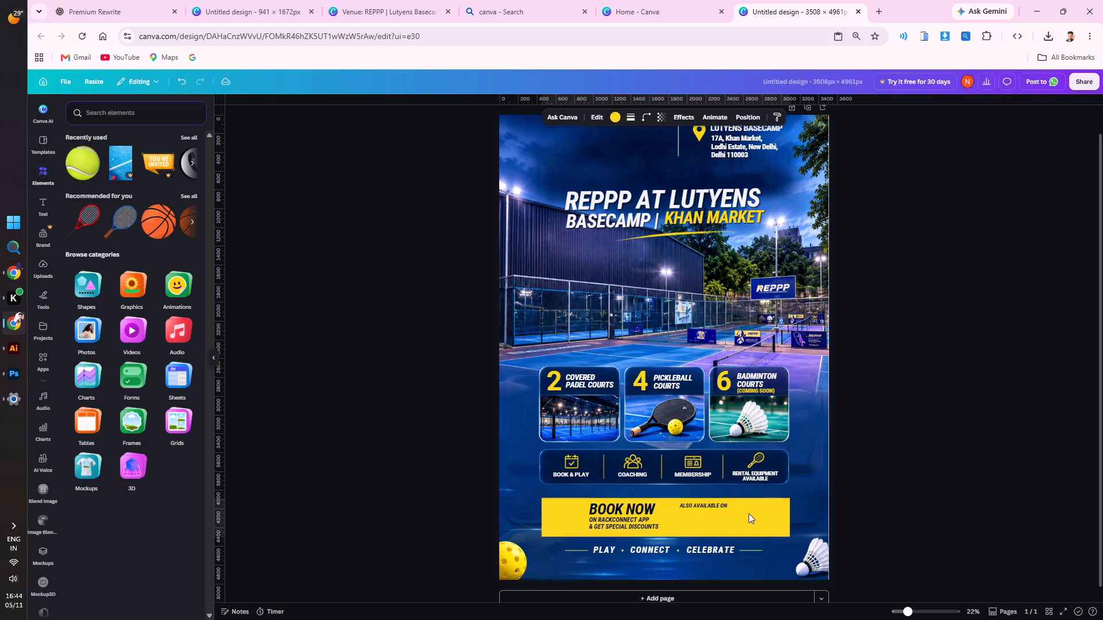
click(782, 508)
click(789, 517)
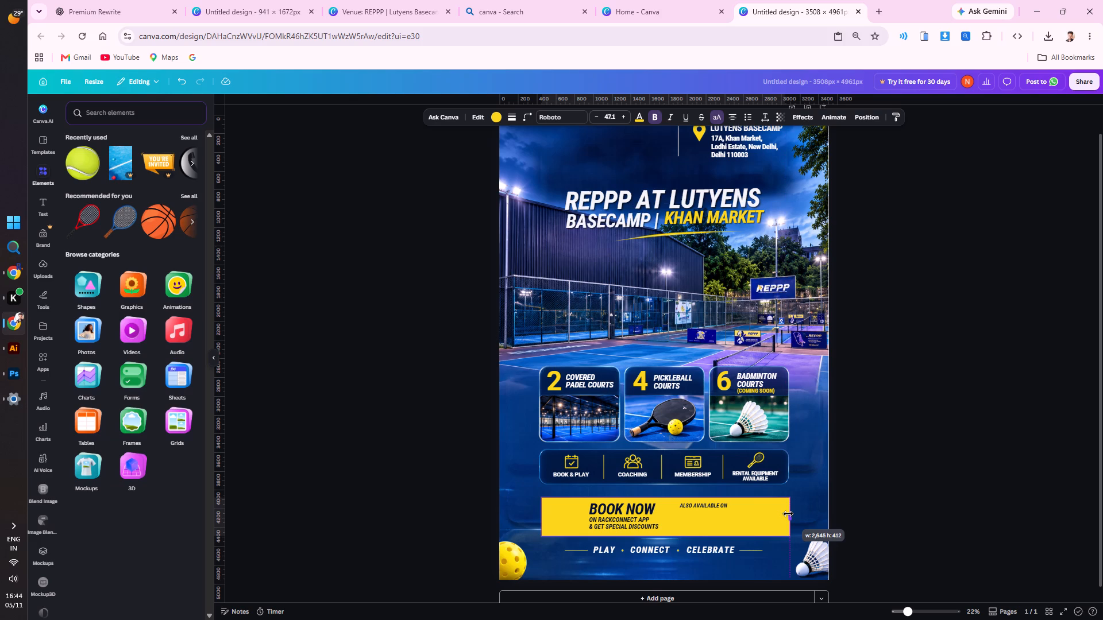
click(904, 427)
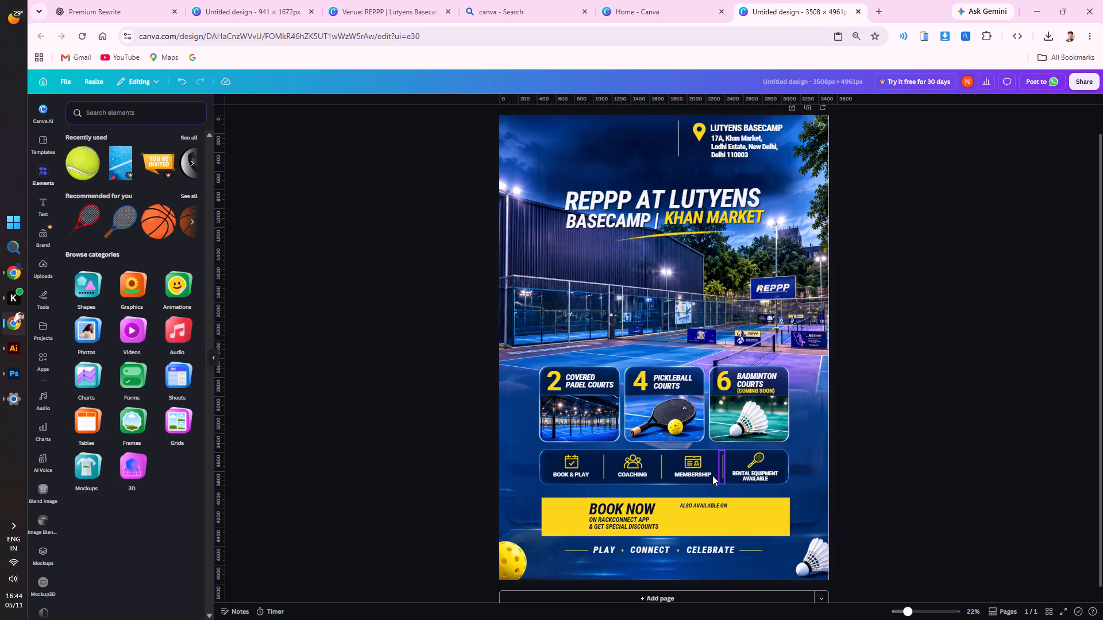
Place a vertical guide on the cards' left edge and extend the yellow banner's left edge to it.
alt+scroll(665, 509, up, 4)
ctrl+scroll(669, 498, up, 2)
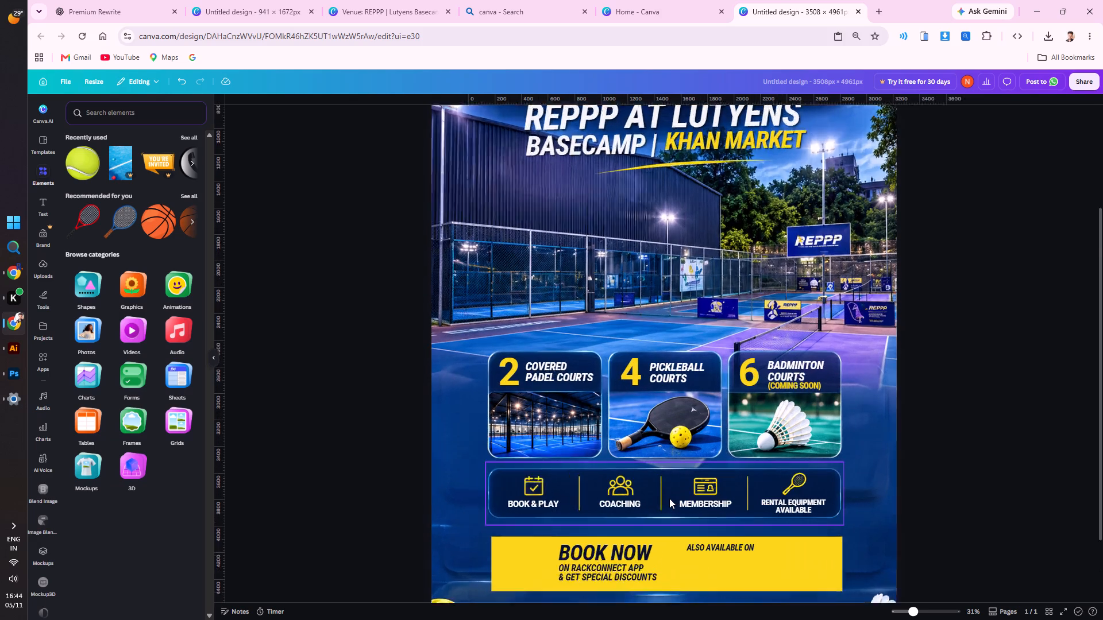
ctrl+scroll(669, 498, up, 1)
scroll(681, 429, down, 4)
click(472, 460)
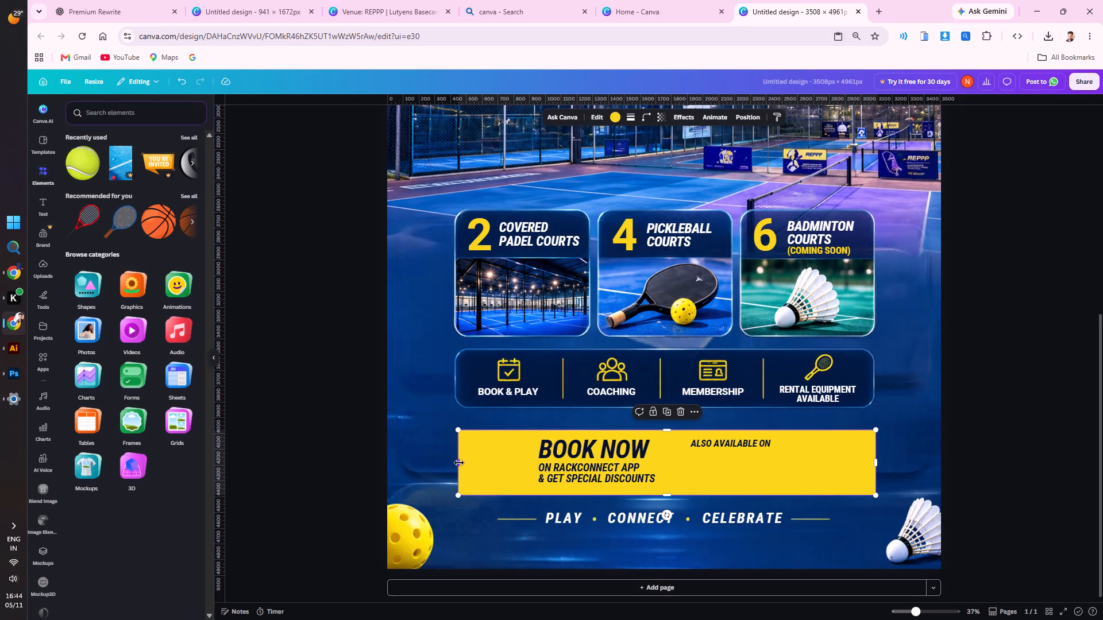
click(459, 463)
drag(221, 327, 456, 316)
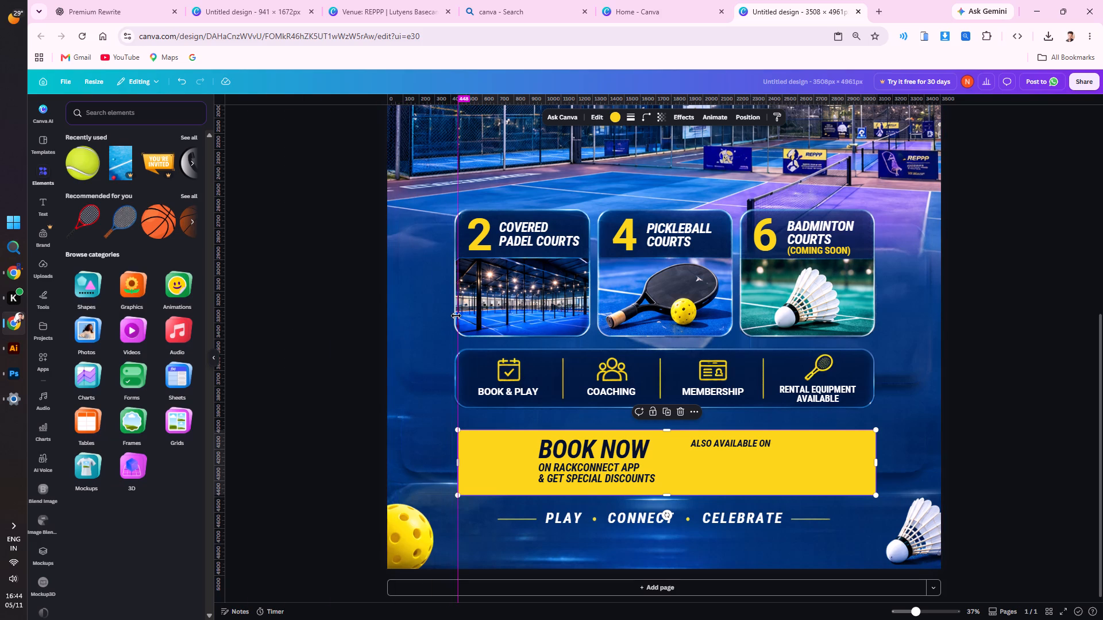
drag(456, 316, 454, 311)
click(458, 463)
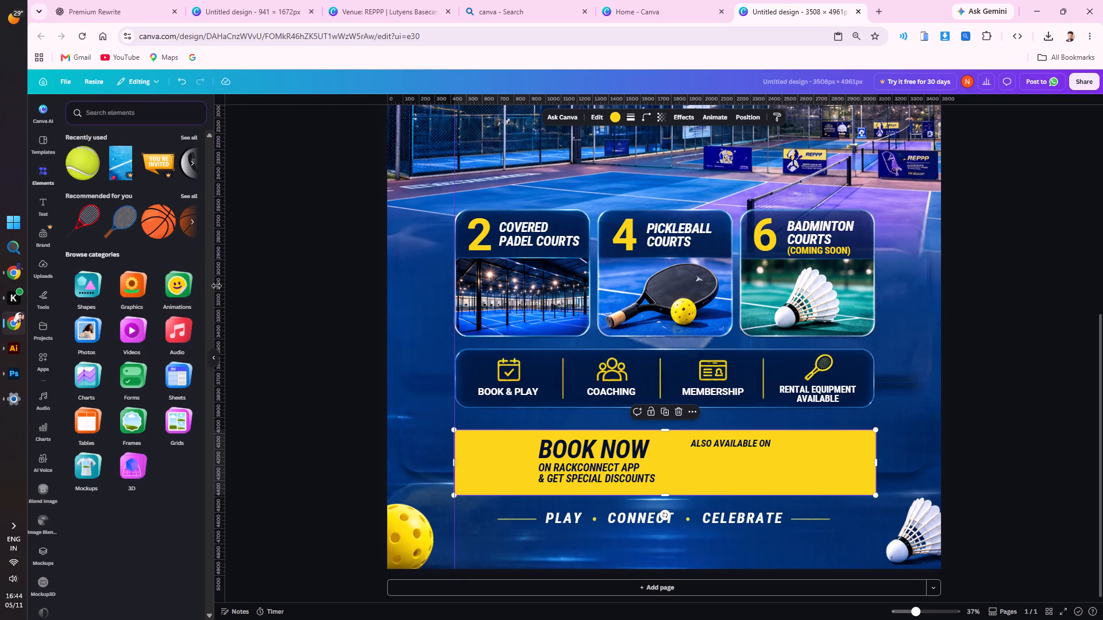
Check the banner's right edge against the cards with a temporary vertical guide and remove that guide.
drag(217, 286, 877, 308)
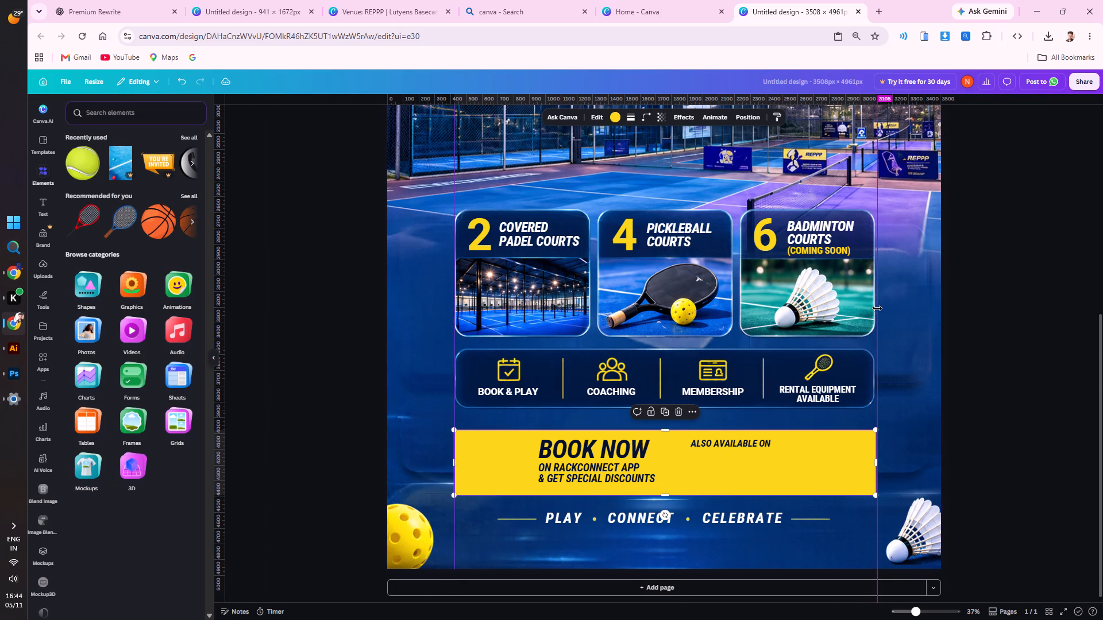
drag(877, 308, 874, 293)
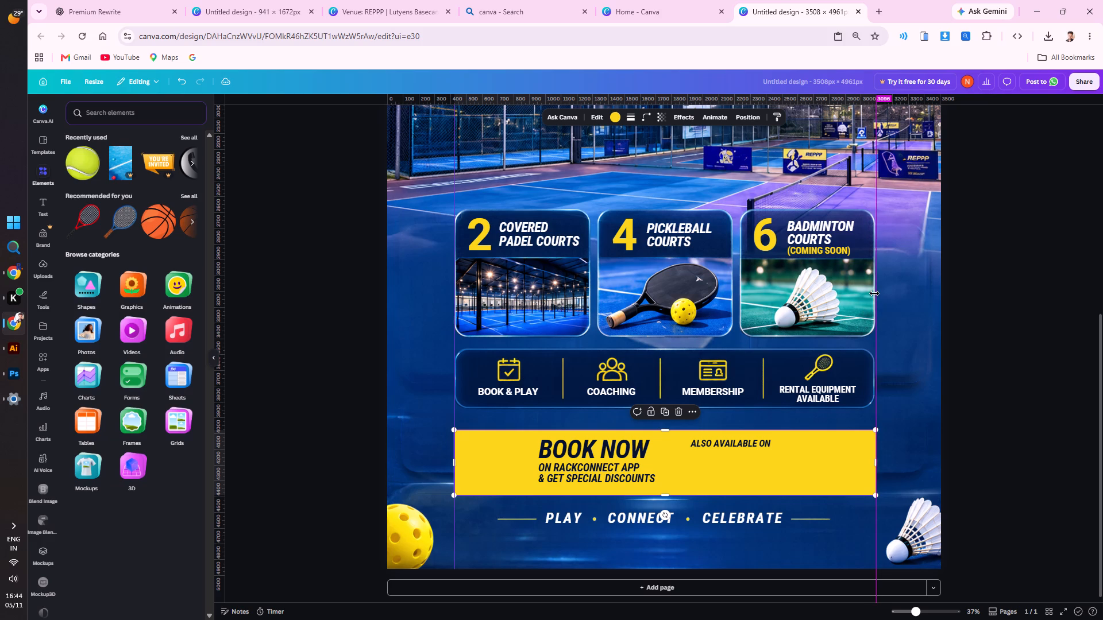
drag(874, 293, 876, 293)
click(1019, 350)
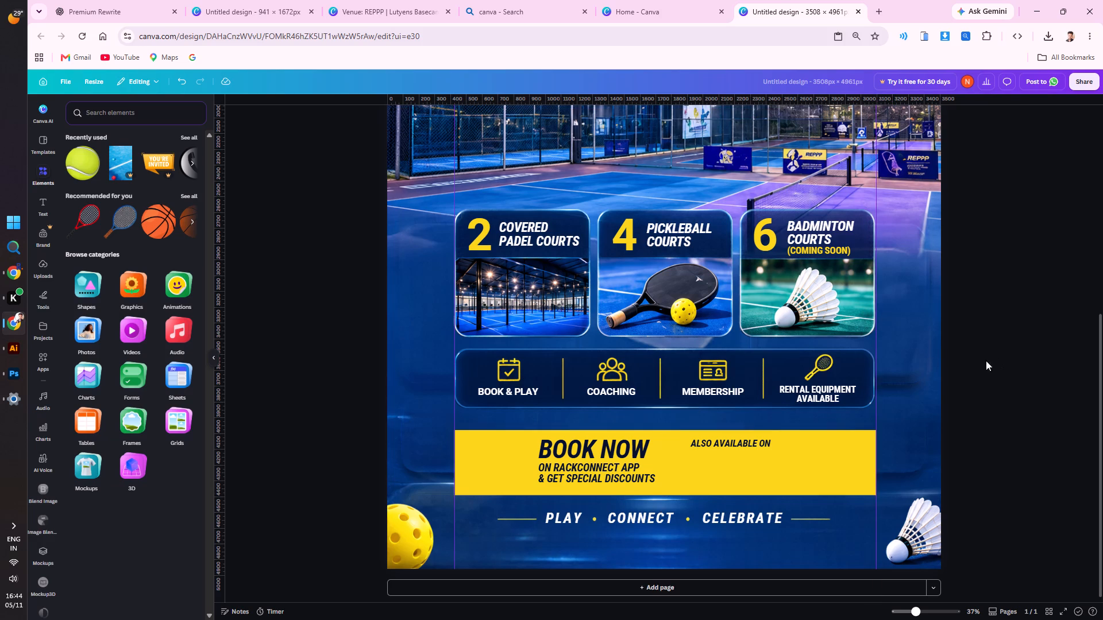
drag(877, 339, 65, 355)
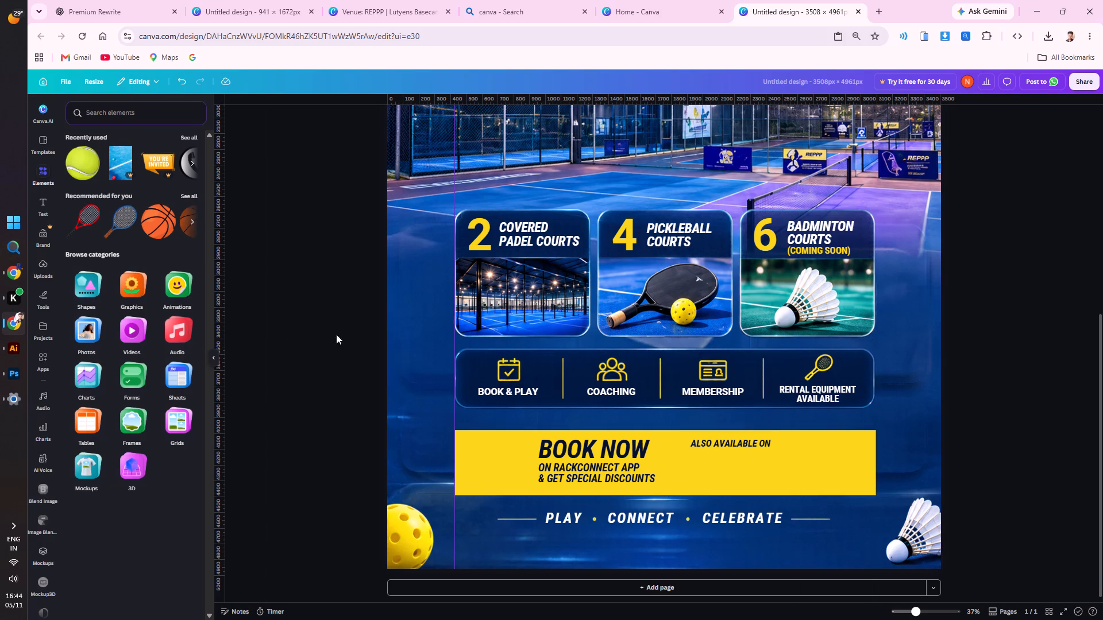
Remove the vertical guide from the cards' left edge.
drag(454, 340, 0, 337)
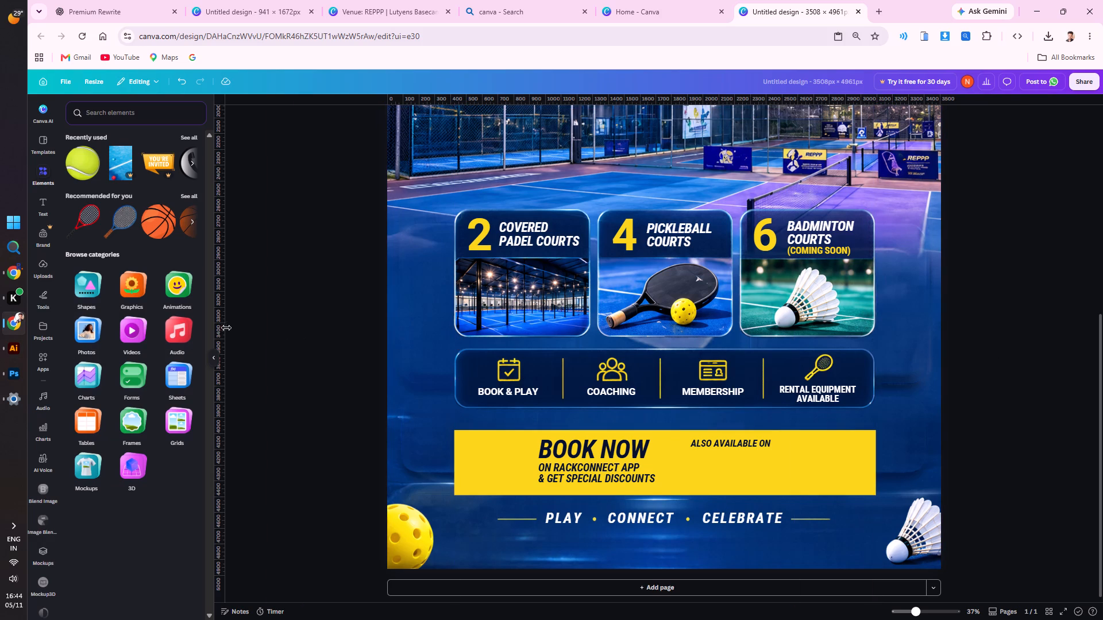
click(294, 323)
Round the corners of the yellow BOOK NOW banner to about 80.
ctrl+scroll(281, 421, down, 3)
click(543, 464)
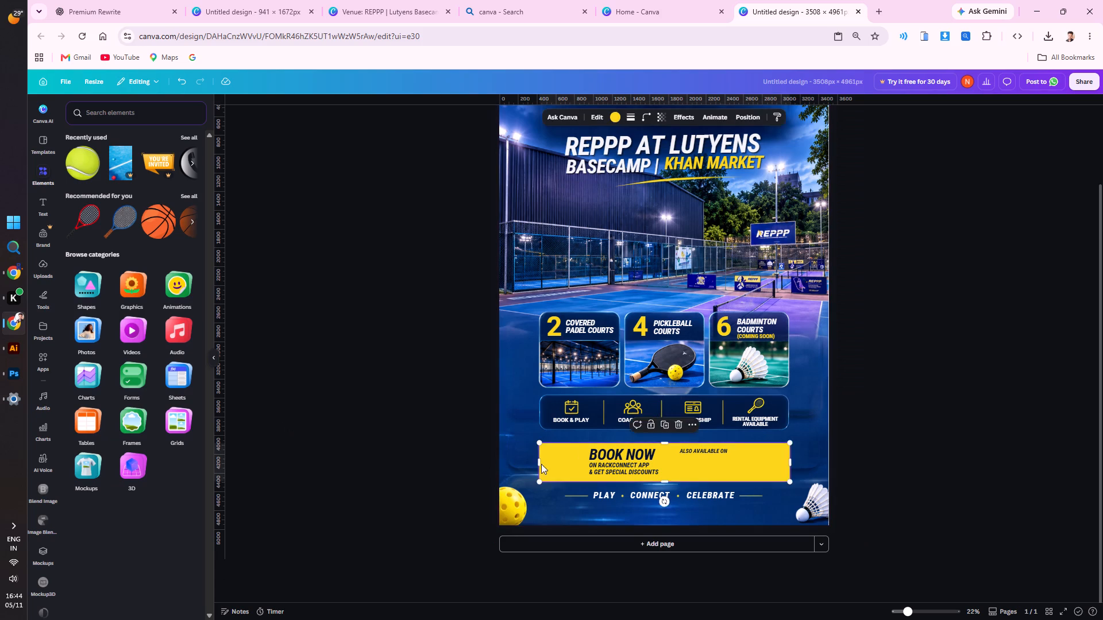
click(647, 115)
drag(604, 154, 655, 152)
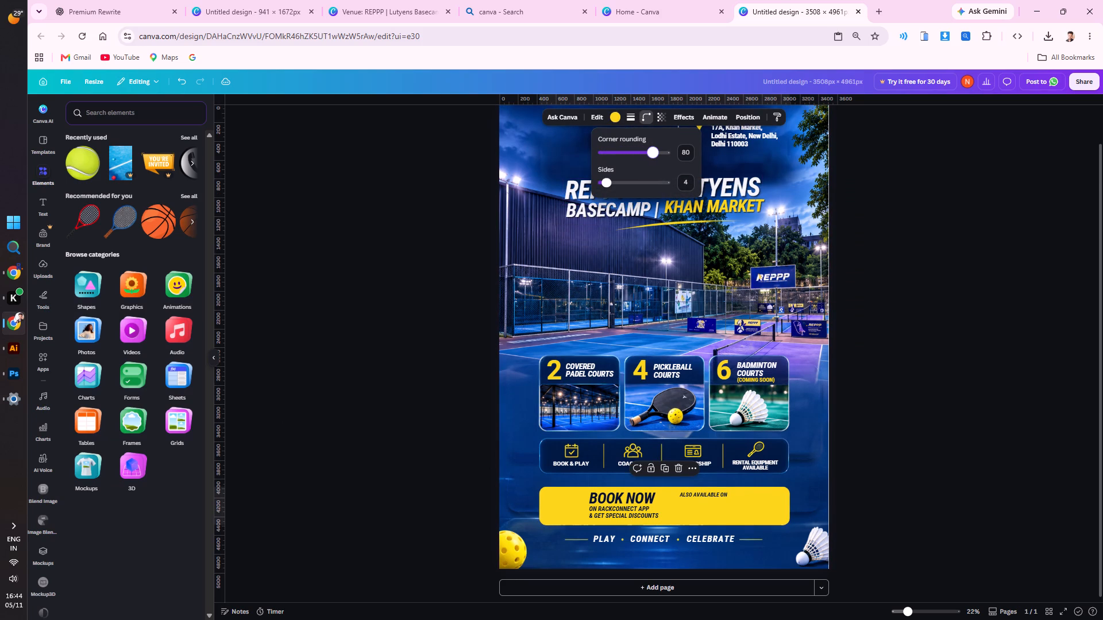
drag(655, 152, 657, 152)
double_click(303, 283)
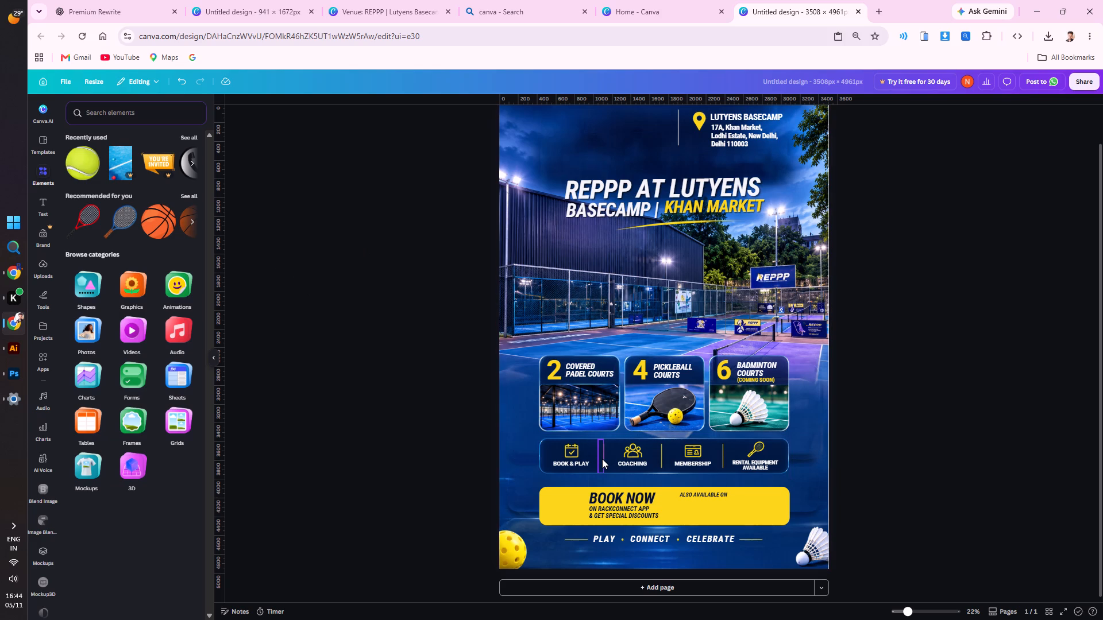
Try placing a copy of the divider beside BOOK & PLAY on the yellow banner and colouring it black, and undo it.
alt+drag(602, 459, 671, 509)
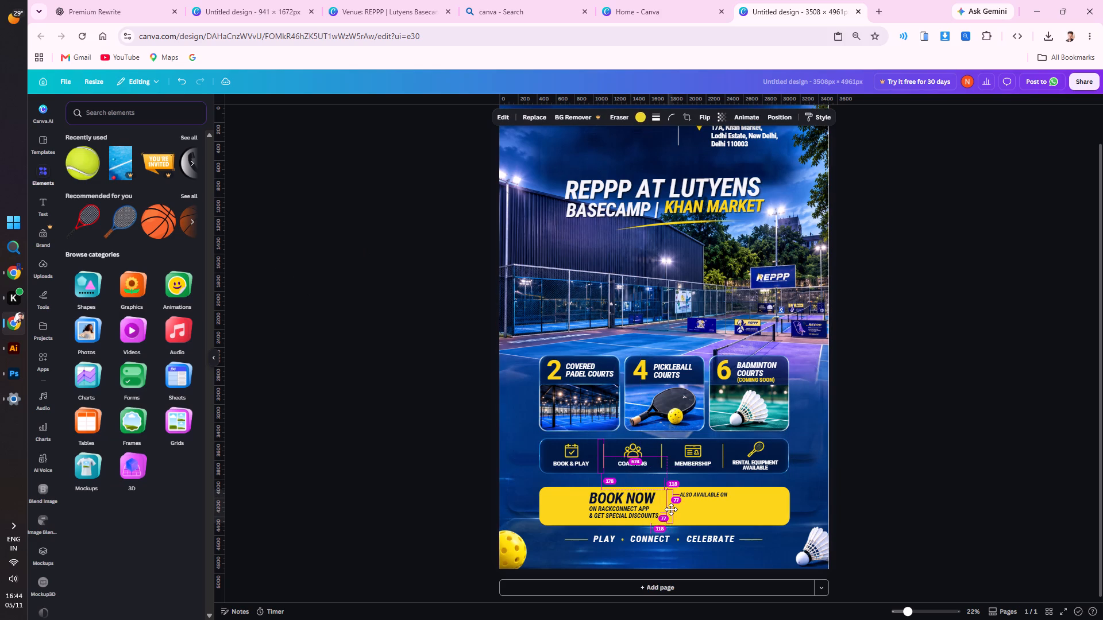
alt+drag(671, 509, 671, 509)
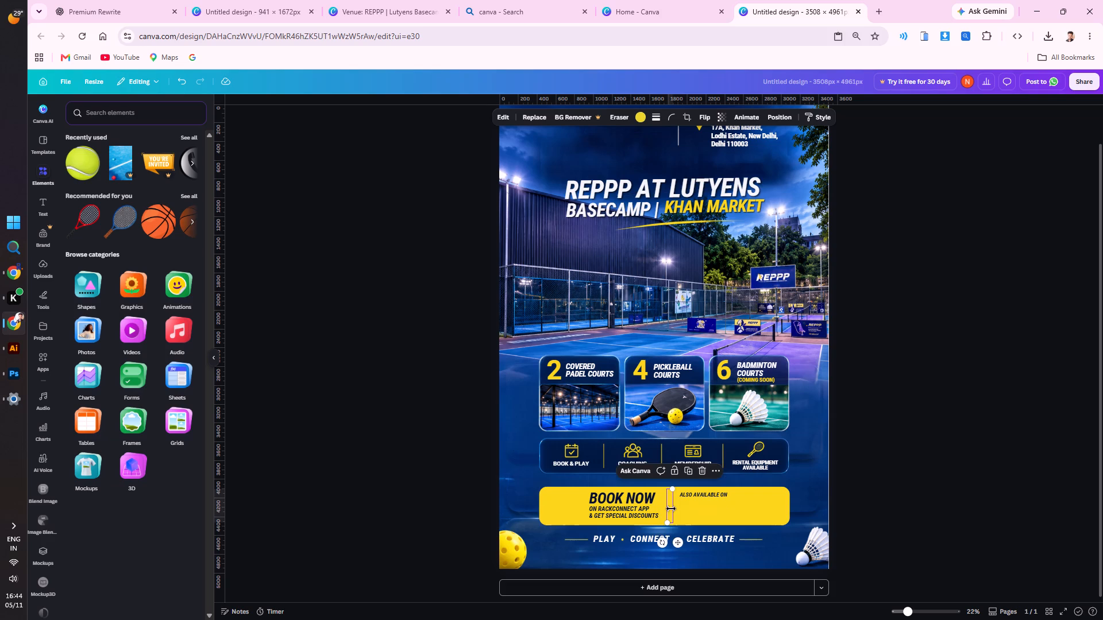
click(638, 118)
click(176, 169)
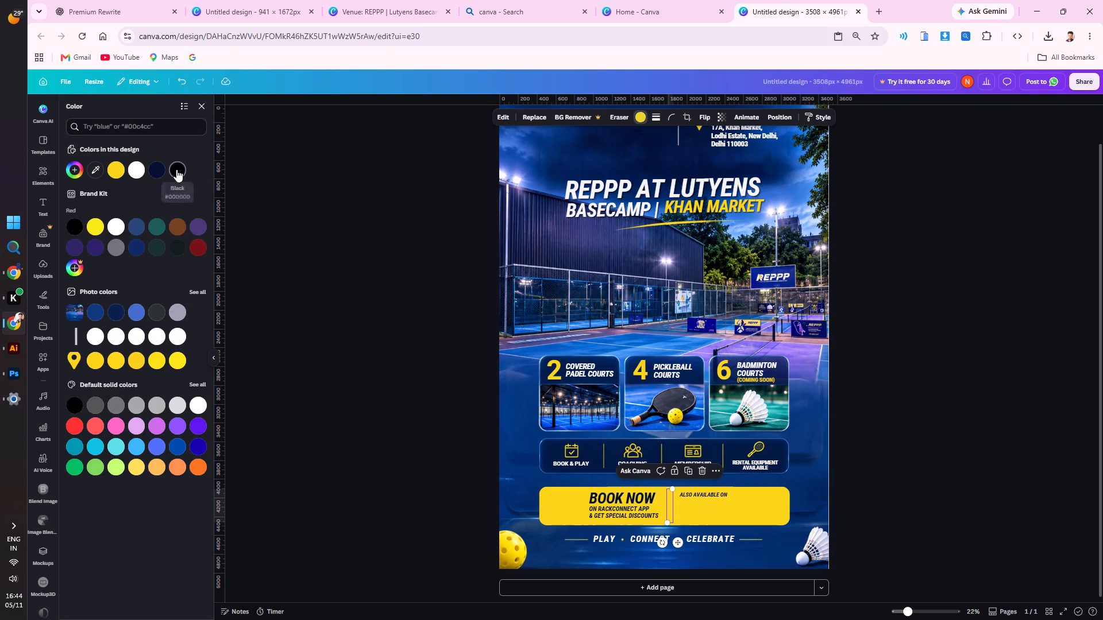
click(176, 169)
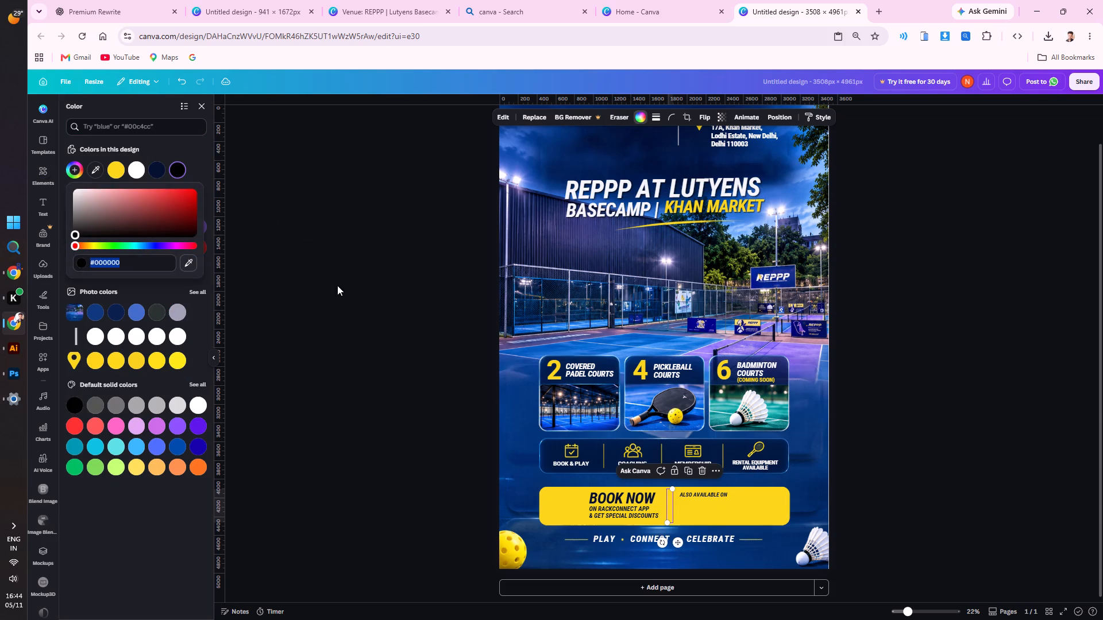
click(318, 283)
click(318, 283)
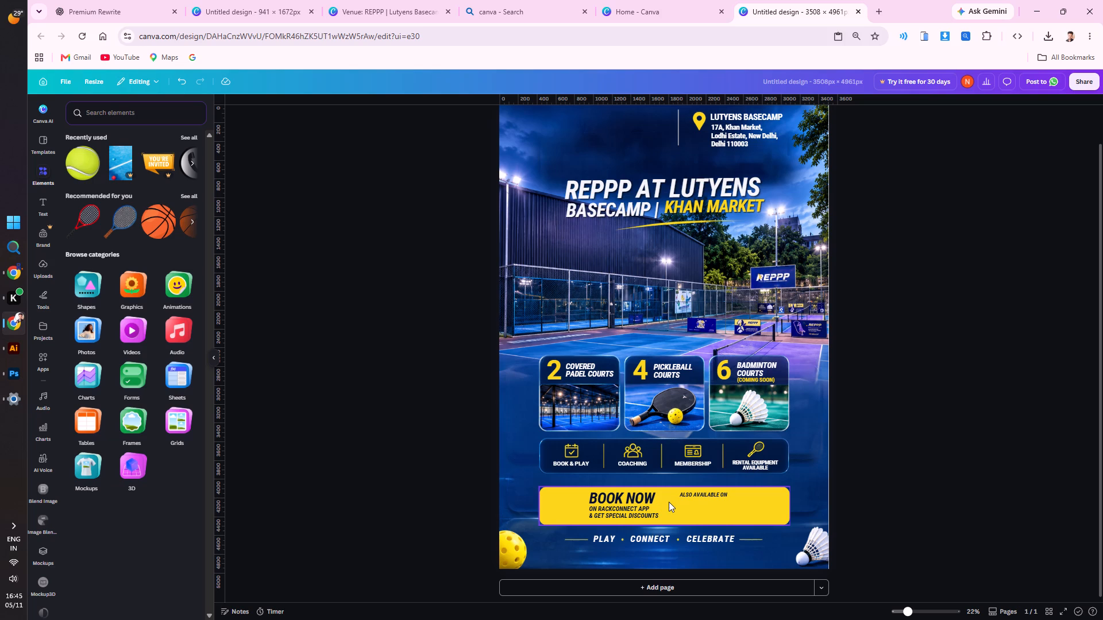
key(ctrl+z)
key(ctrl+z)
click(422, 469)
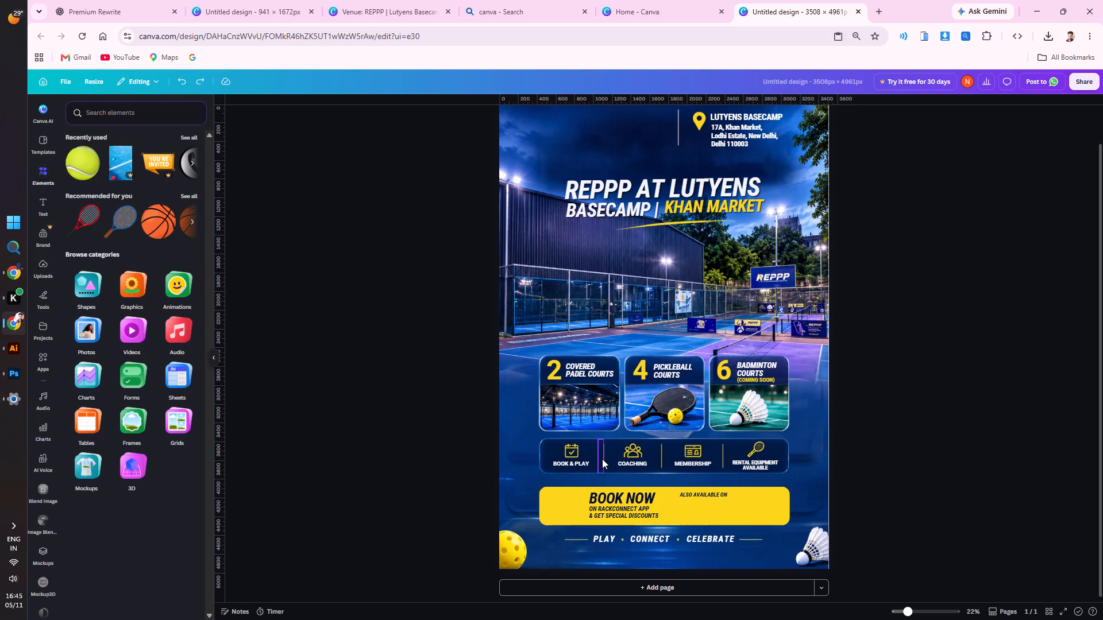
Duplicate the divider between COACHING and MEMBERSHIP onto the yellow banner's upper edge, between BOOK NOW and ALSO AVAILABLE ON.
click(604, 458)
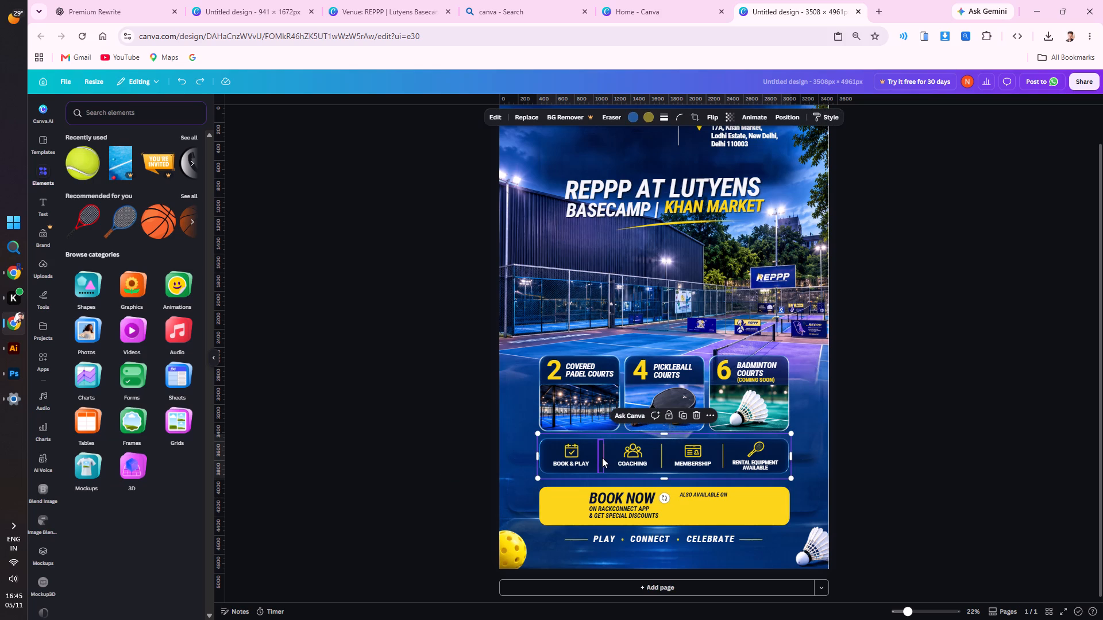
click(602, 458)
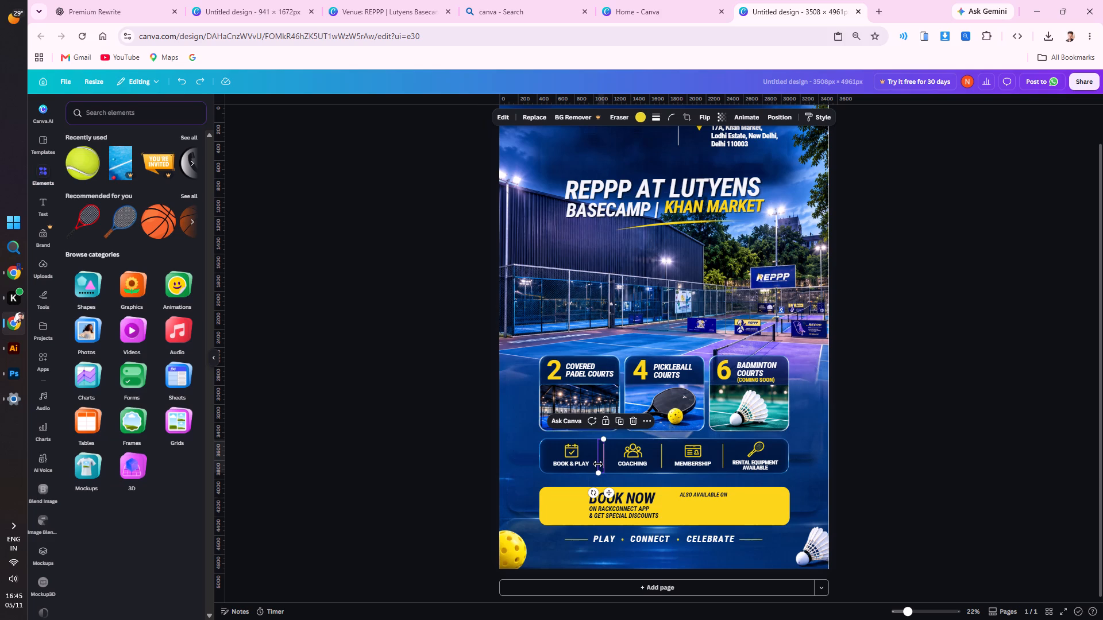
ctrl+scroll(598, 467, up, 4)
scroll(598, 467, down, 1)
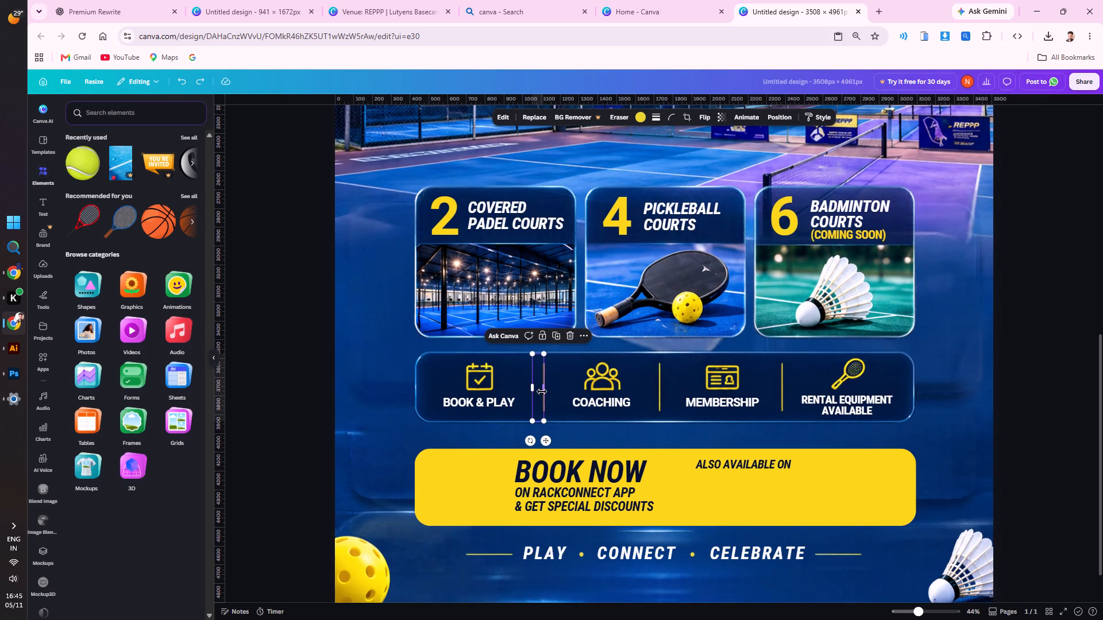
click(296, 386)
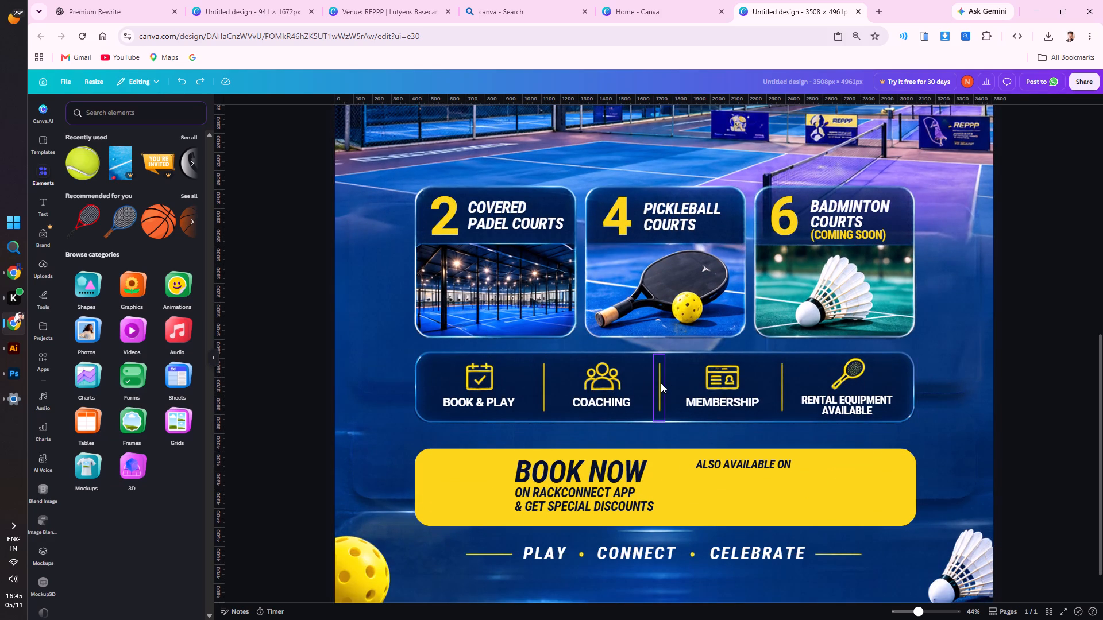
alt+drag(661, 383, 674, 454)
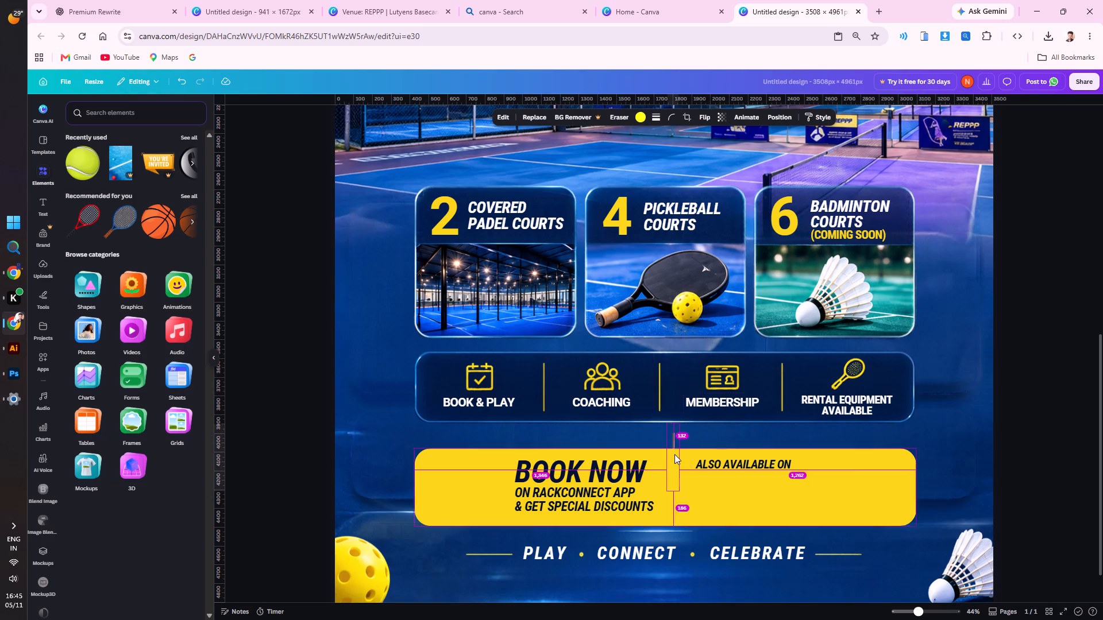
right_click(673, 437)
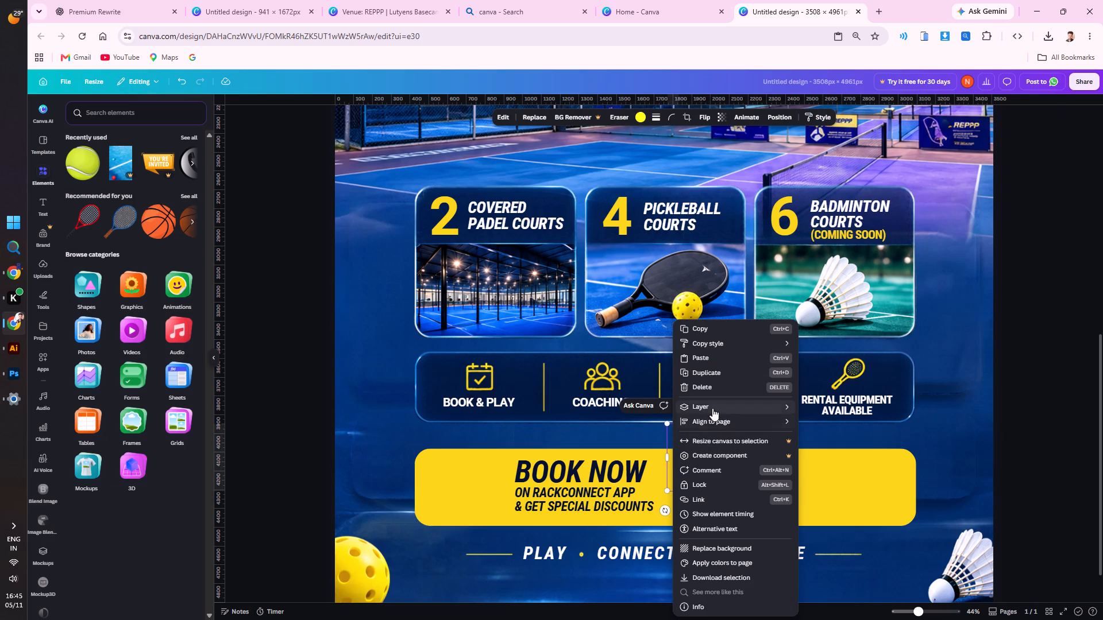
click(827, 410)
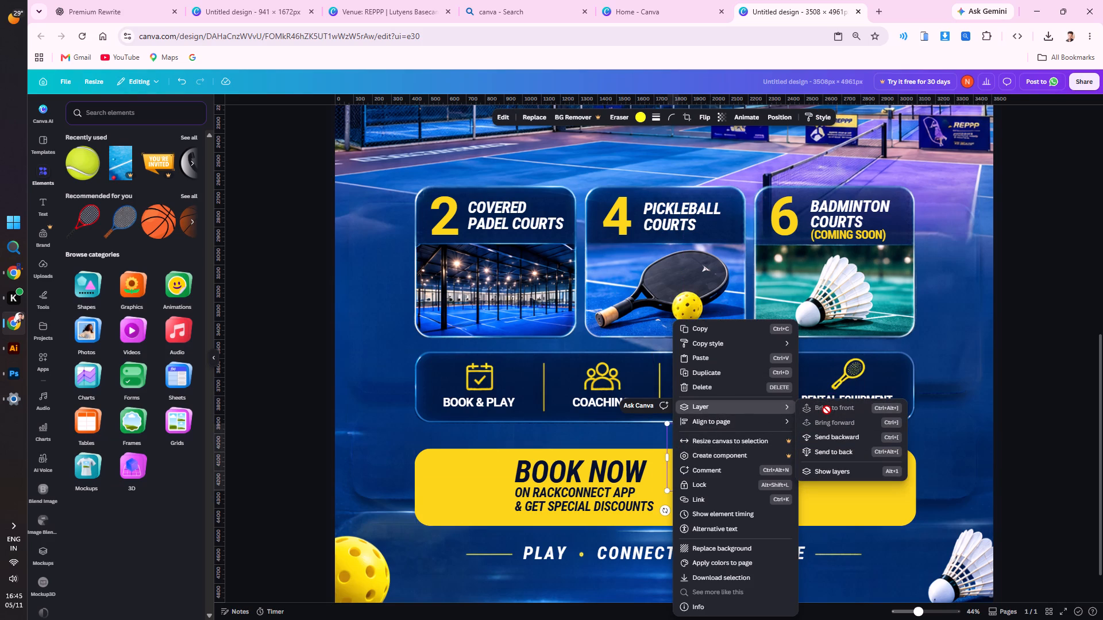
click(306, 400)
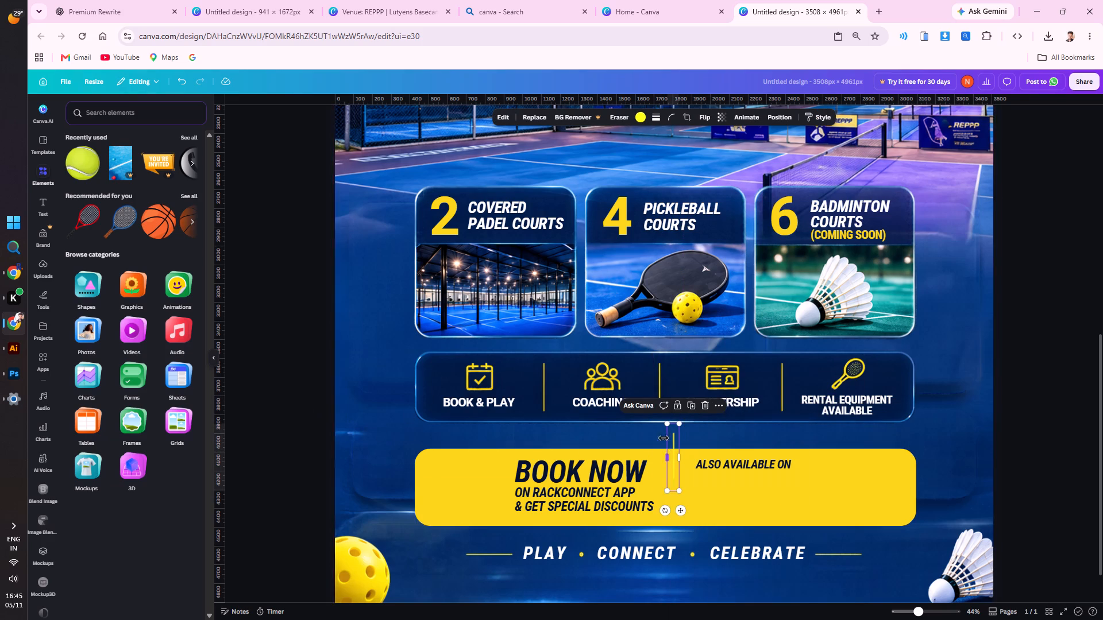
Colour the duplicated divider black (#000000) and position it inside the banner, between the BOOK NOW text and ALSO AVAILABLE ON.
click(639, 121)
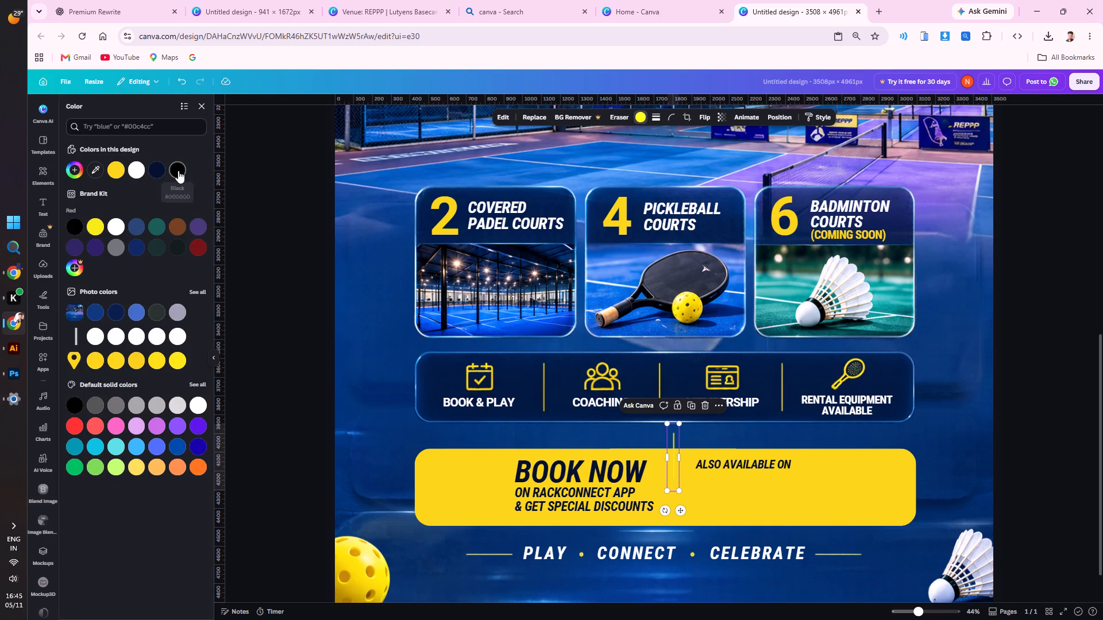
click(178, 170)
double_click(298, 253)
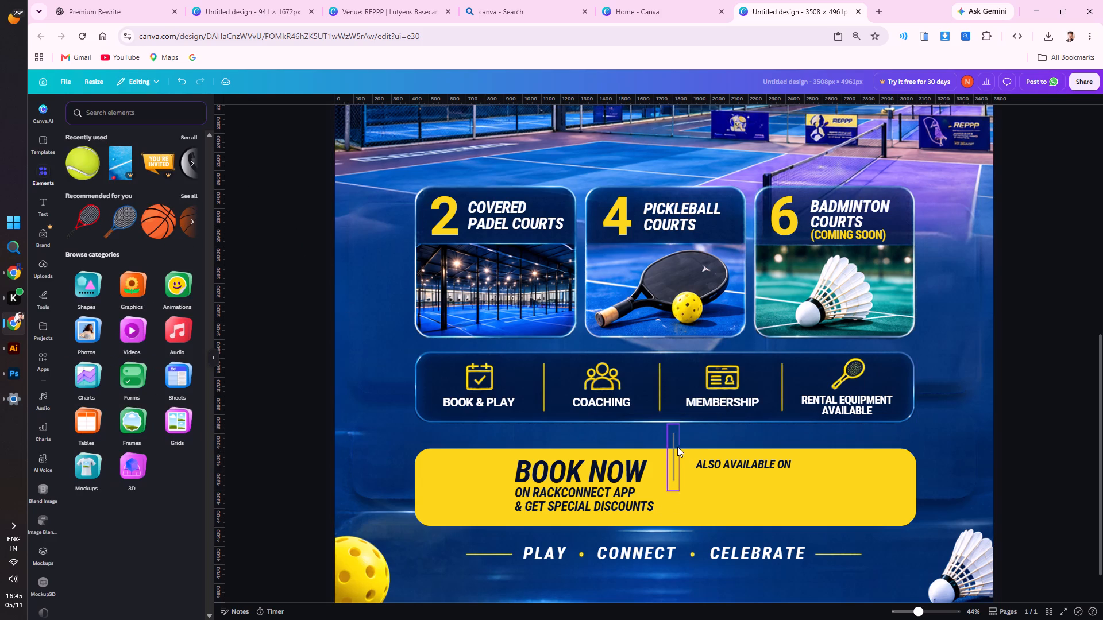
drag(676, 447, 673, 473)
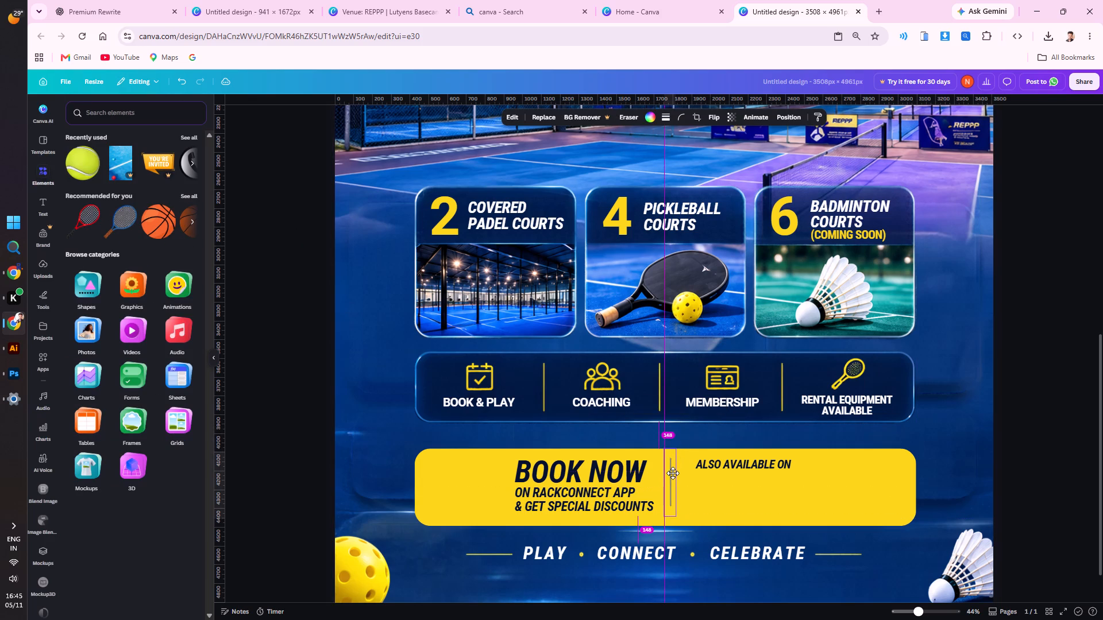
drag(673, 473, 673, 474)
alt+scroll(588, 447, down, 4)
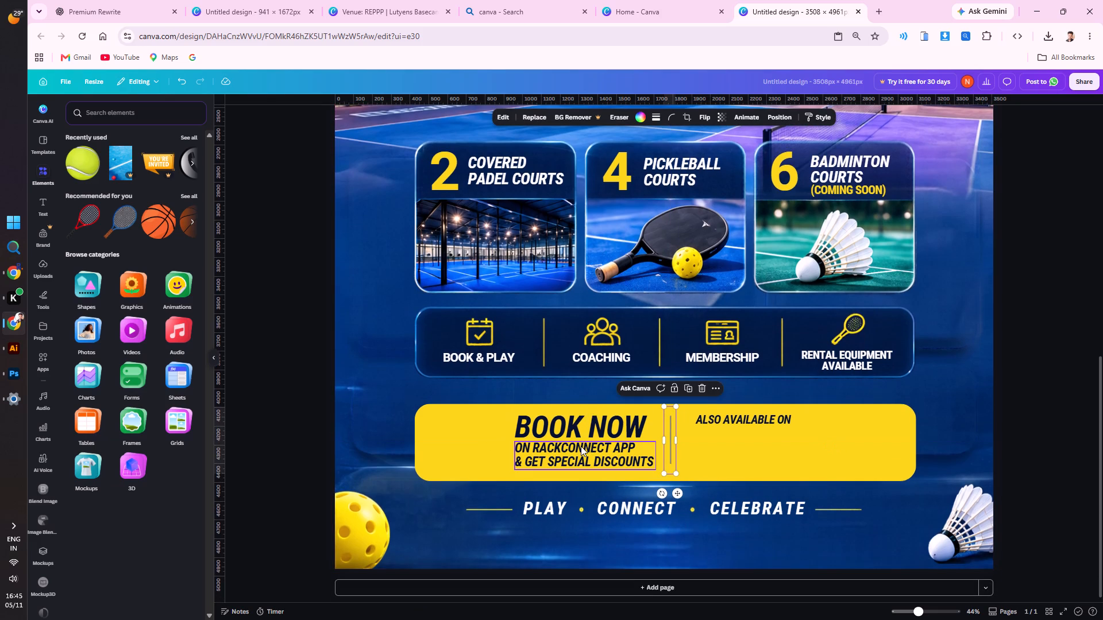
ctrl+scroll(581, 444, down, 3)
click(364, 401)
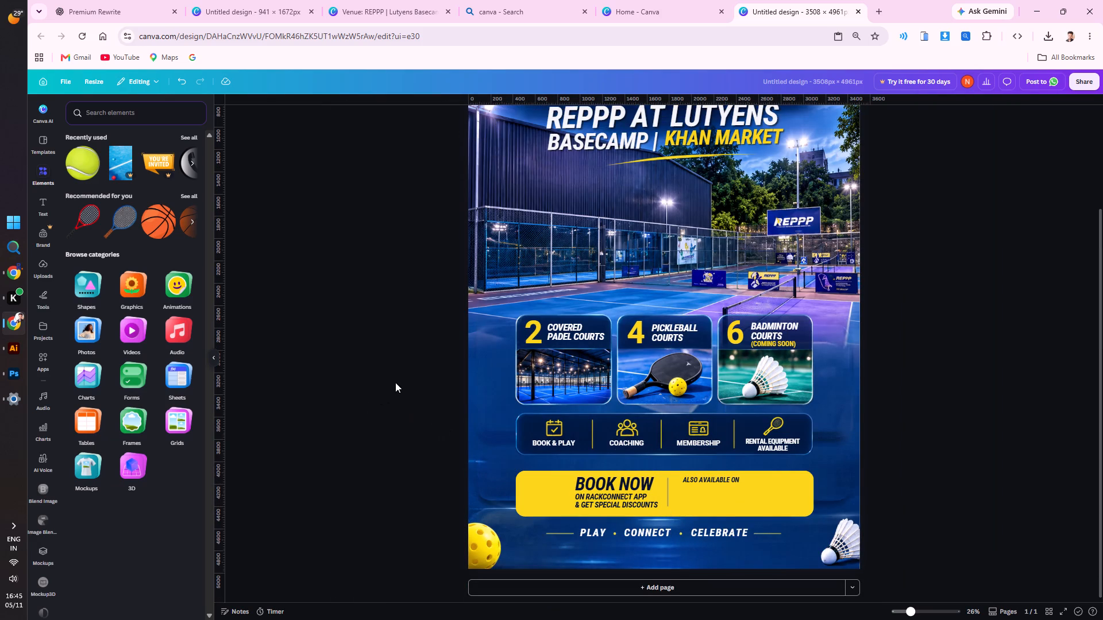
Review the revised poster from top to bottom and look at the earlier 941 × 1672 px design.
scroll(395, 382, down, 2)
scroll(419, 396, up, 2)
scroll(422, 396, down, 3)
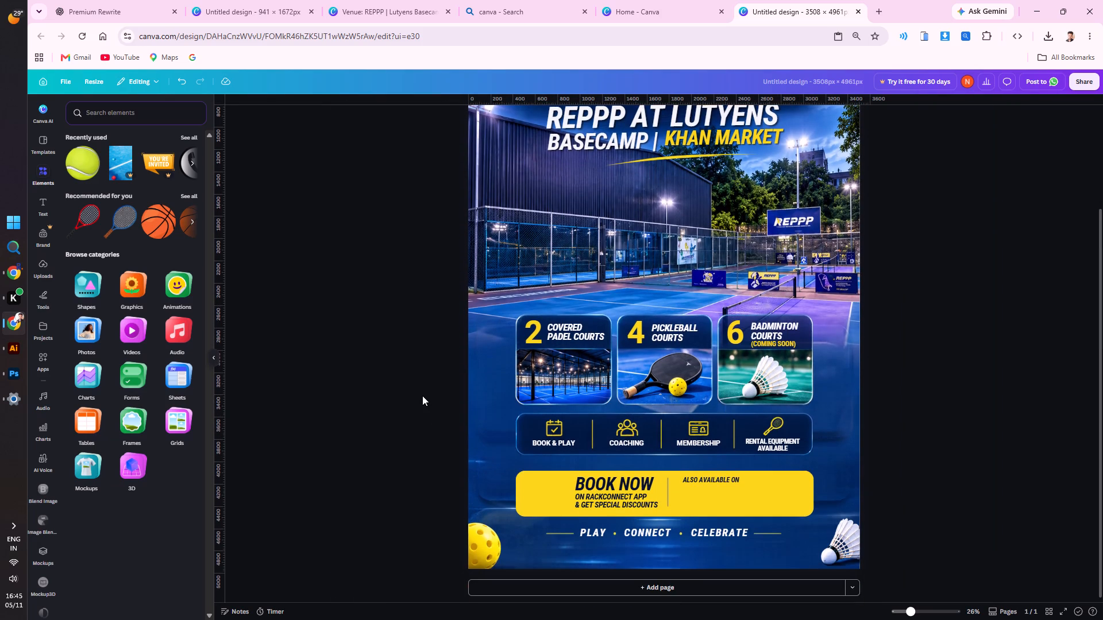
scroll(422, 396, up, 2)
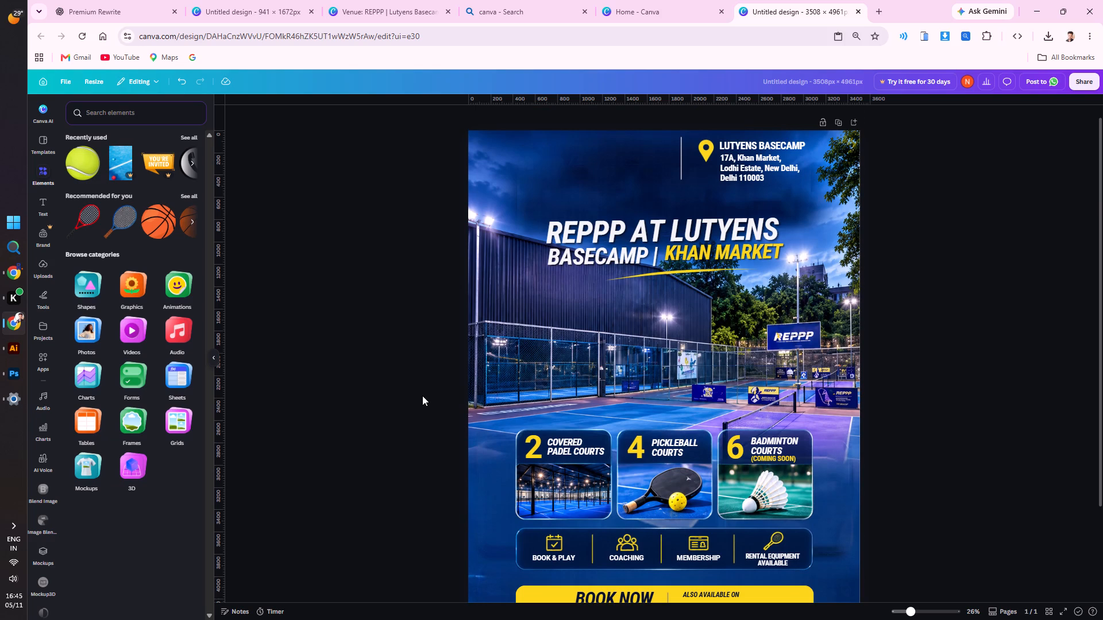
scroll(603, 259, down, 4)
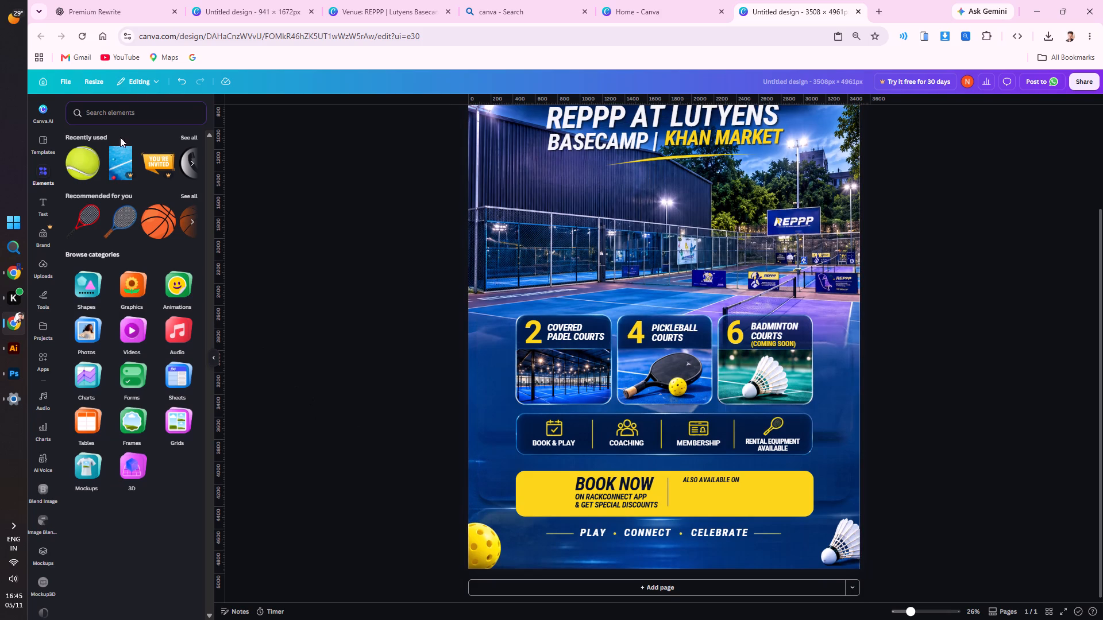
click(268, 12)
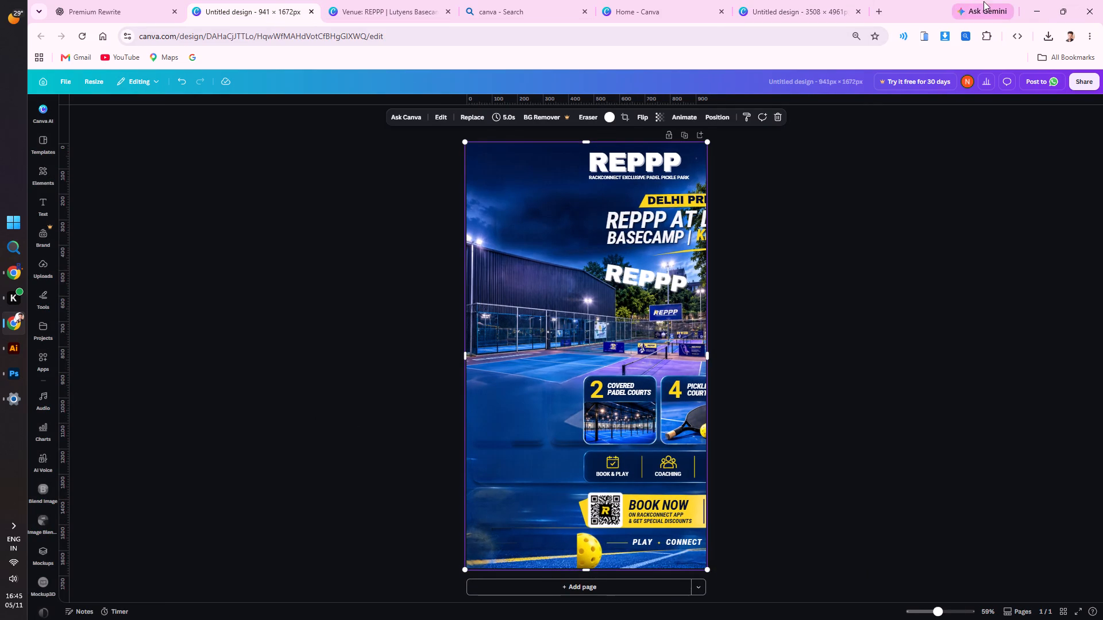
click(795, 0)
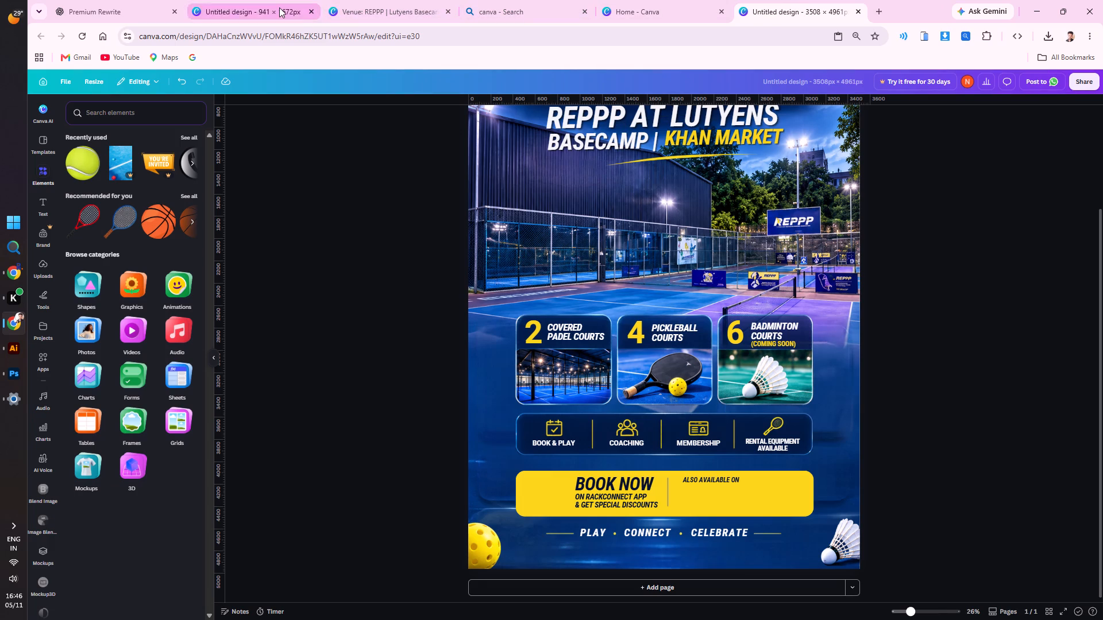
Close all other browser tabs, keeping only the 3508 × 4961 px poster design open.
click(279, 7)
click(313, 13)
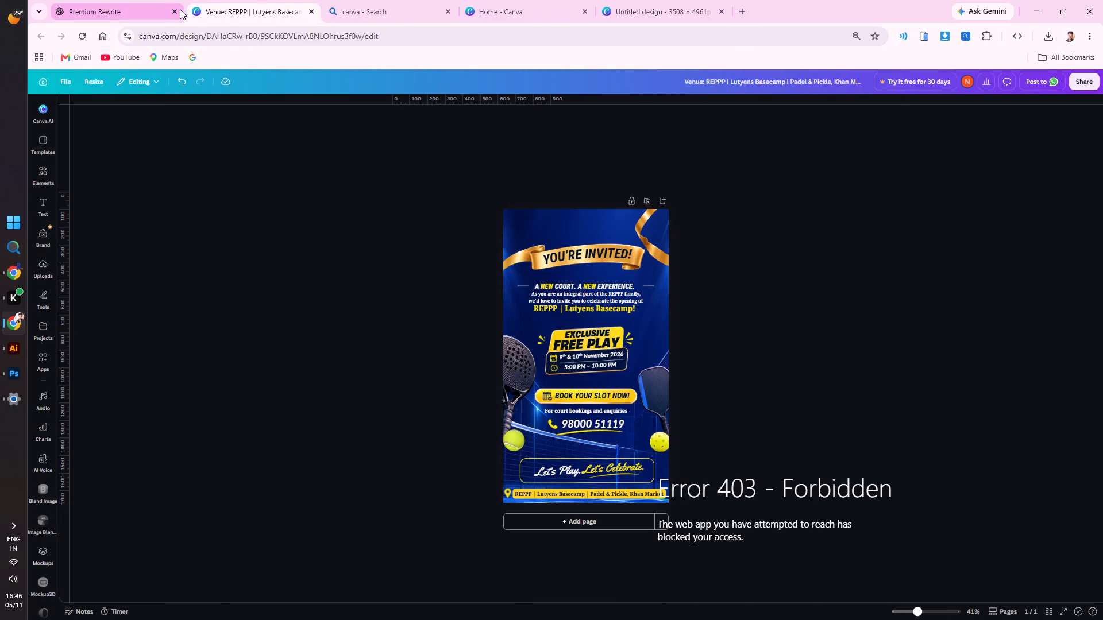
click(180, 10)
click(175, 11)
click(172, 11)
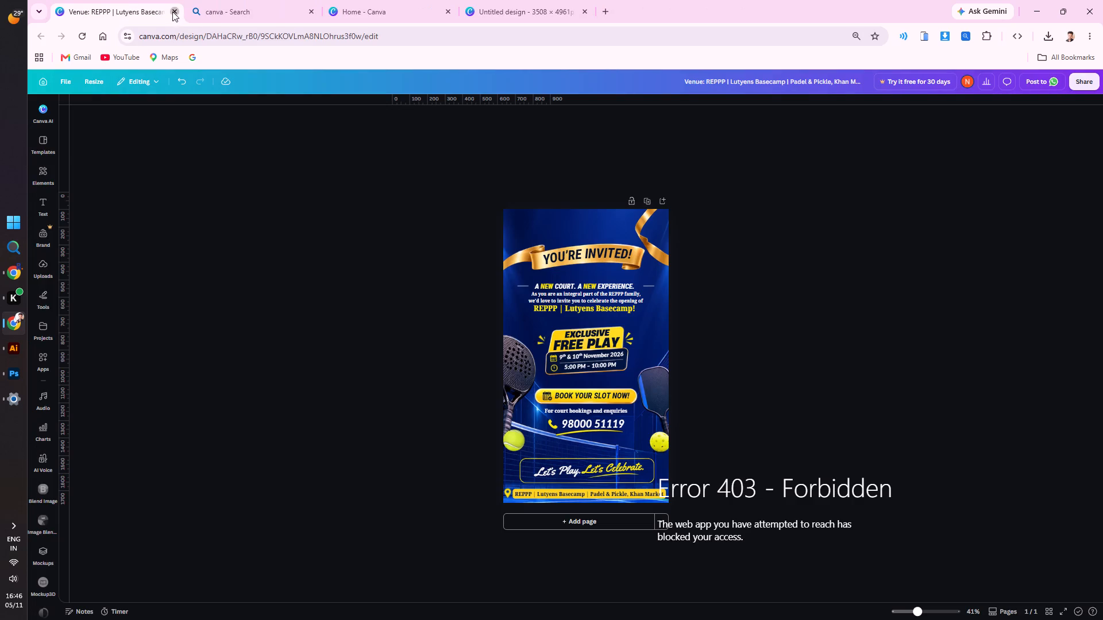
click(176, 11)
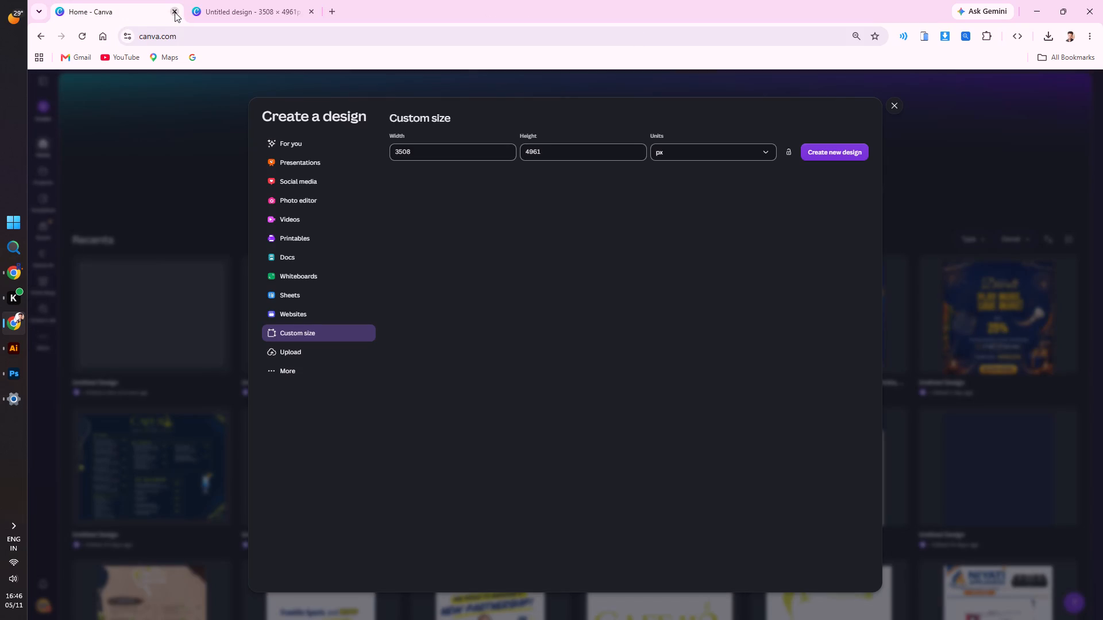
click(176, 9)
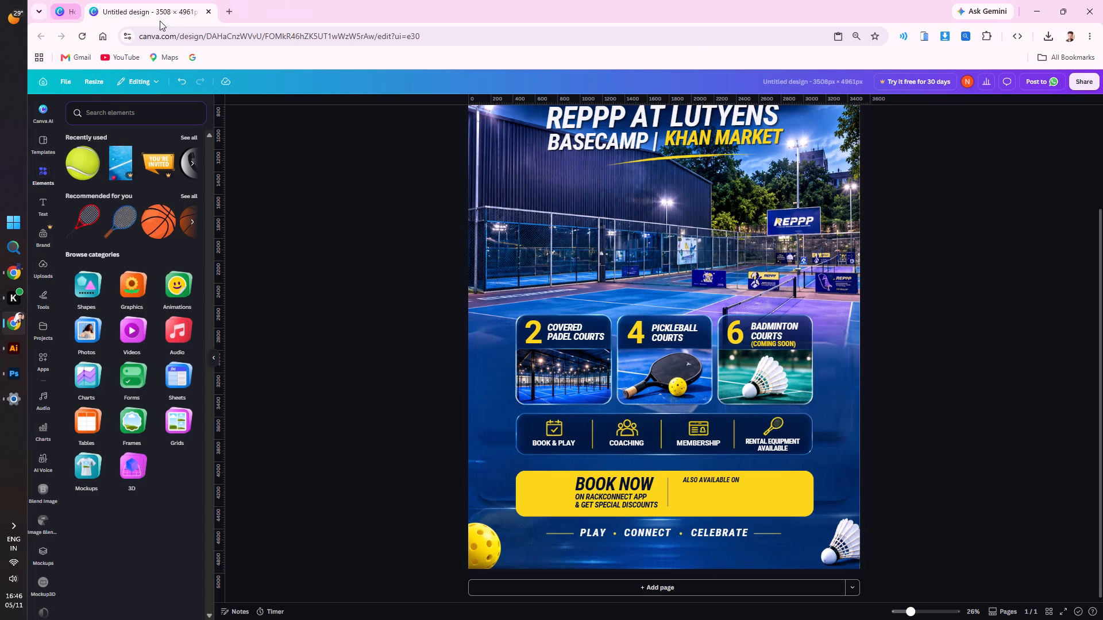
Save the poster design.
click(67, 77)
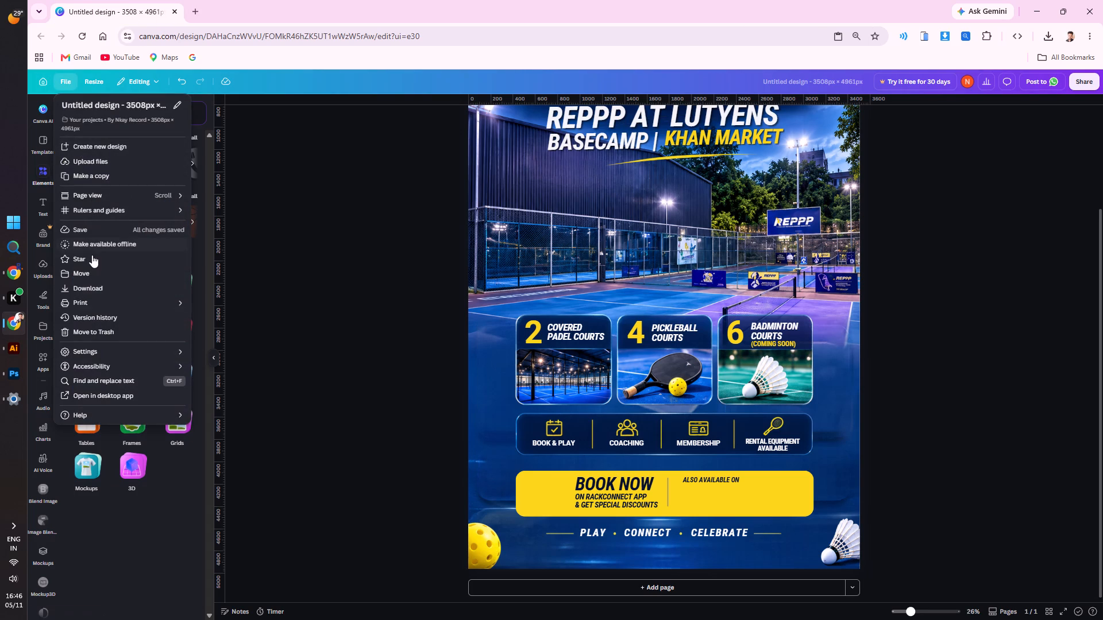
click(100, 230)
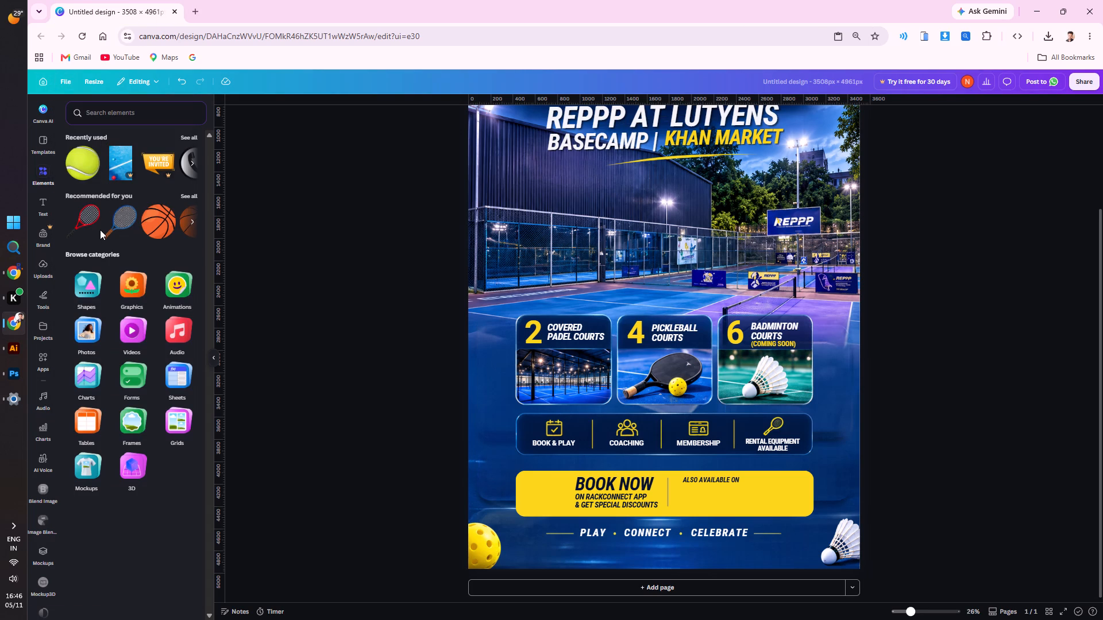
Switch to Illustrator and close the REPPP logo, Untitled design.jpg and SCANNER.jpeg documents, keeping only Untitled design (1).jpg open.
click(300, 221)
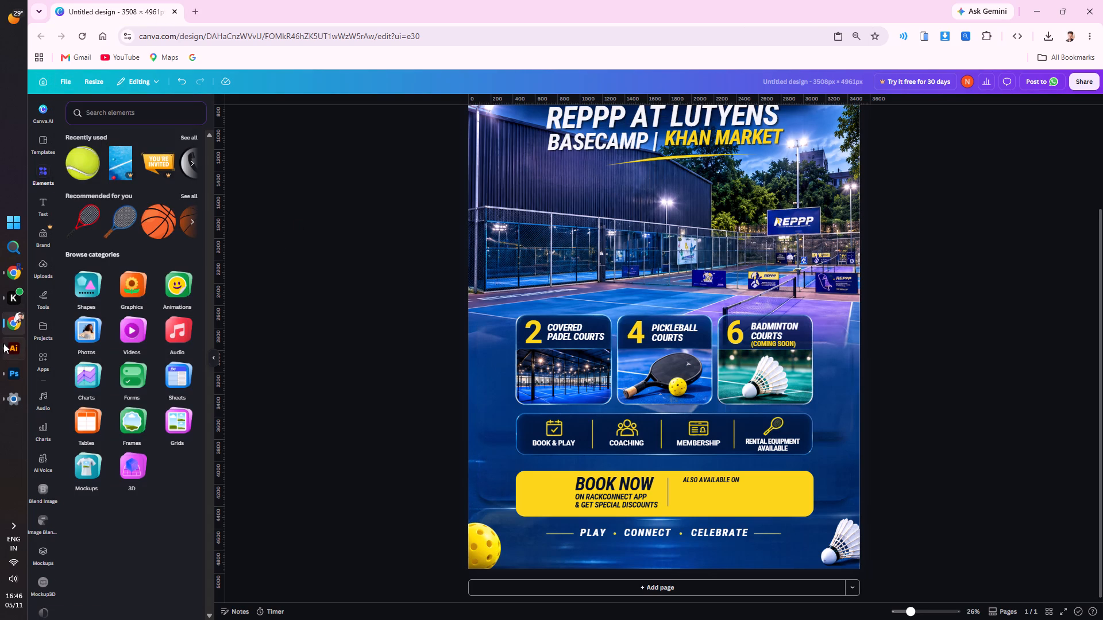
click(9, 343)
click(172, 42)
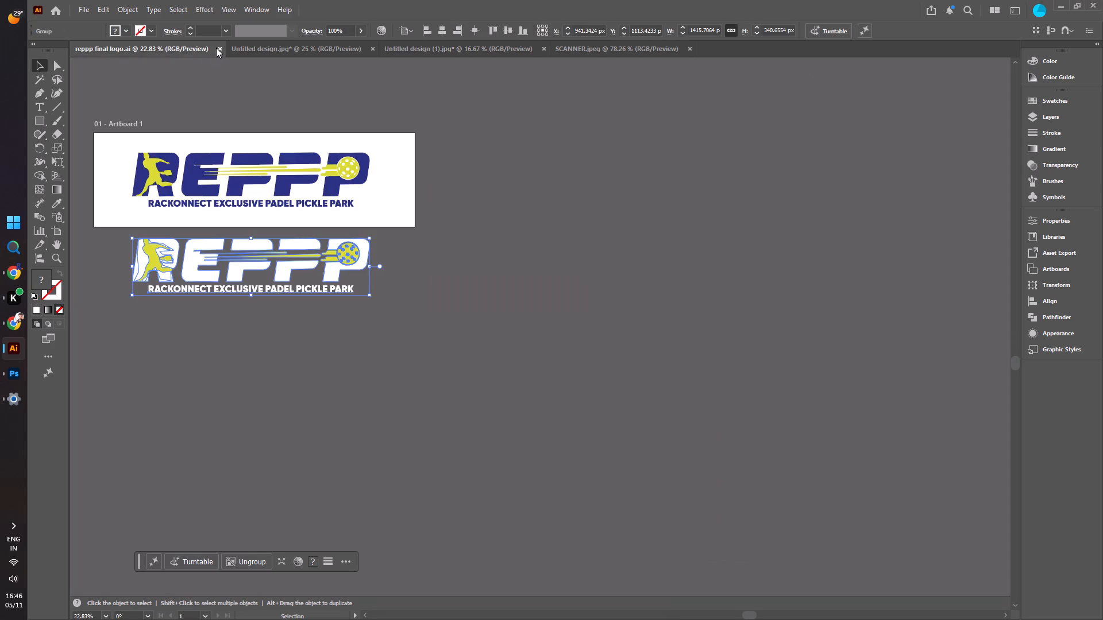
click(220, 51)
click(173, 49)
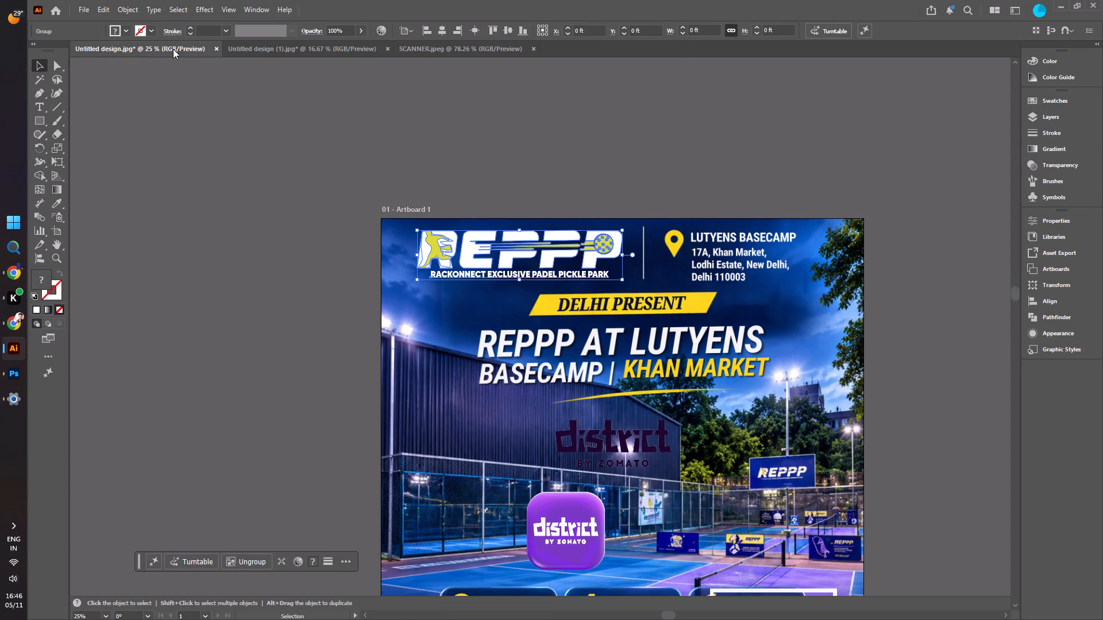
click(218, 51)
click(621, 334)
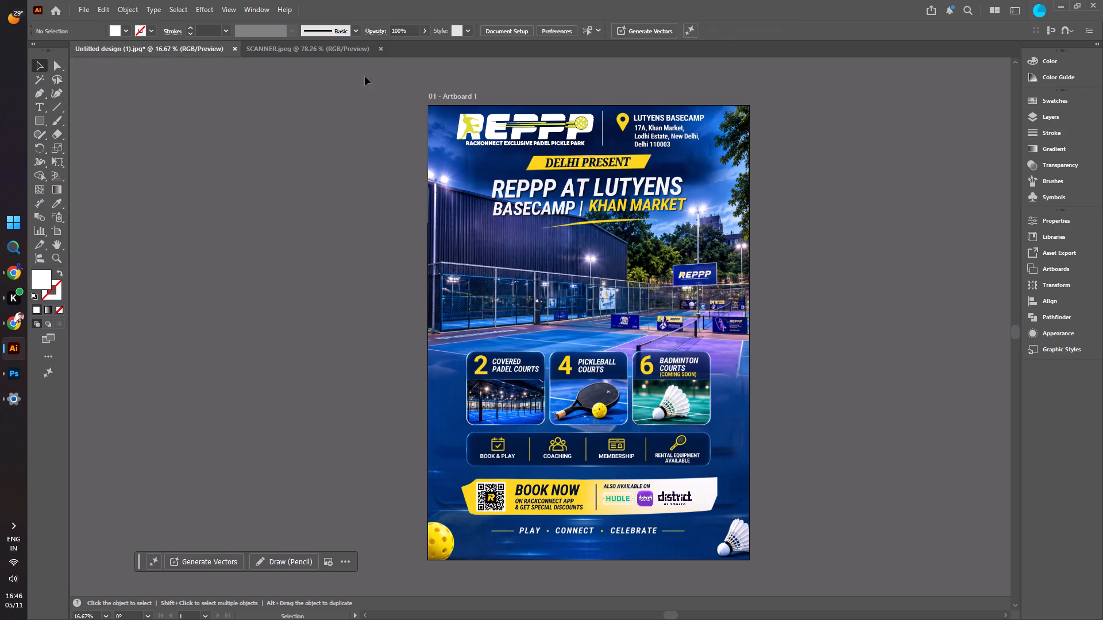
click(379, 48)
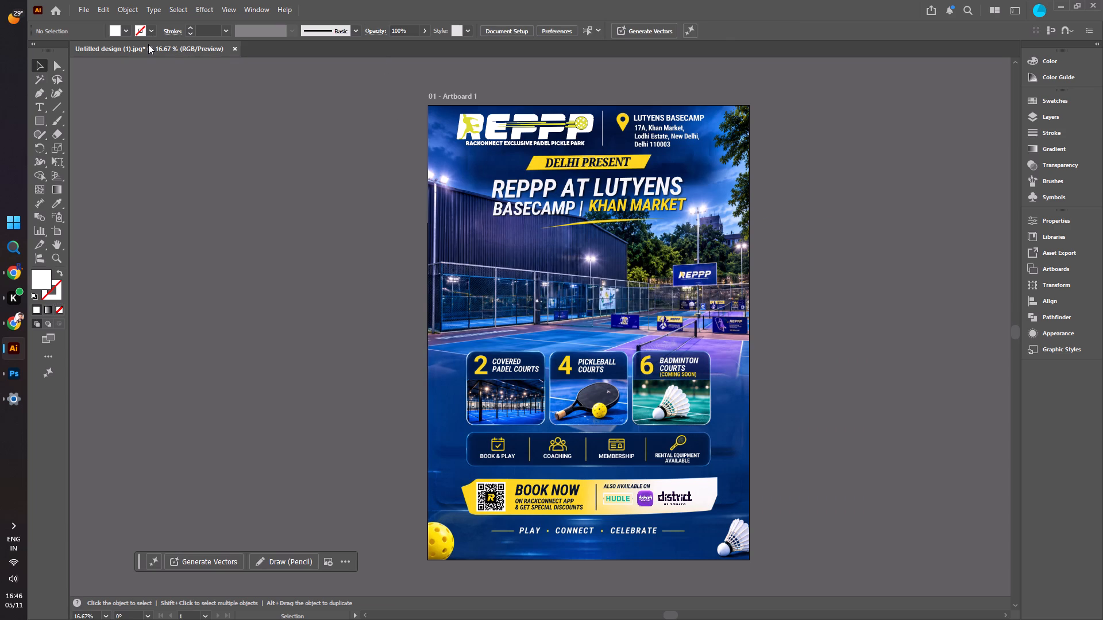
click(148, 44)
scroll(367, 287, down, 3)
scroll(367, 287, up, 3)
Save the poster to the Desktop as an Adobe Illustrator (AI) file named BASECAMP PAMPHLET DESIGN.
click(78, 9)
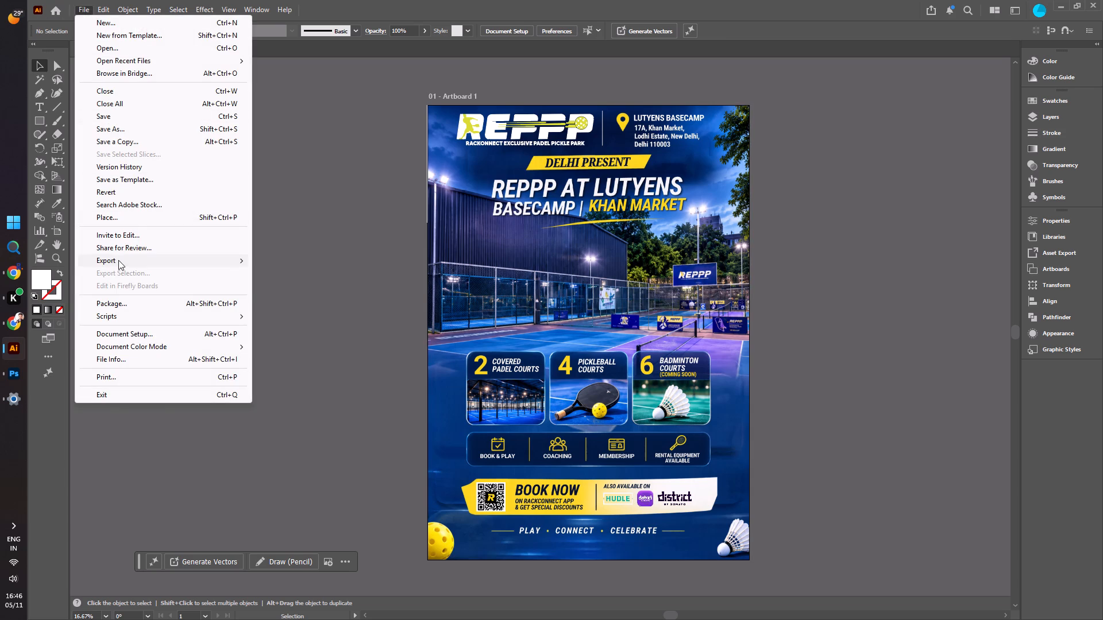
click(118, 126)
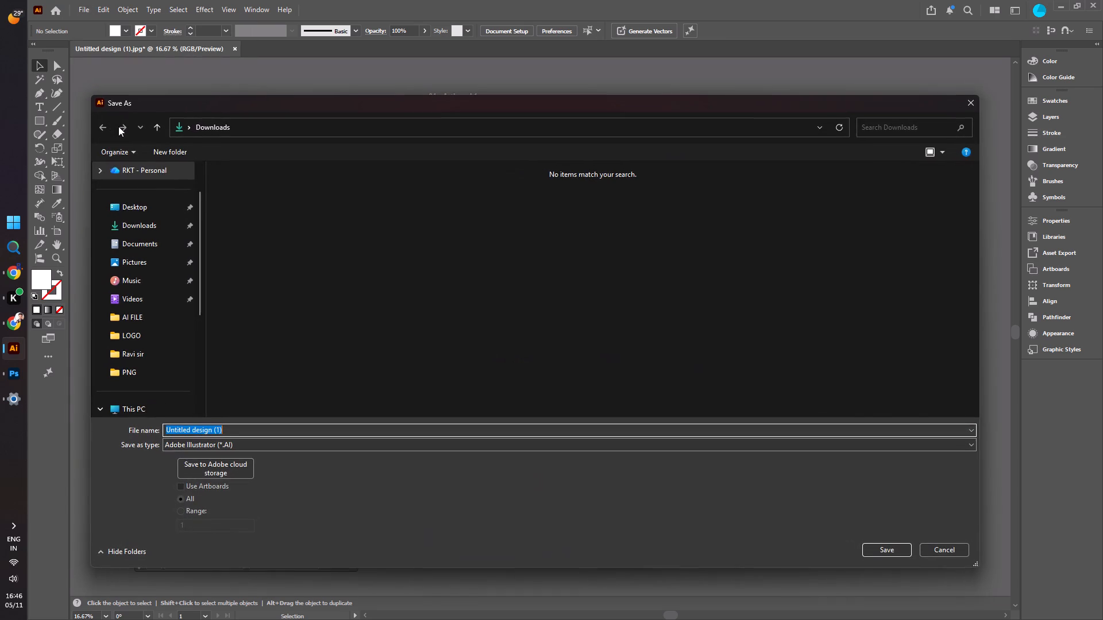
click(153, 205)
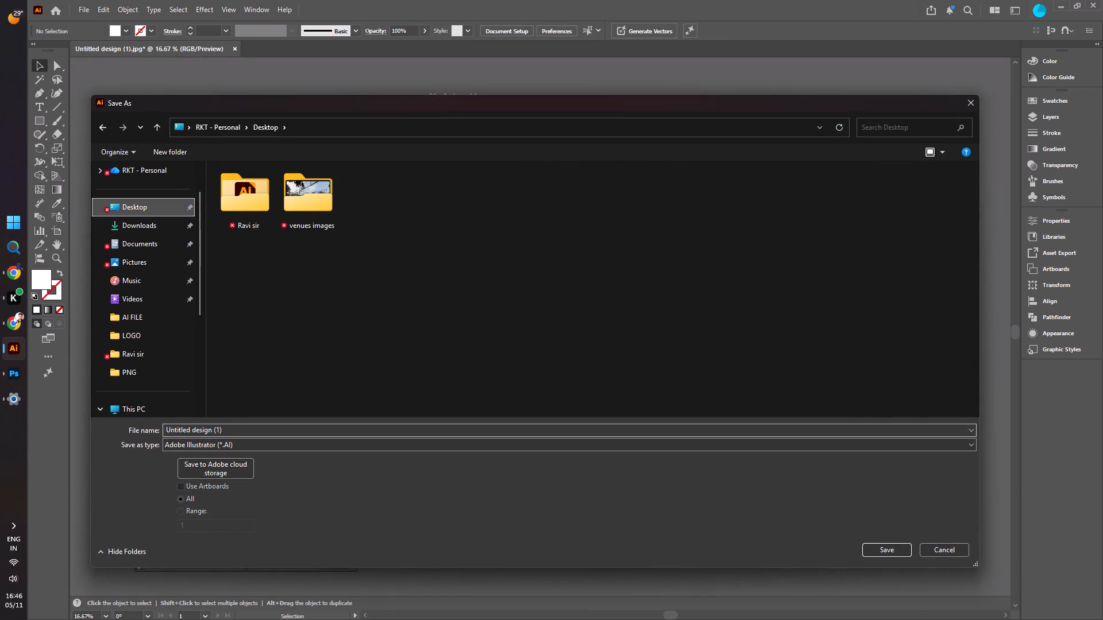
double_click(226, 431)
triple_click(226, 431)
click(226, 431)
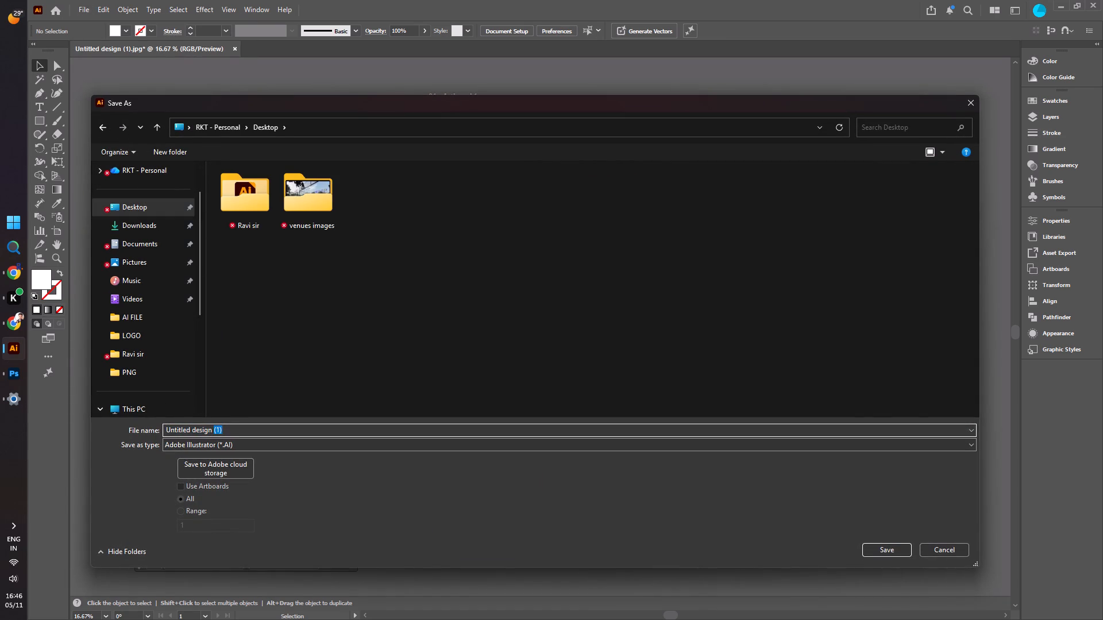
click(271, 427)
drag(260, 427, 165, 425)
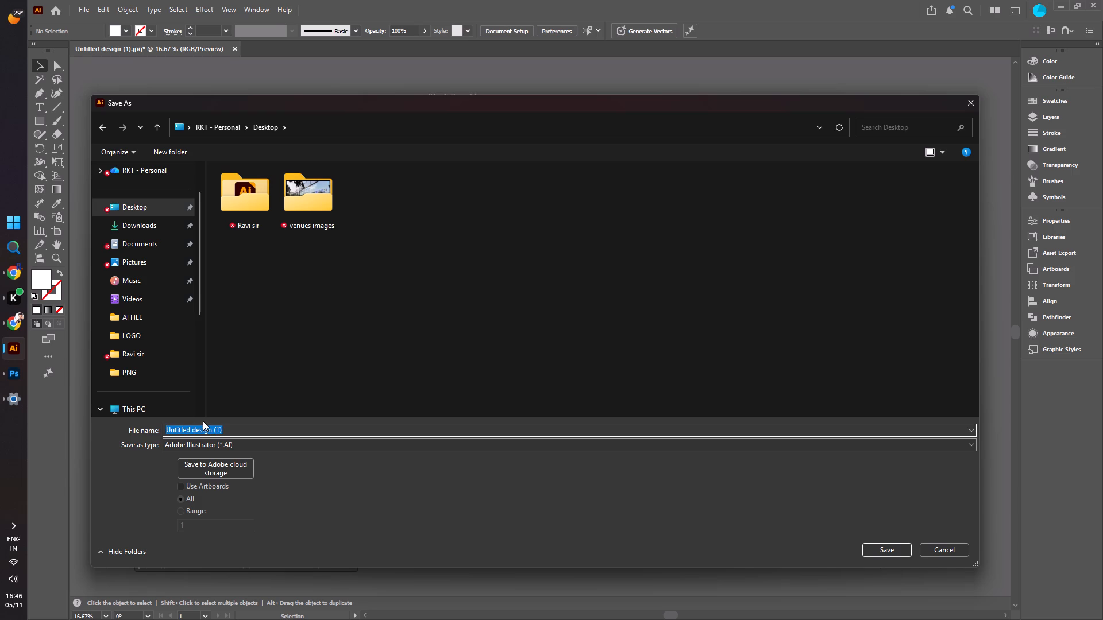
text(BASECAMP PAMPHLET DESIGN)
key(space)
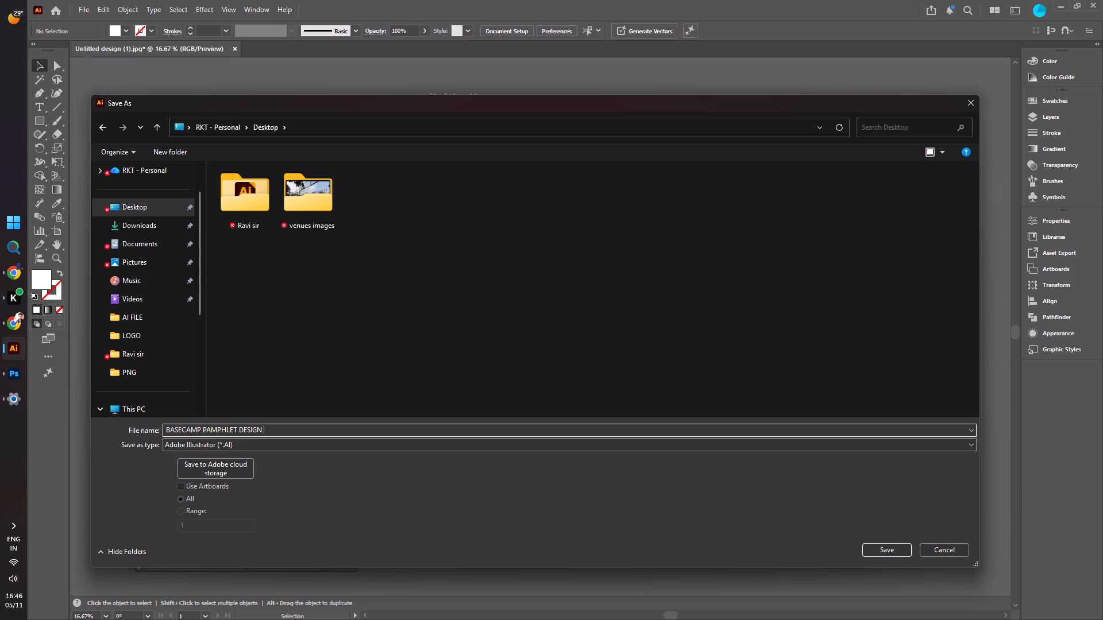
Finish saving the poster to the Desktop as the Adobe Illustrator file BASECAMP PAMPHLET DESIGN.
click(892, 551)
click(616, 476)
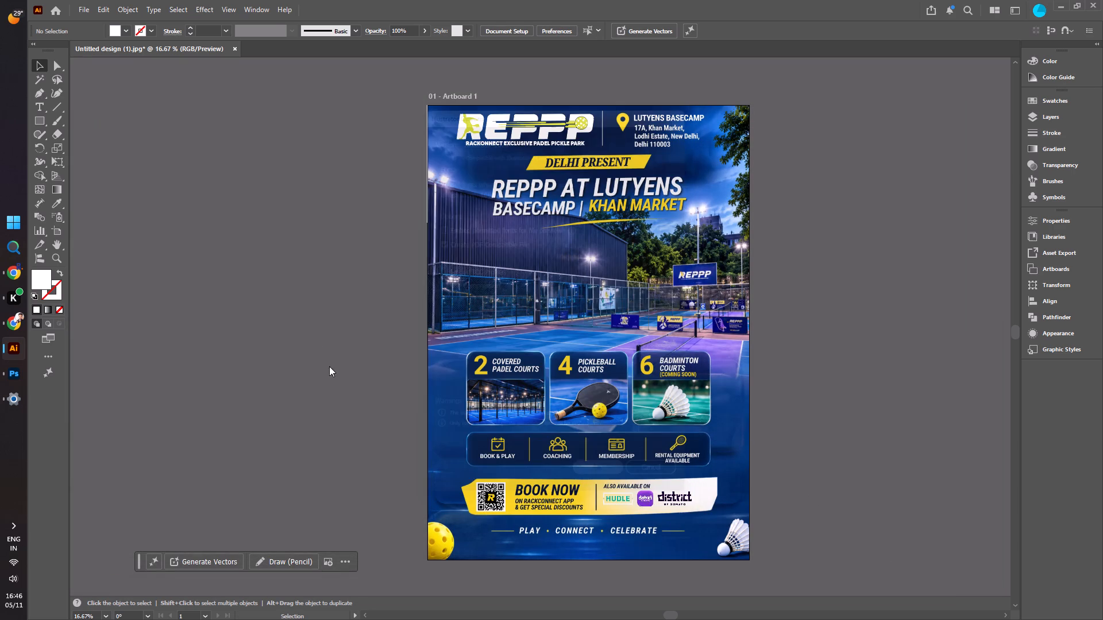
click(313, 271)
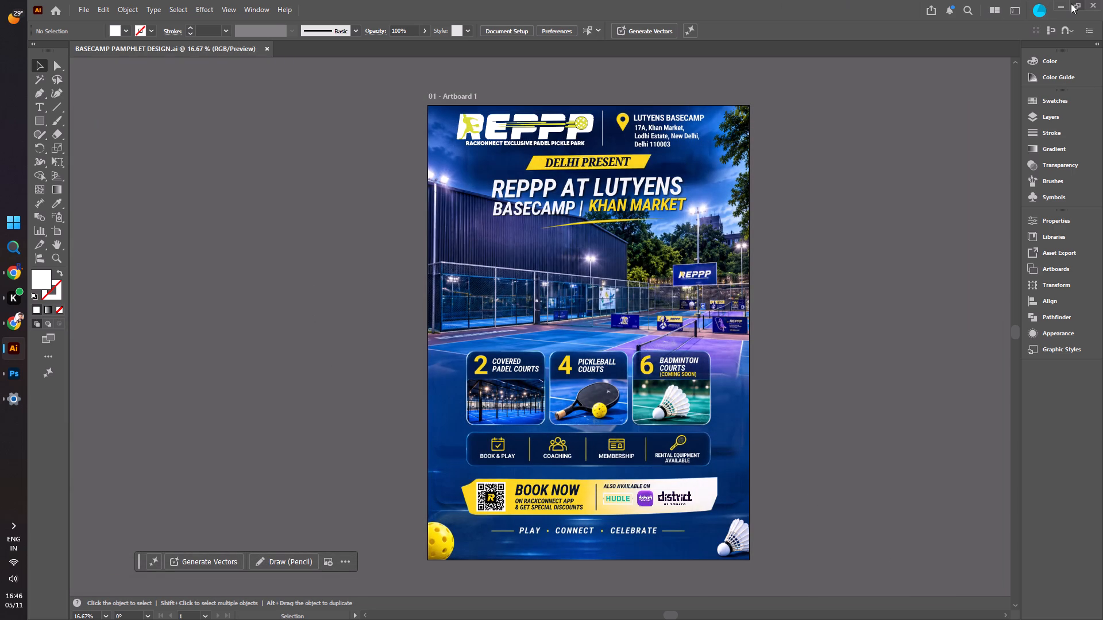
Minimize Illustrator and close the Chrome window holding the untitled 3508 × 4961 px Canva poster design.
click(1059, 5)
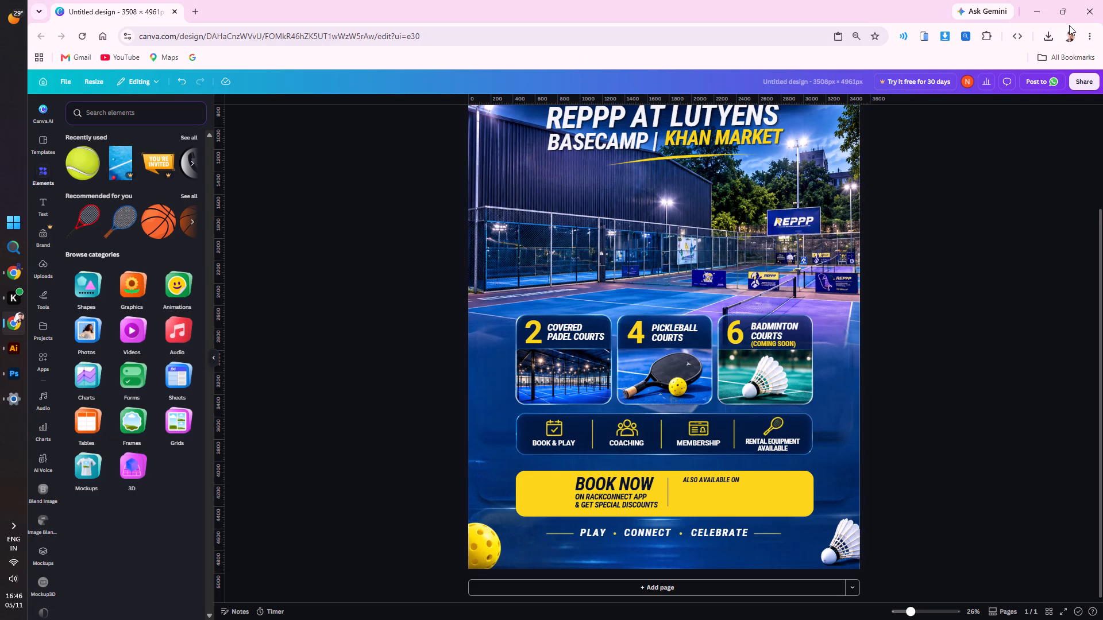
click(1094, 5)
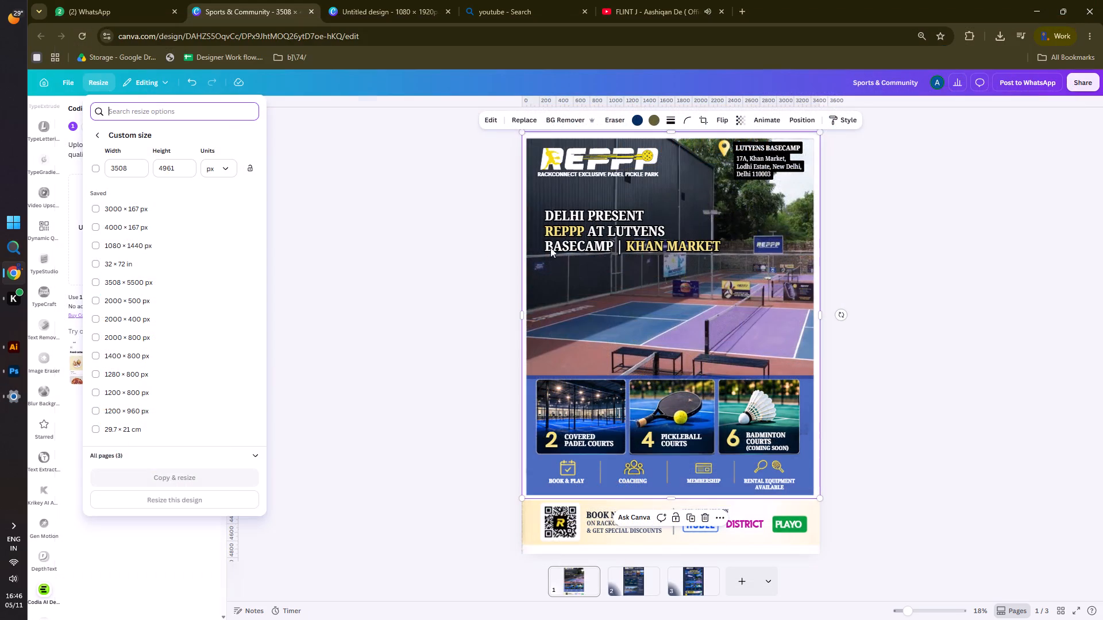
In the remaining Chrome window, close the youtube search tab and the untitled 1080 × 1920 px design tab.
click(506, 7)
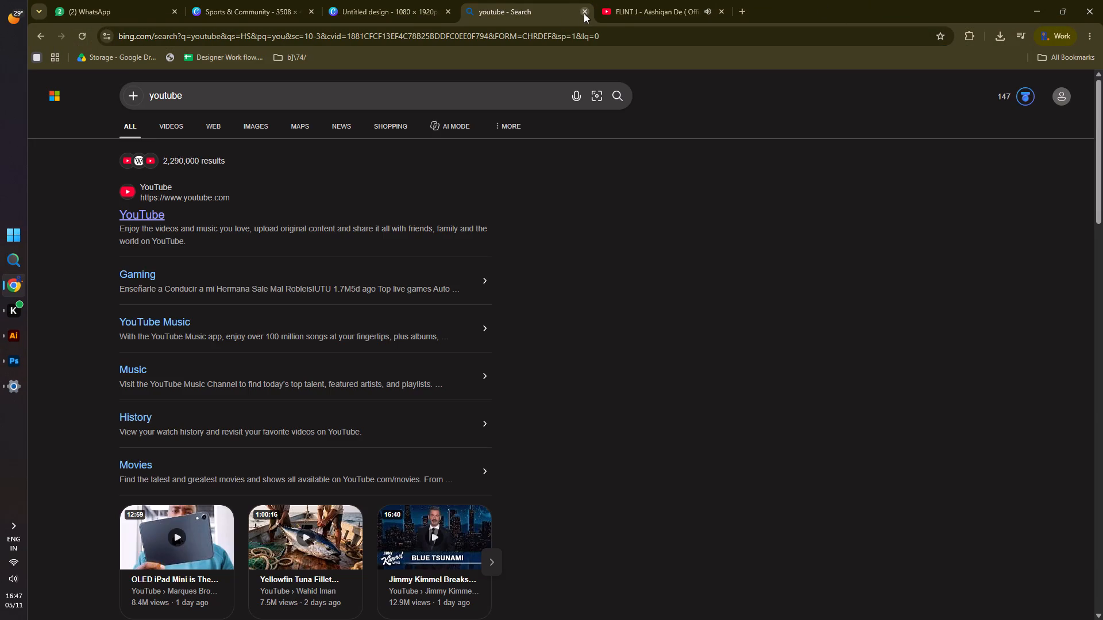
click(584, 13)
click(400, 7)
click(446, 7)
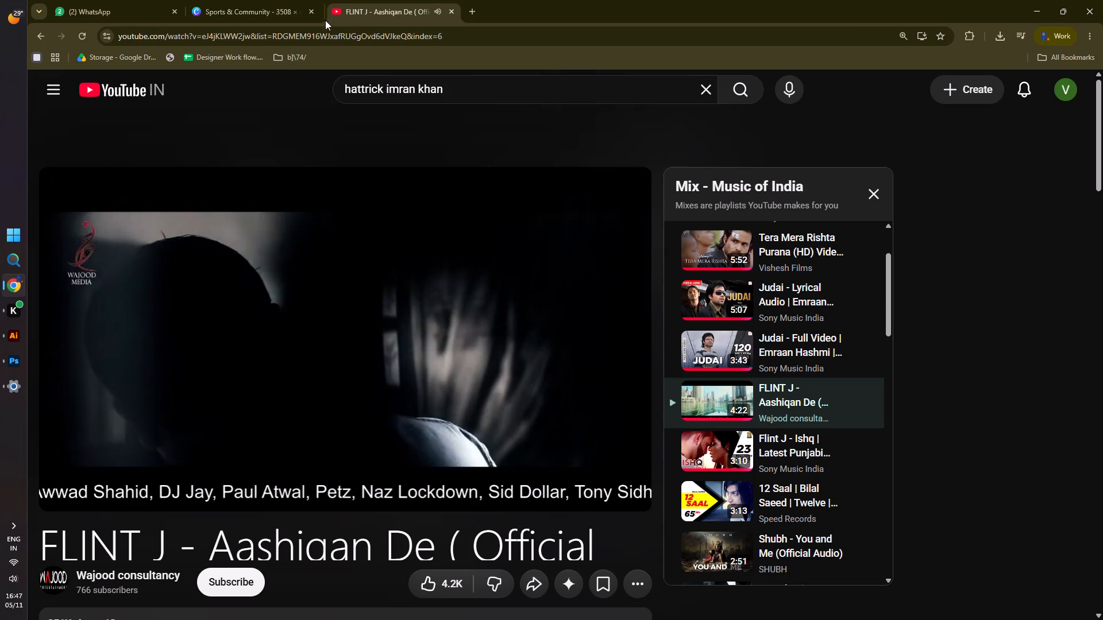
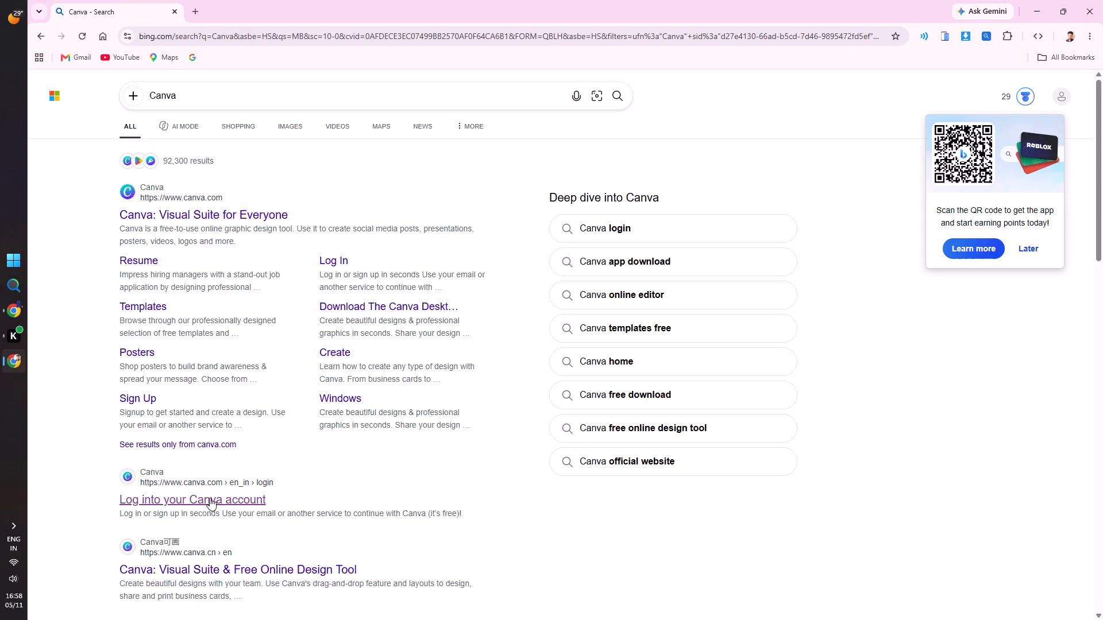
In Chrome, go to Canva and open the most recent REPPP at Lutyens Basecamp | Khan Market poster design.
click(210, 496)
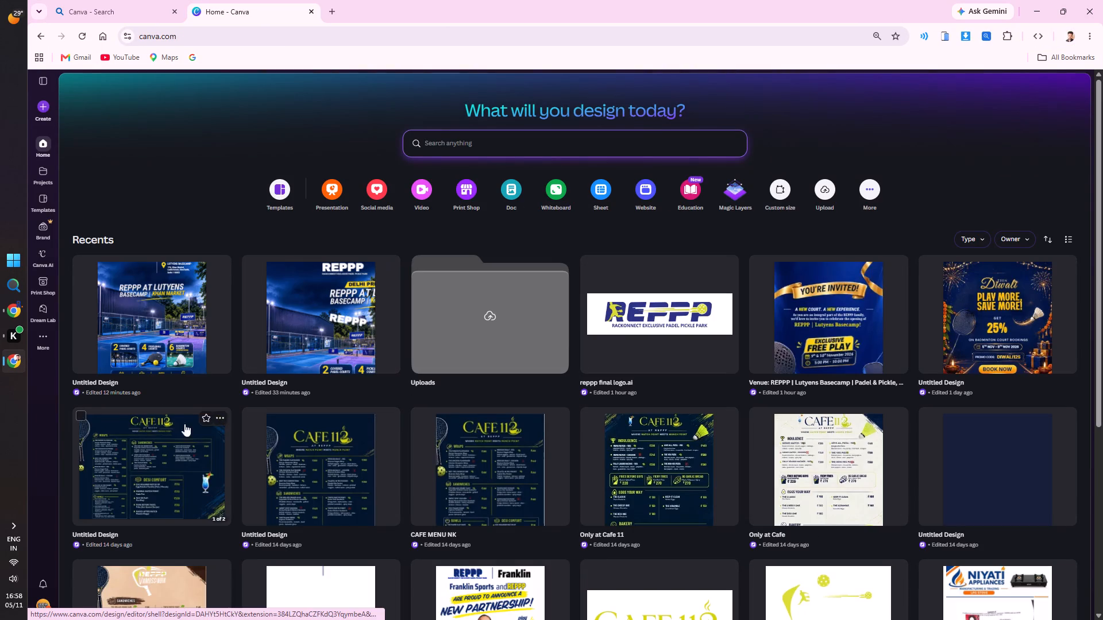
click(139, 336)
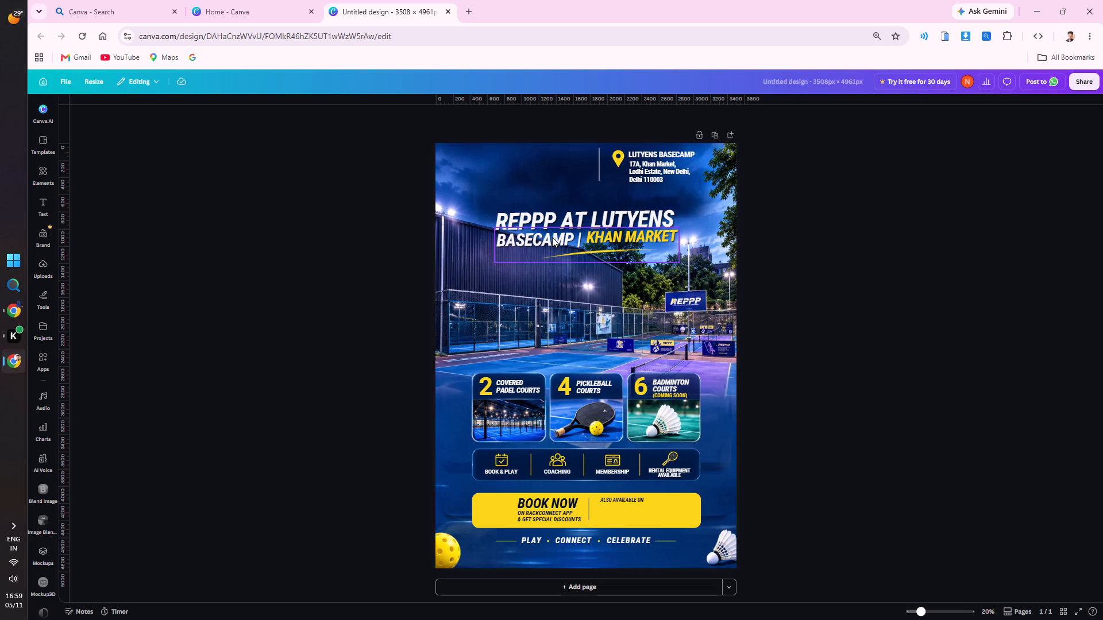
Delete the yellow KHAN MARKET text from the poster's heading.
double_click(613, 239)
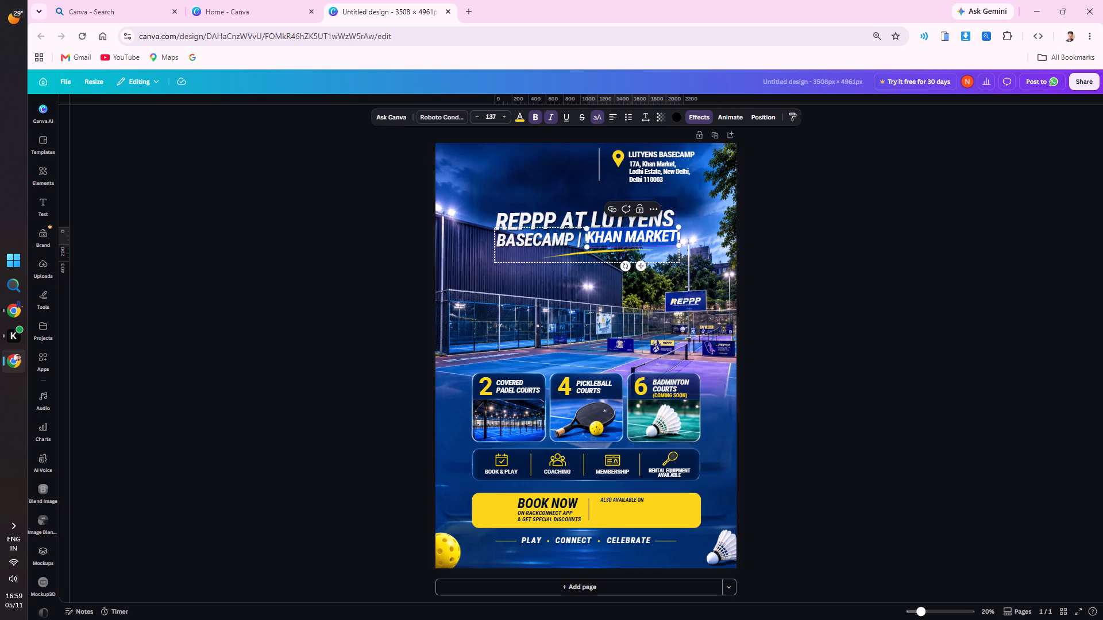
click(303, 264)
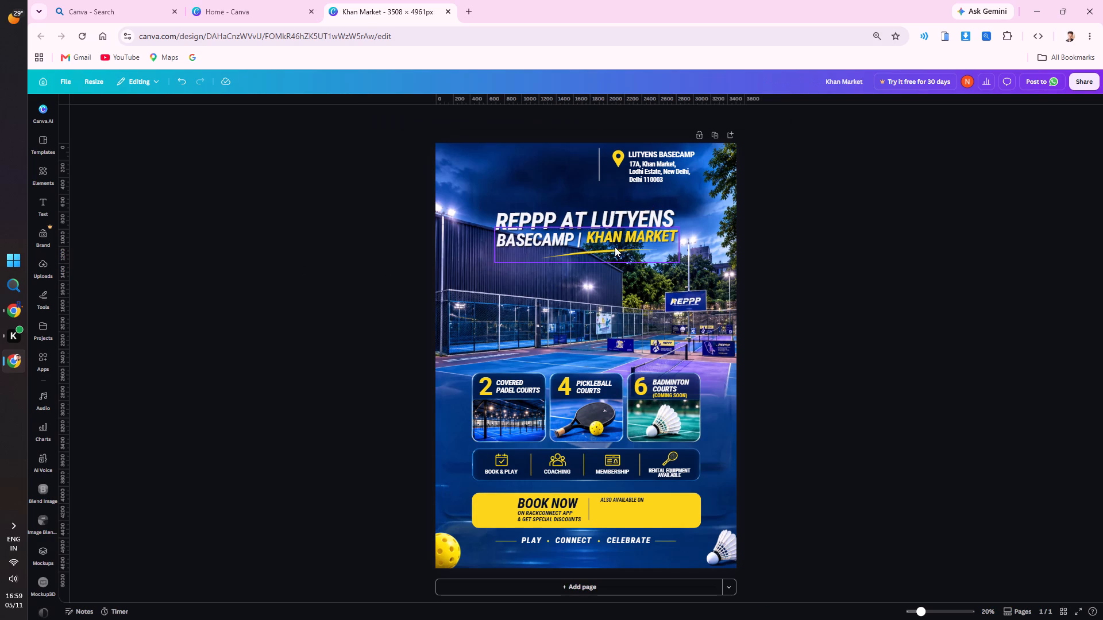
click(615, 244)
click(556, 209)
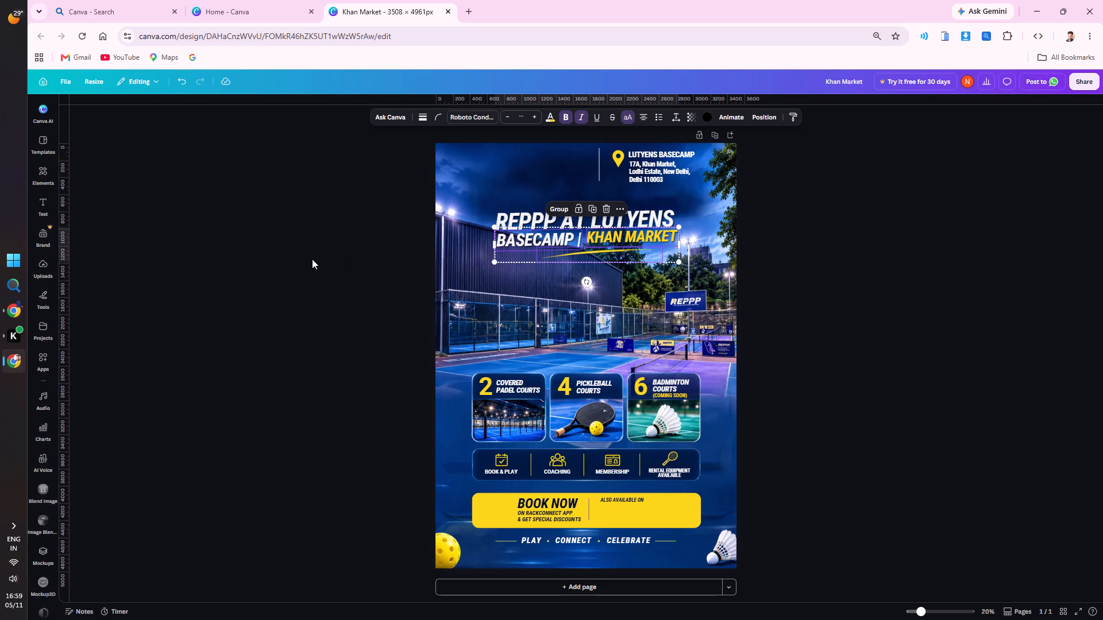
click(319, 257)
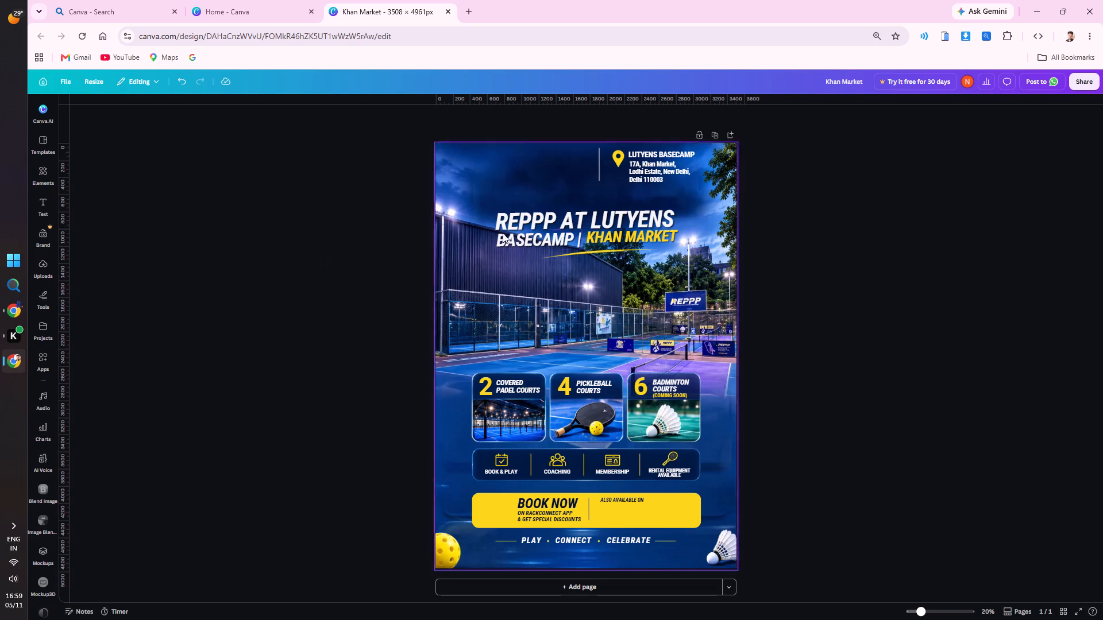
click(607, 239)
key(Delete)
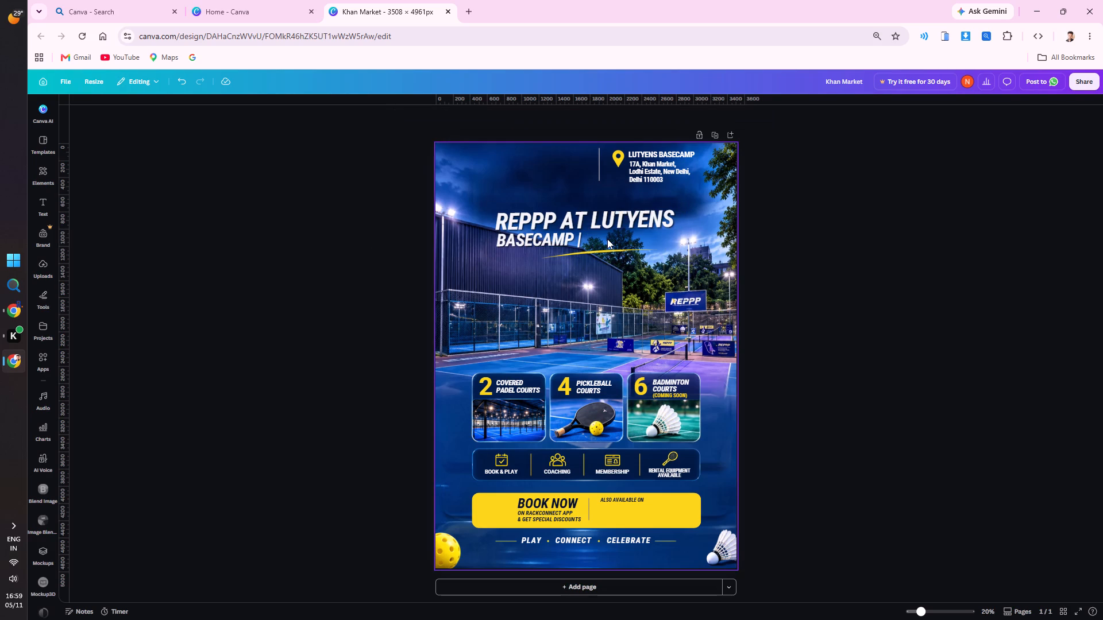
Remove the vertical bar after BASECAMP in the heading's second line.
double_click(579, 241)
click(578, 242)
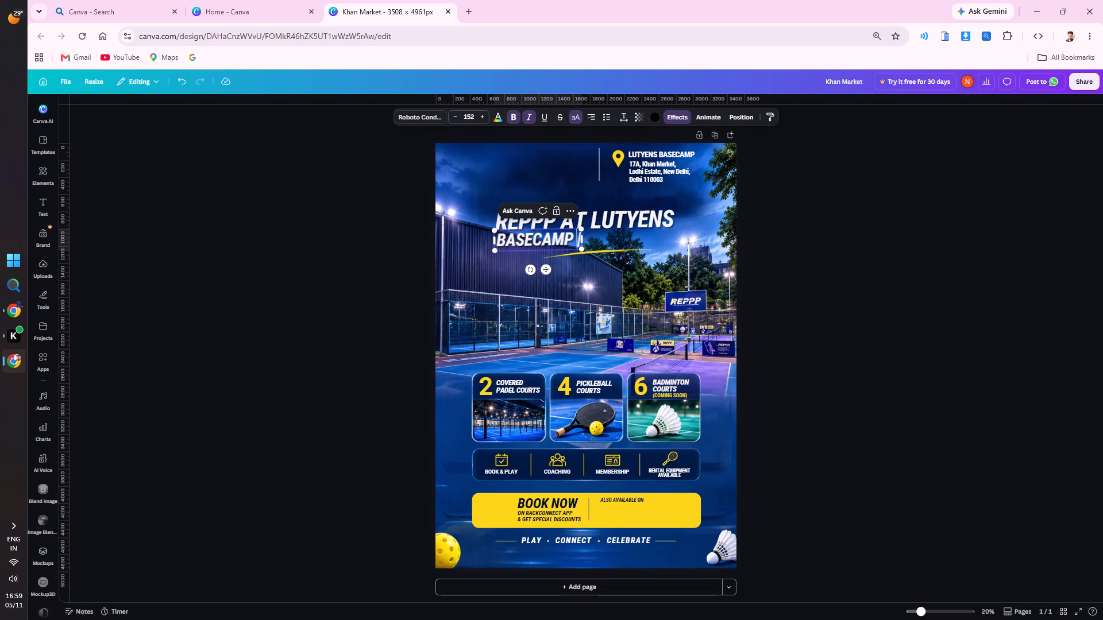
drag(576, 241, 588, 239)
drag(575, 240, 585, 239)
key(BackSpace)
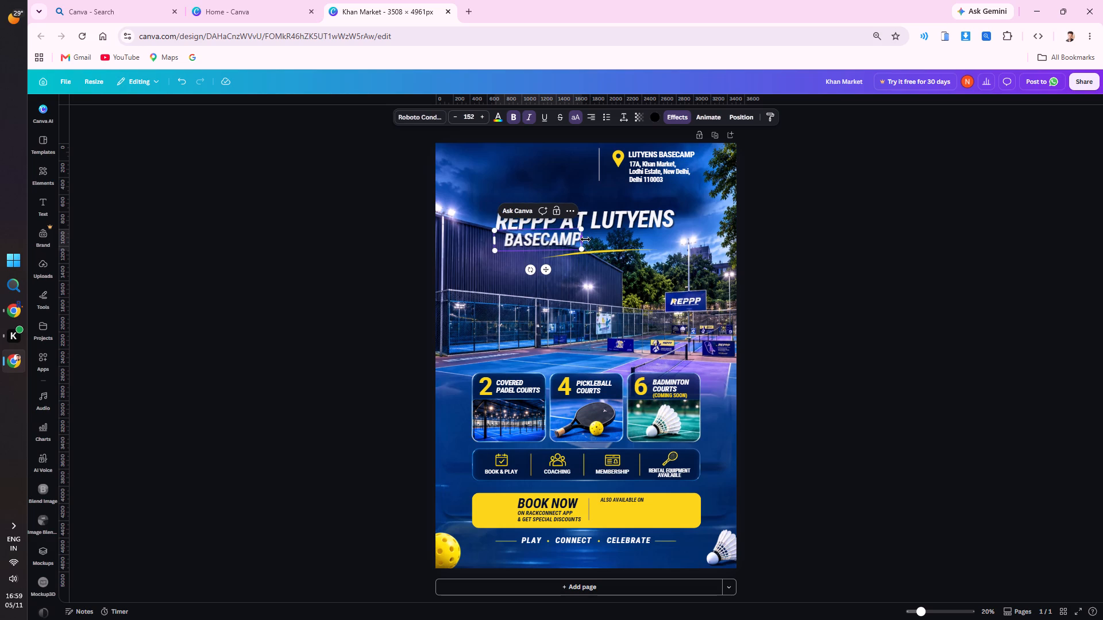
click(343, 247)
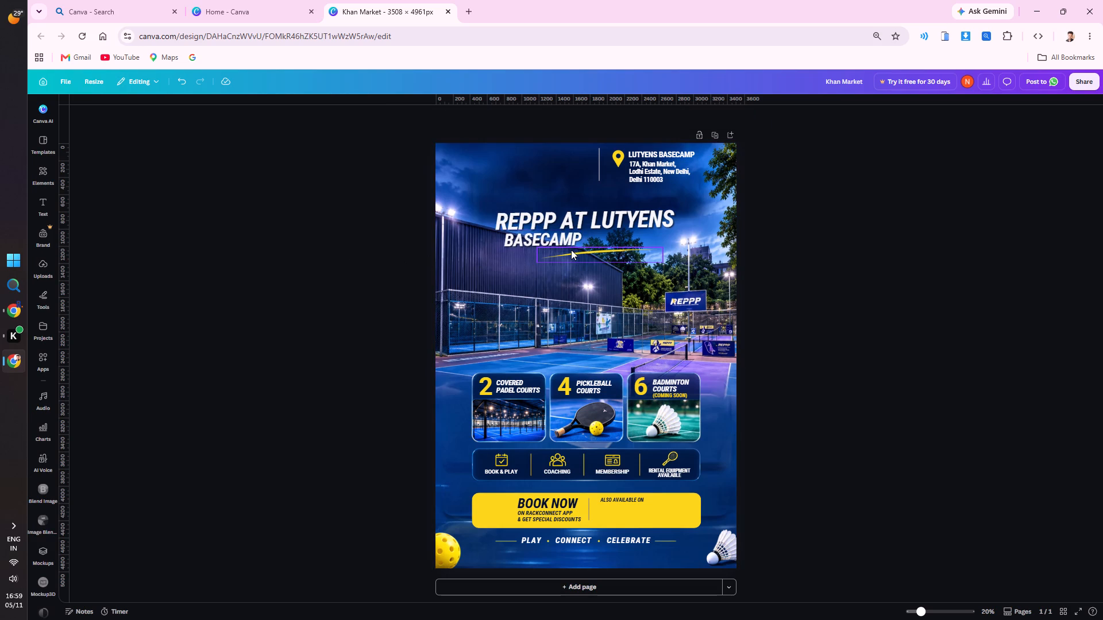
Move the BASECAMP text so it is centred beneath REPPP AT LUTYENS, just above the yellow swoosh.
click(571, 250)
click(545, 242)
drag(545, 239, 597, 241)
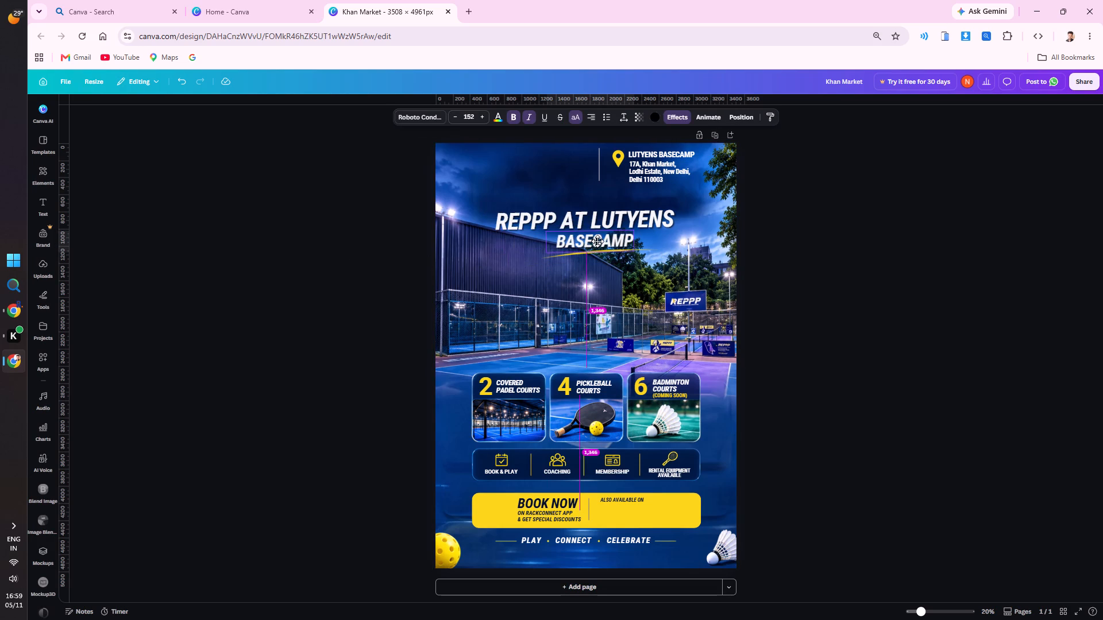
drag(597, 241, 589, 241)
click(802, 243)
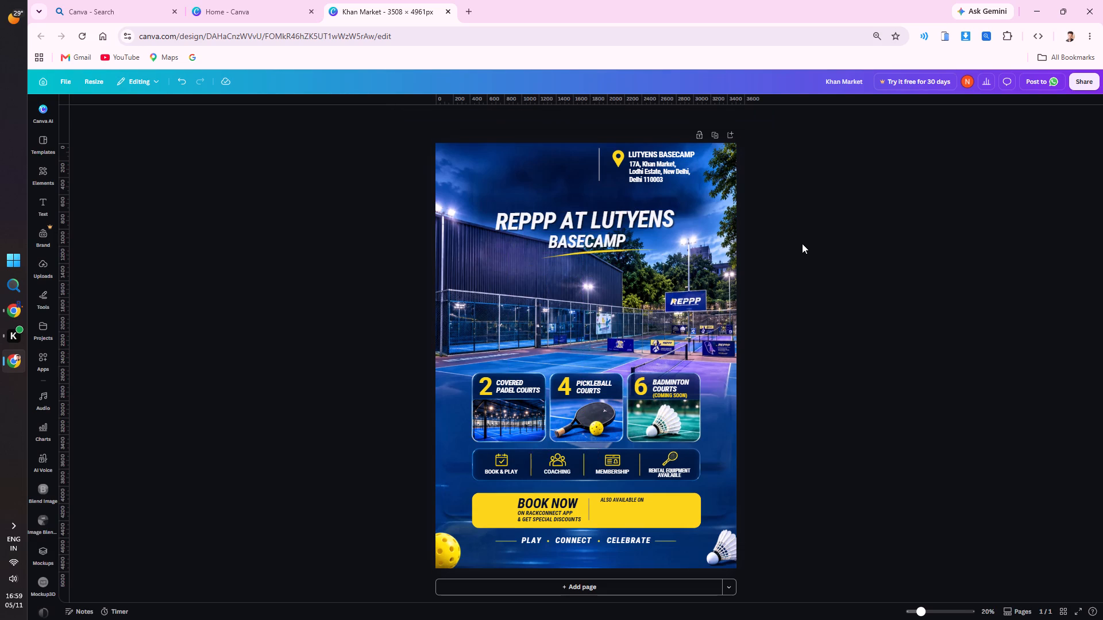
click(603, 249)
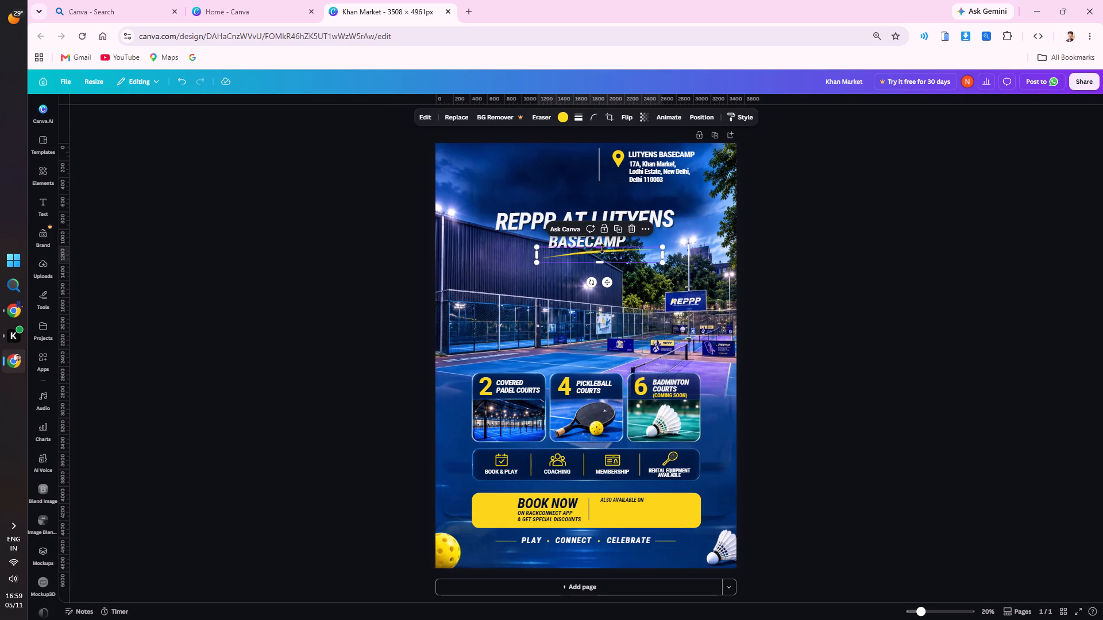
click(313, 265)
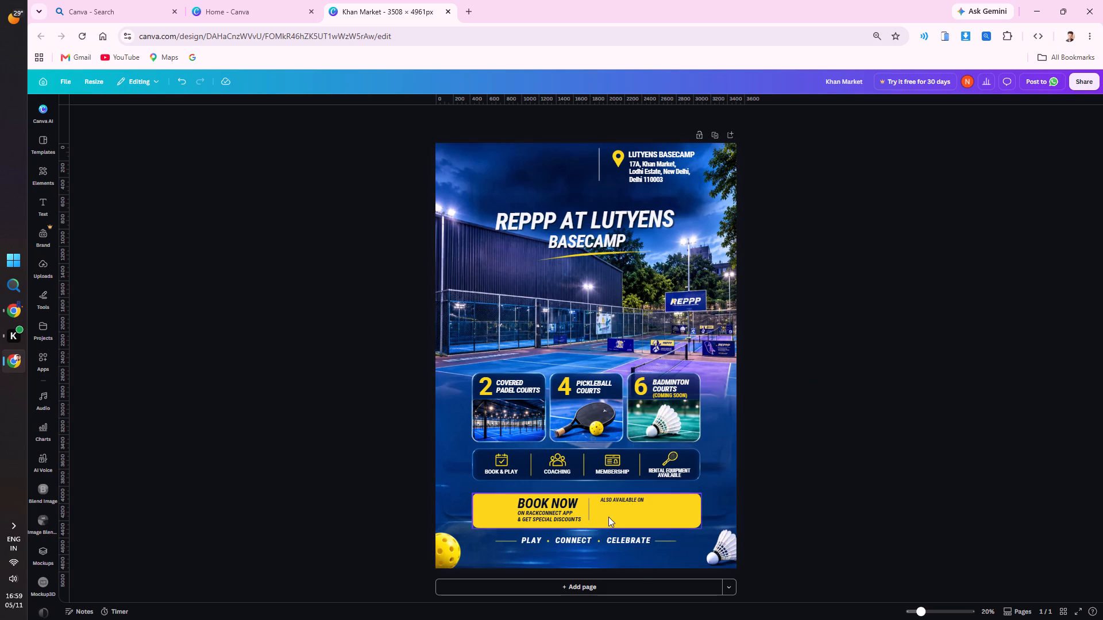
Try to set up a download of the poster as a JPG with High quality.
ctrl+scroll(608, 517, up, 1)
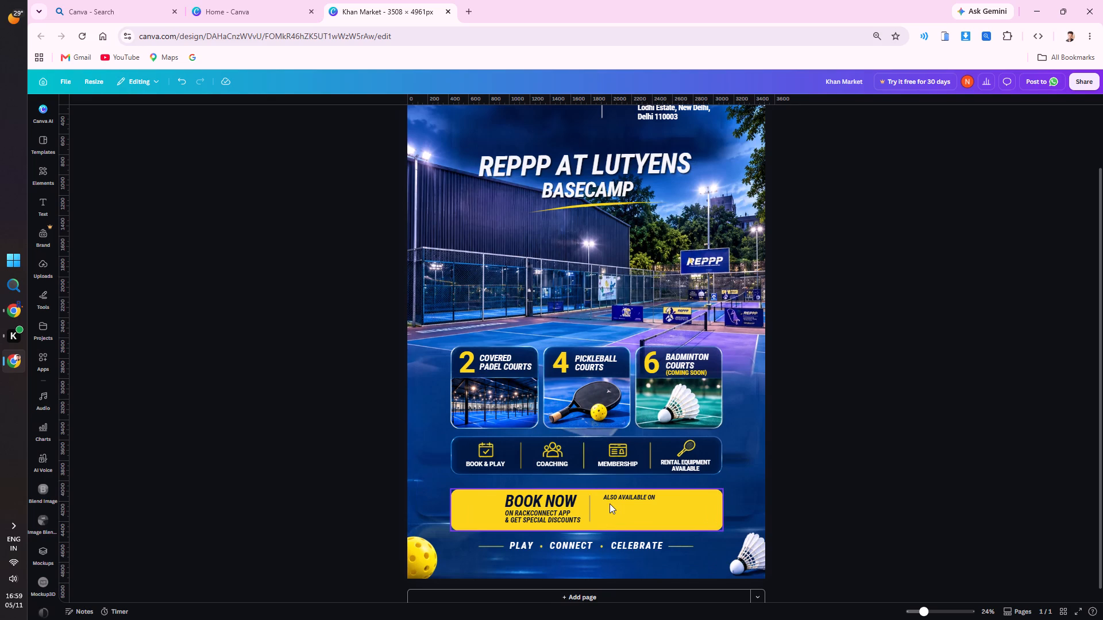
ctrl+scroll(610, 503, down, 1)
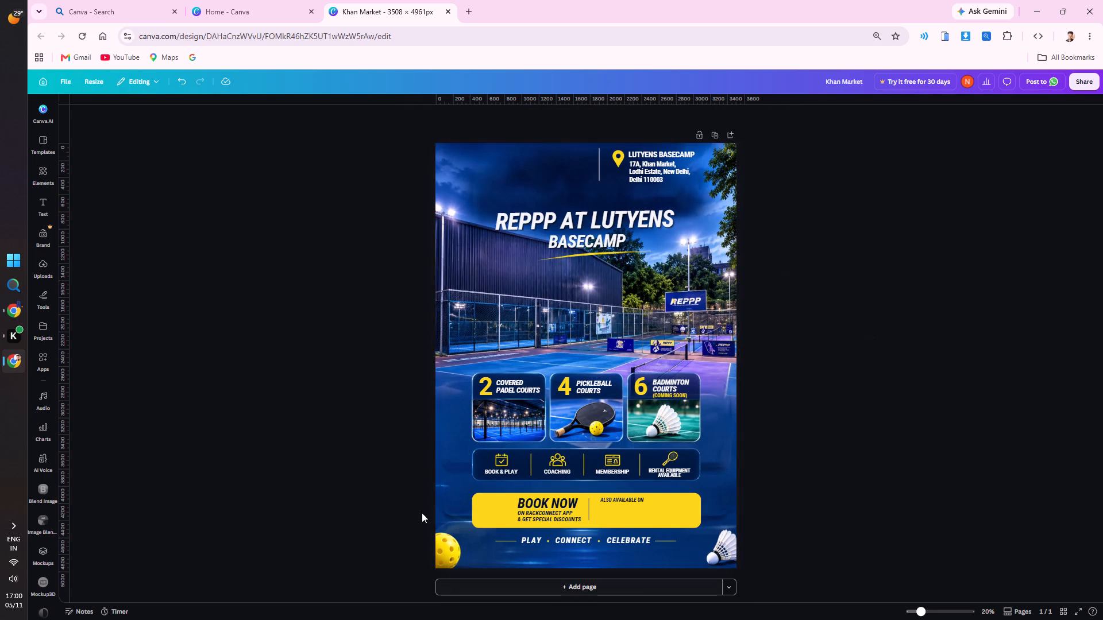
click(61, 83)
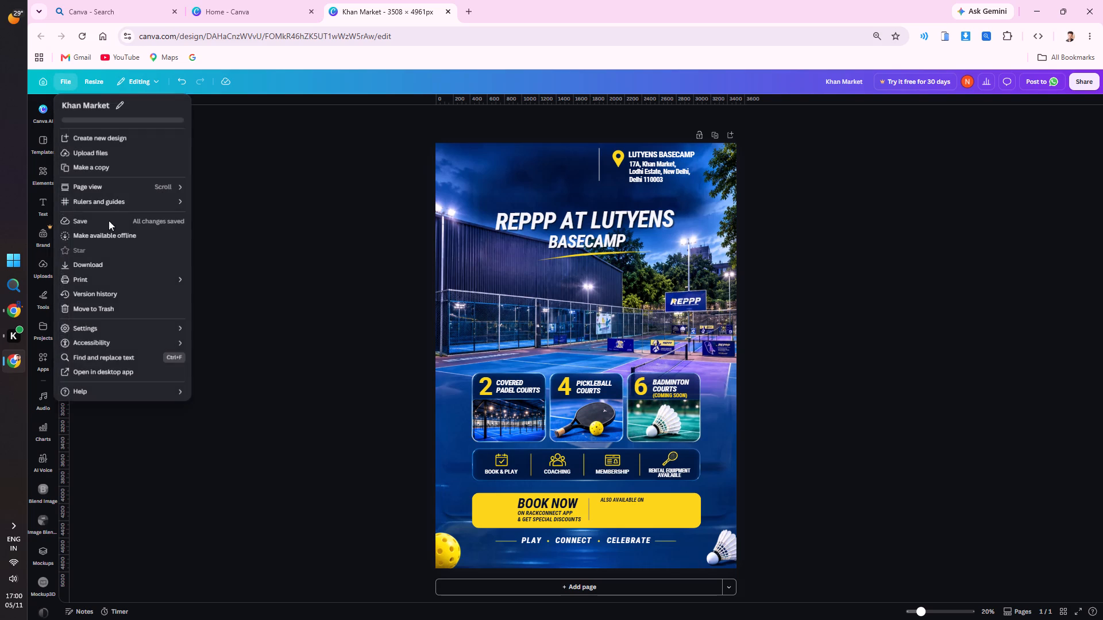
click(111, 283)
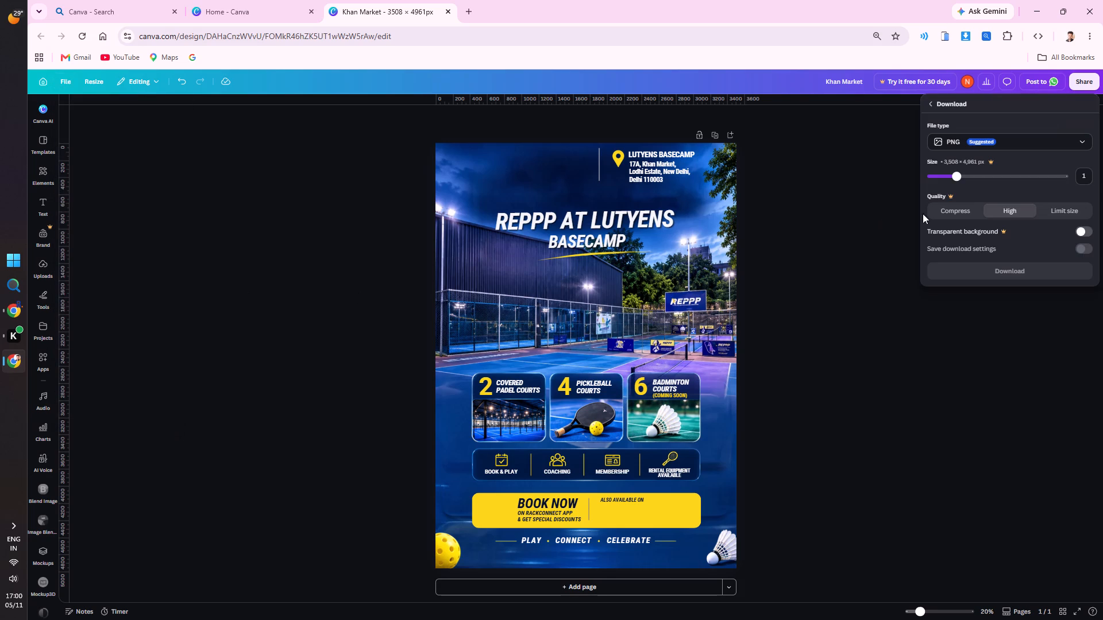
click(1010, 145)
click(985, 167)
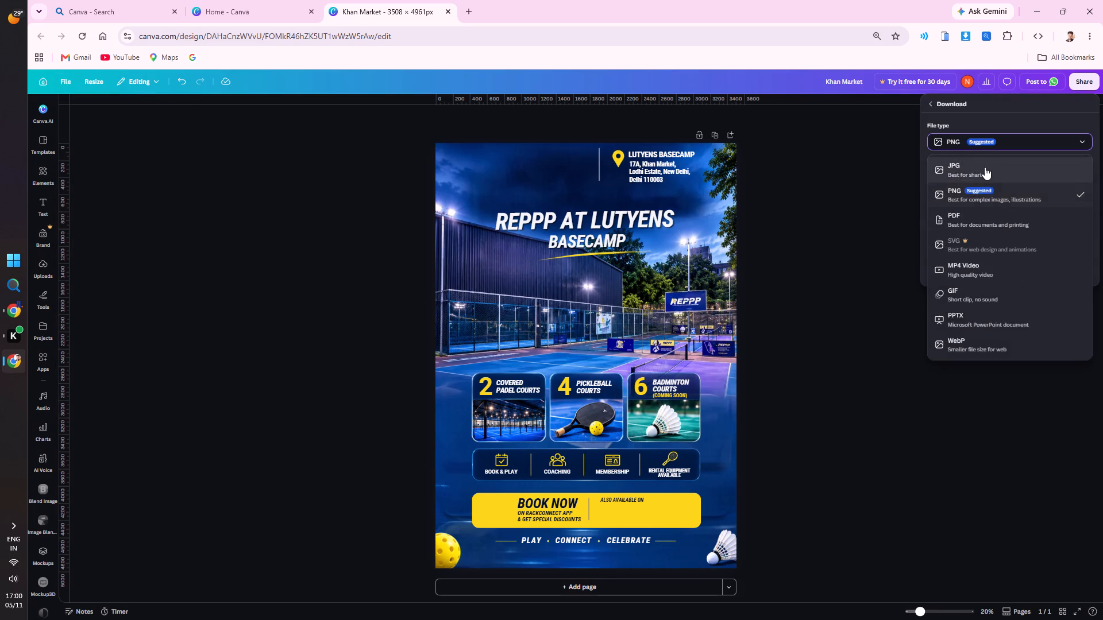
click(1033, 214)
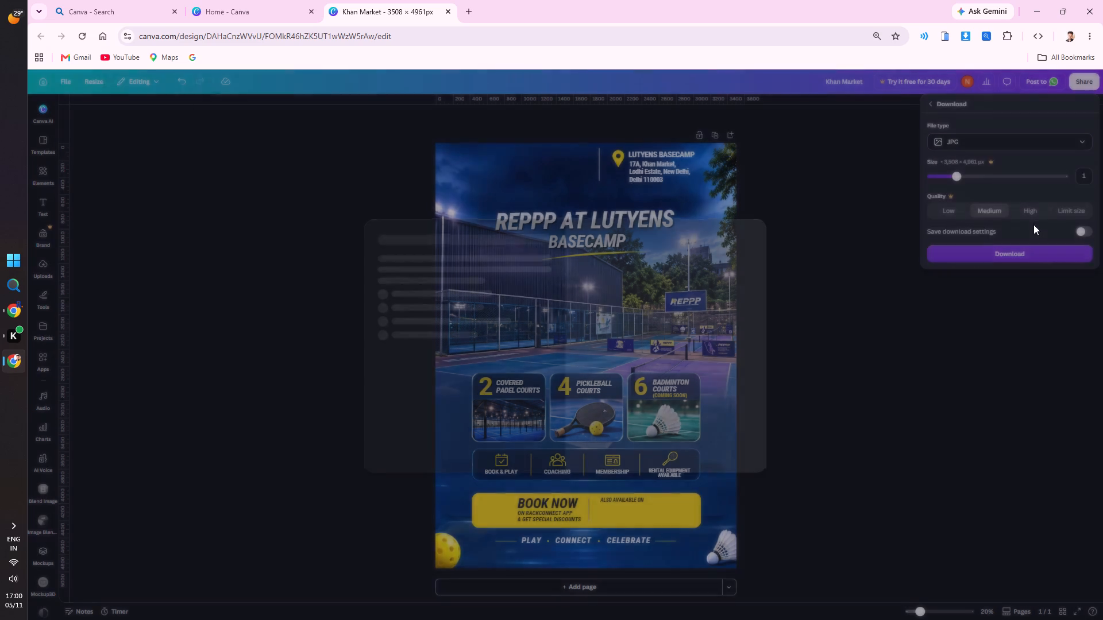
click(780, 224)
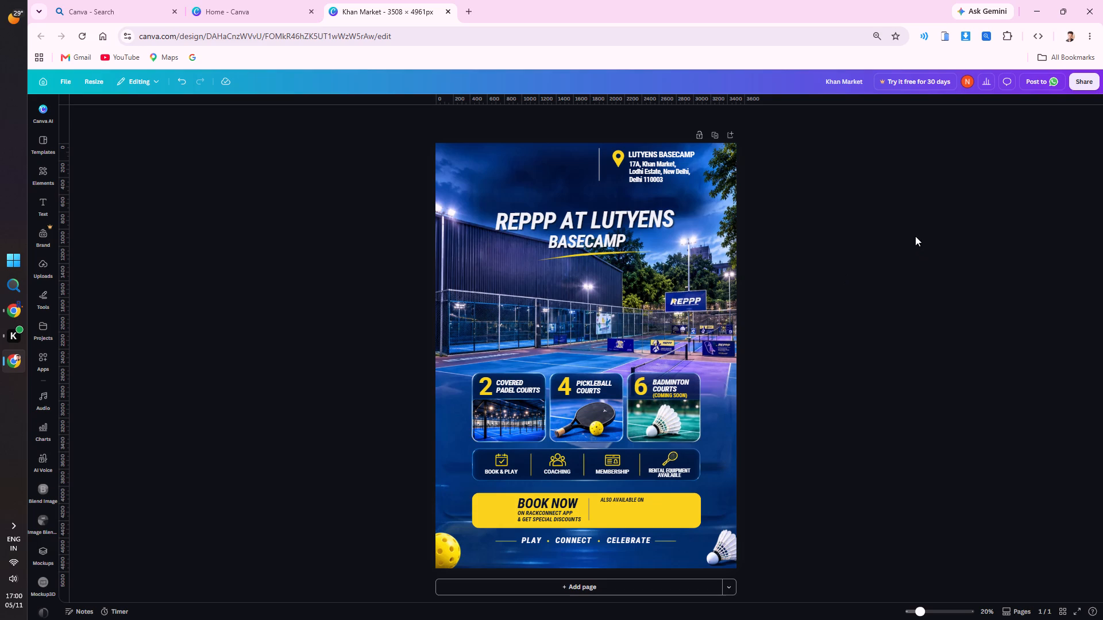
Open the download settings for the Khan Market poster again.
click(63, 84)
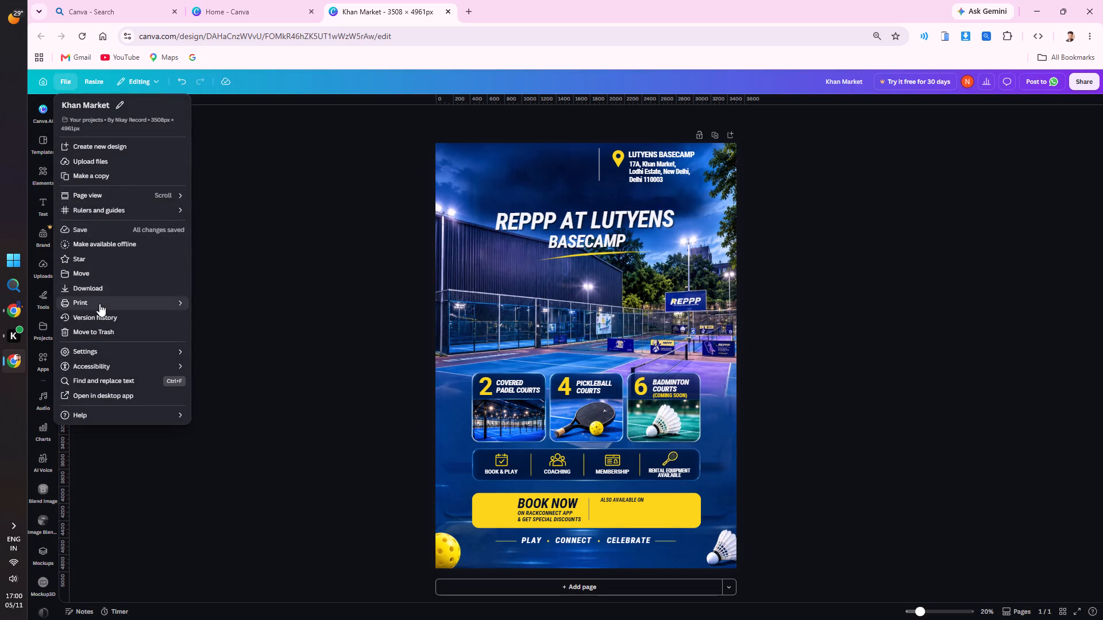
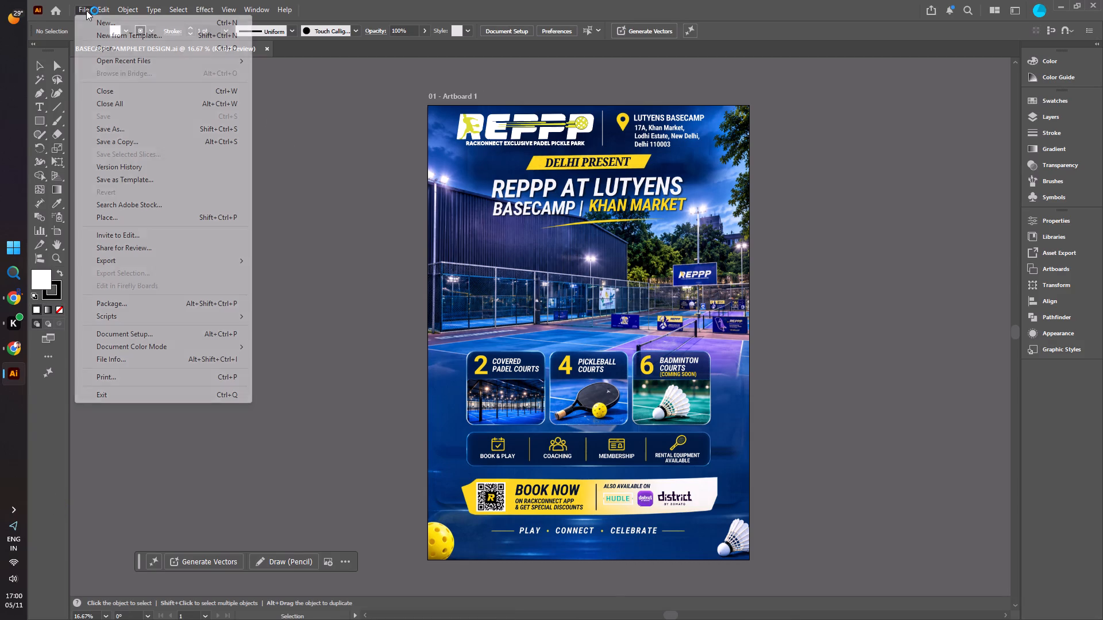
Open the Khan Market image from the Downloads folder as a new document.
click(115, 44)
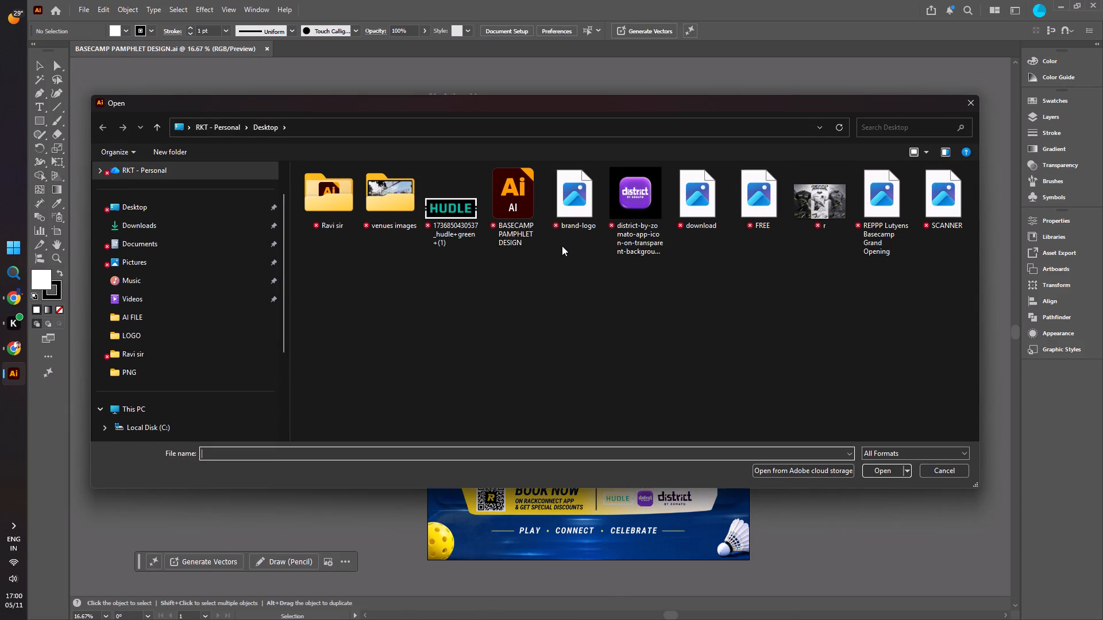
click(124, 229)
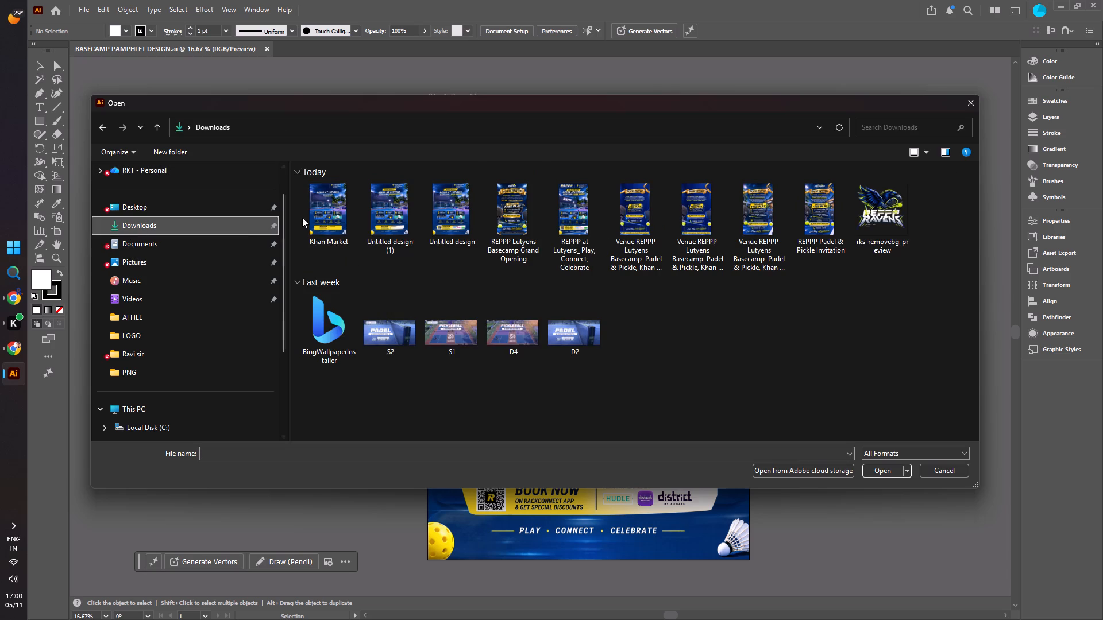
click(318, 215)
click(893, 475)
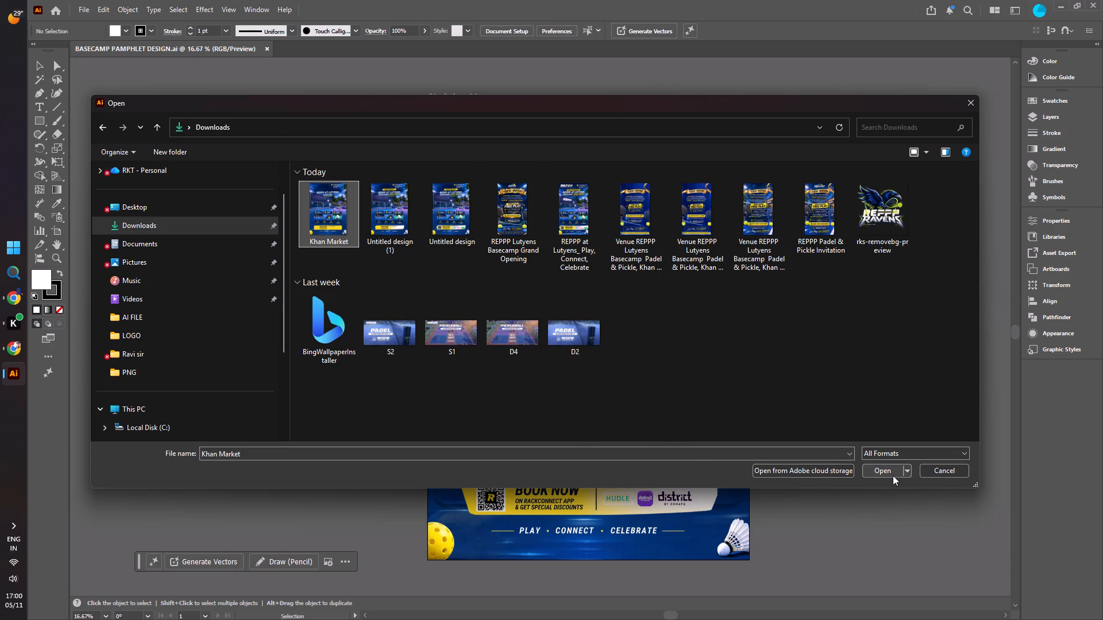
alt+scroll(430, 327, down, 2)
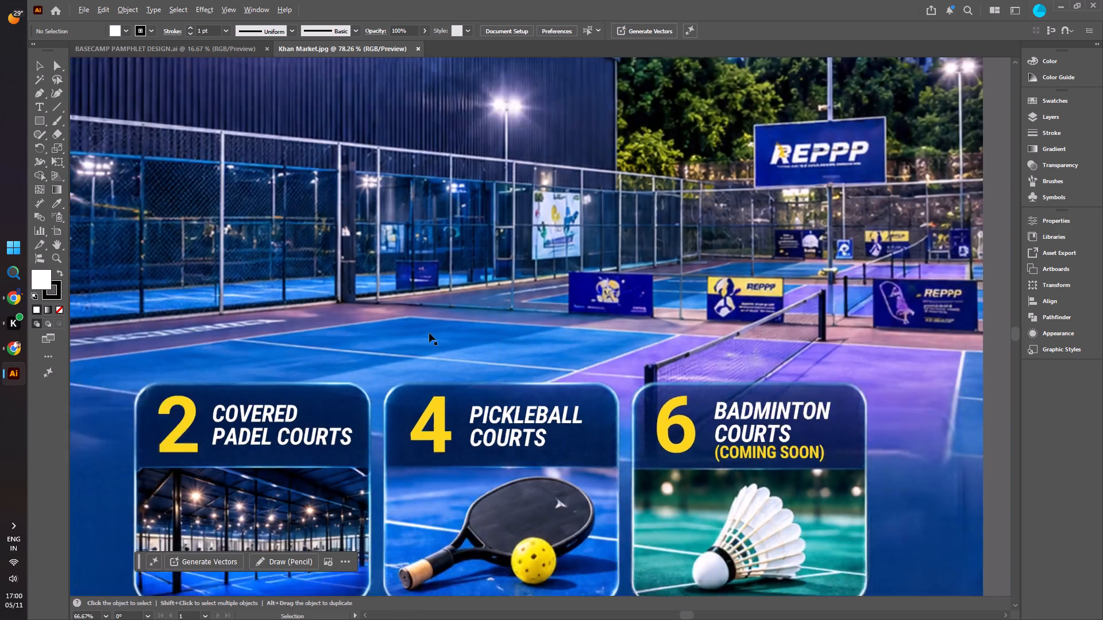
alt+scroll(429, 333, down, 4)
scroll(299, 381, up, 2)
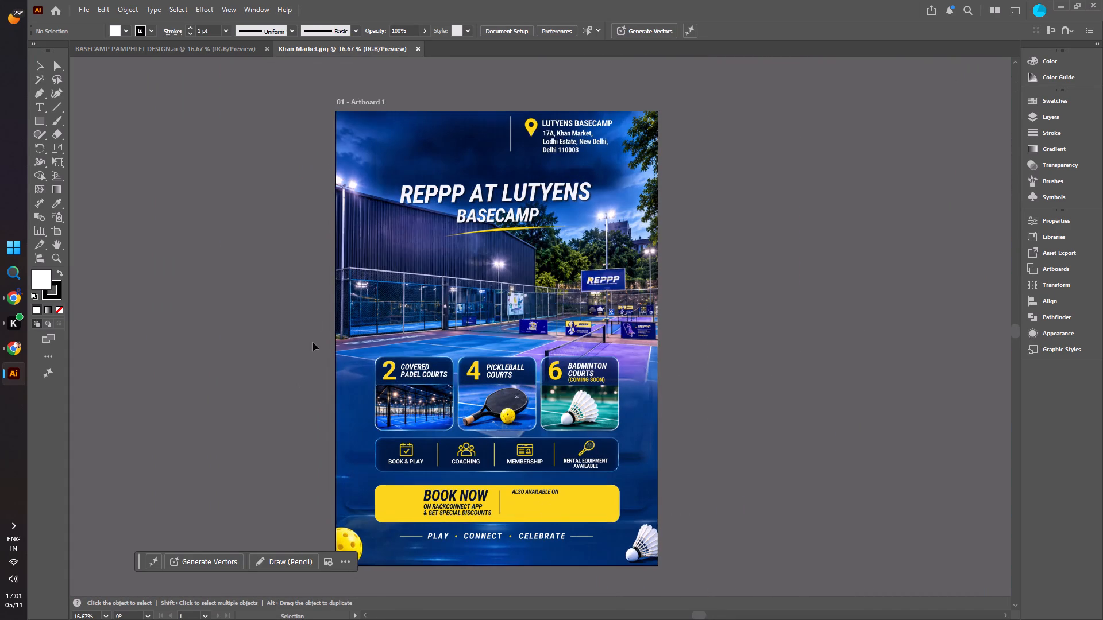
Return to the BASECAMP PAMPHLET DESIGN document.
click(165, 46)
click(250, 210)
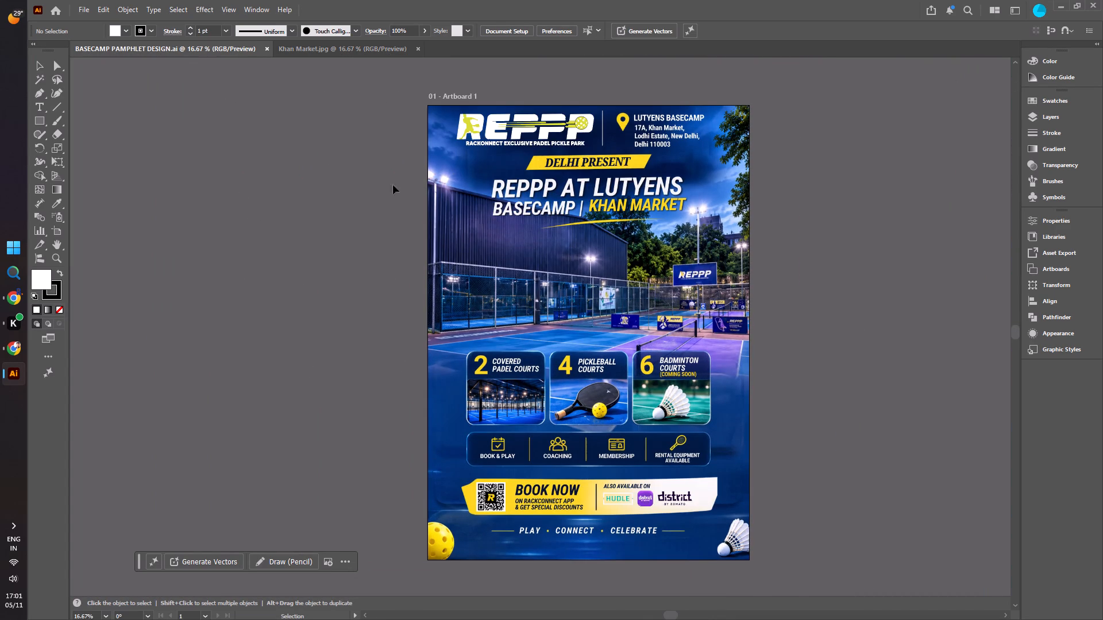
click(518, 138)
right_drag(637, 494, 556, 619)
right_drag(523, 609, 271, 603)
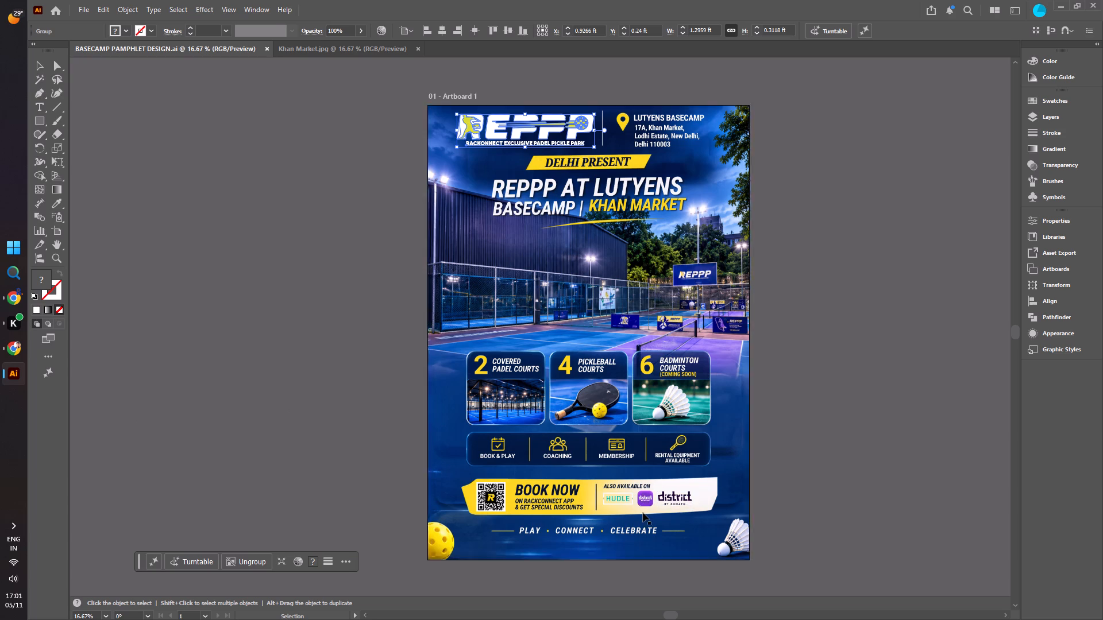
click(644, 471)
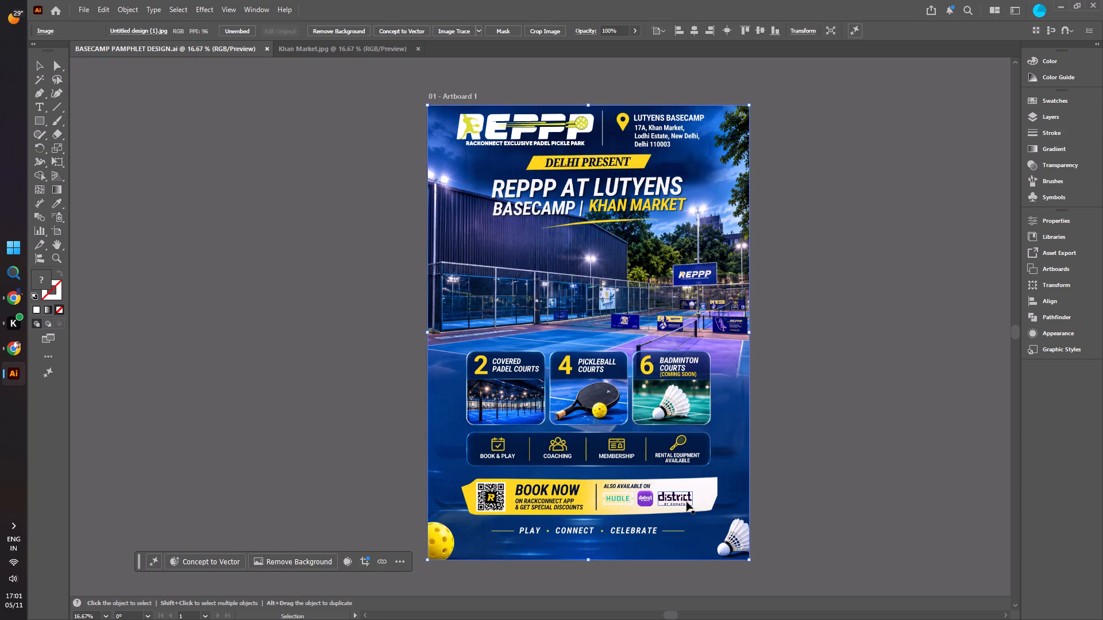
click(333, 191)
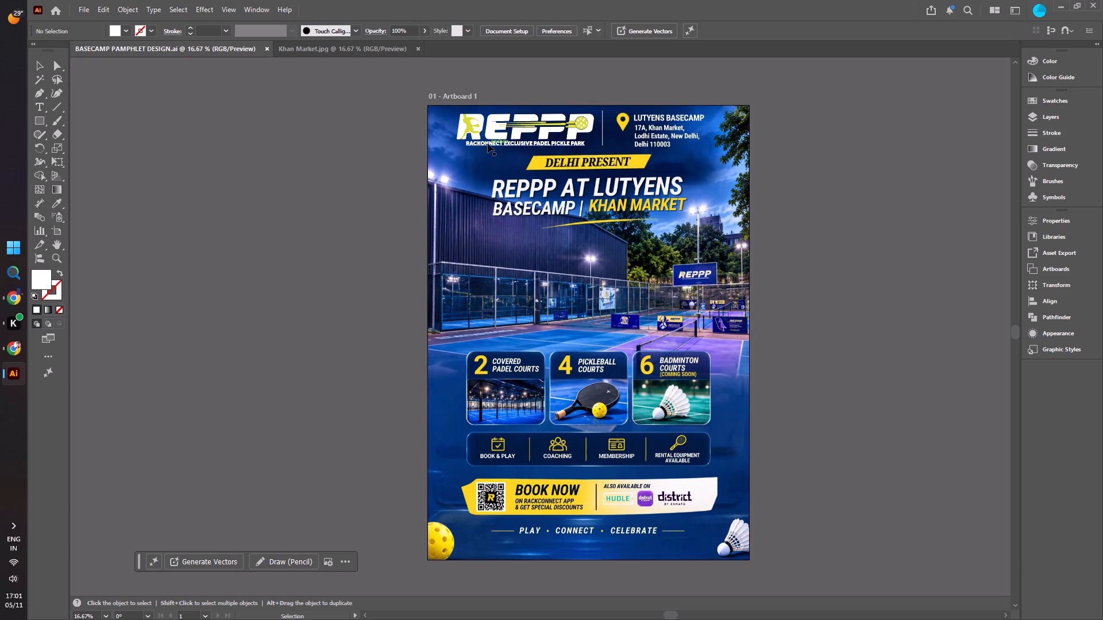
Copy the REPPP header logo together with the HUDLE, purple district and district BY ZOMATO logos.
click(488, 143)
click(594, 346)
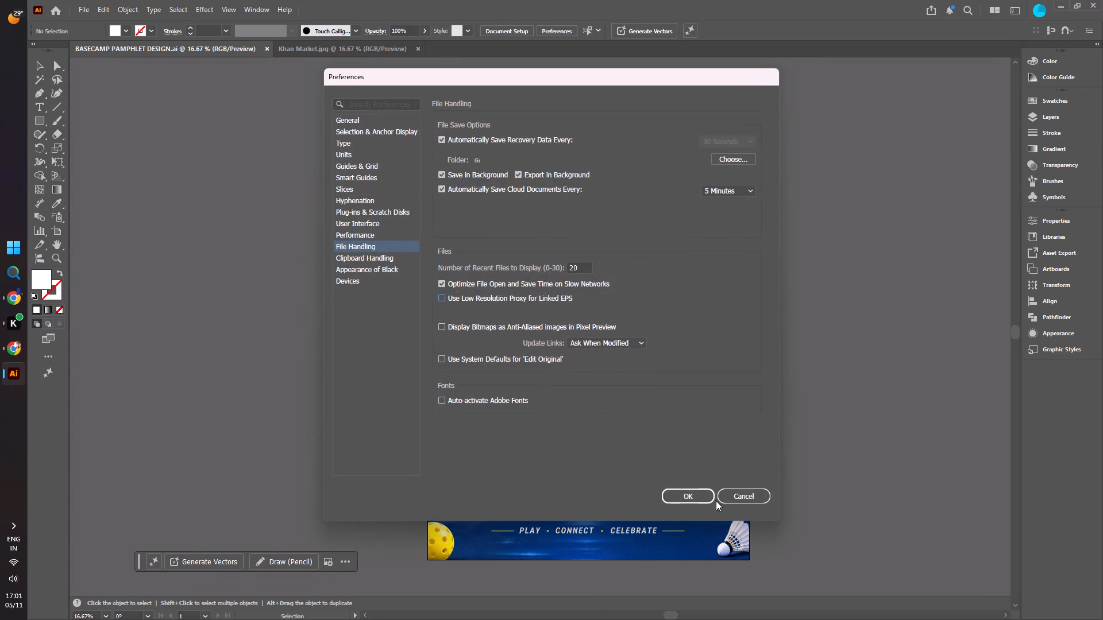
click(692, 491)
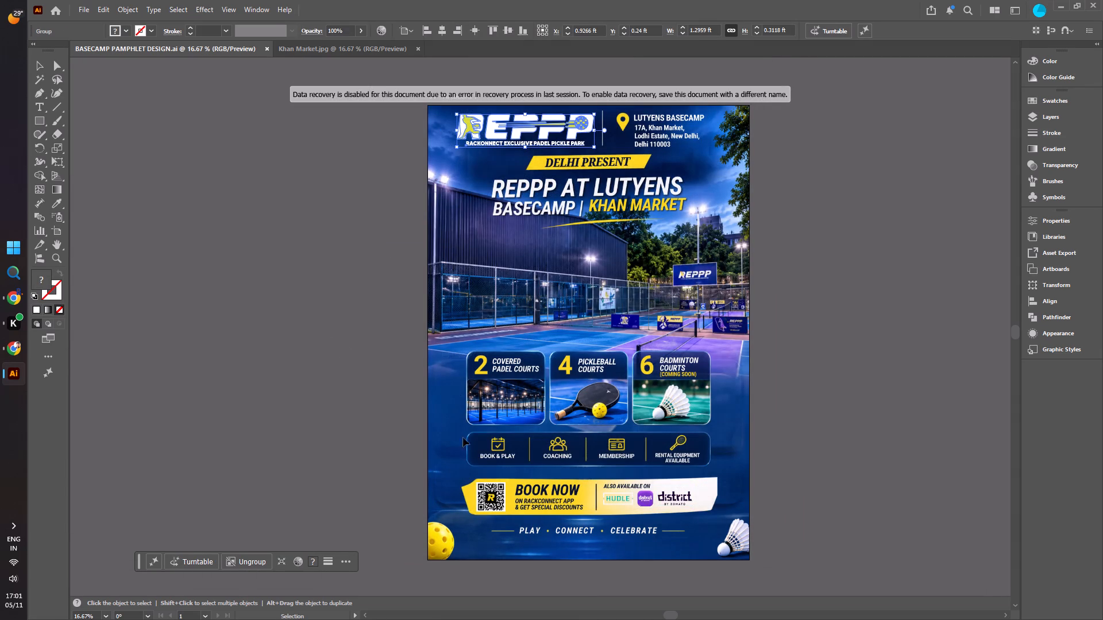
shift+click(610, 495)
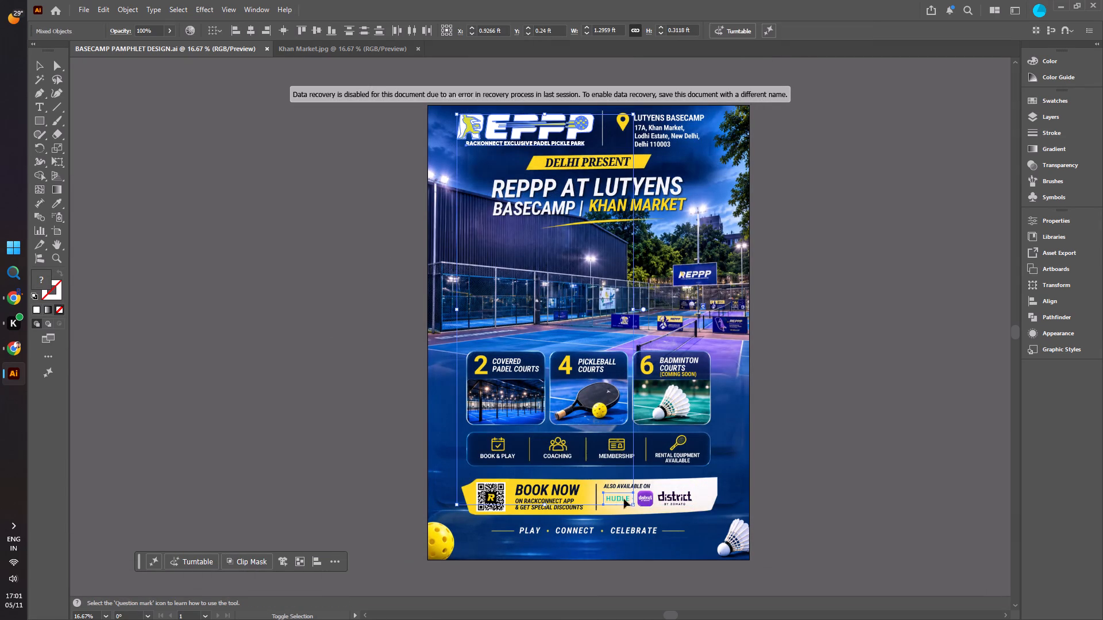
shift+click(651, 499)
shift+click(678, 495)
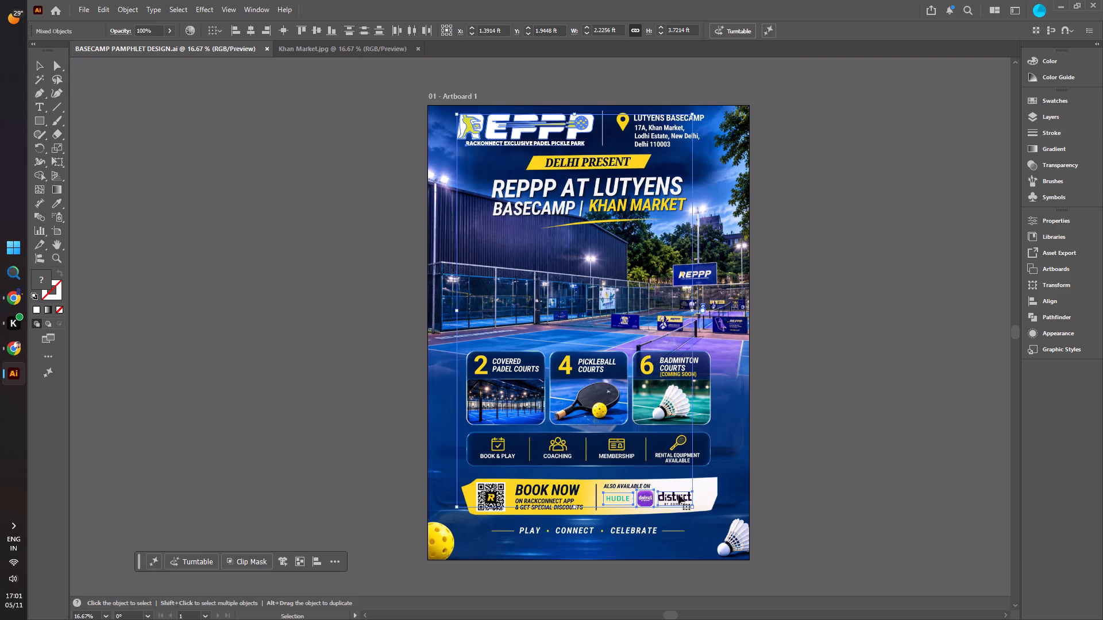
key(ctrl+c)
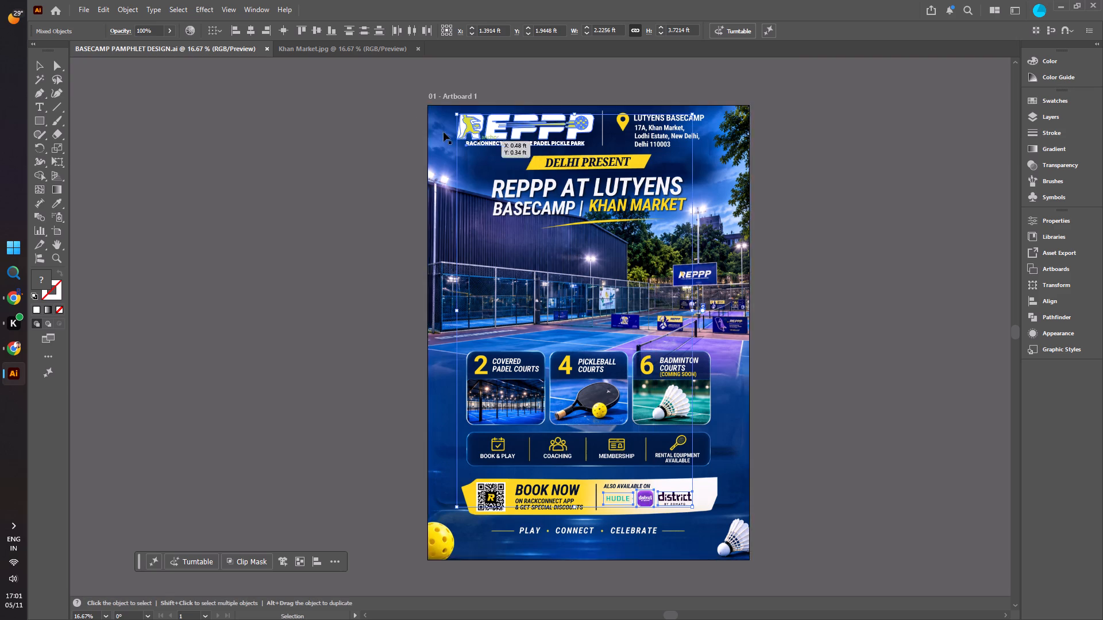
Paste the logos into the Khan Market poster, with REPPP beside the address and the partner logos under ALSO AVAILABLE ON.
click(340, 56)
right_click(466, 166)
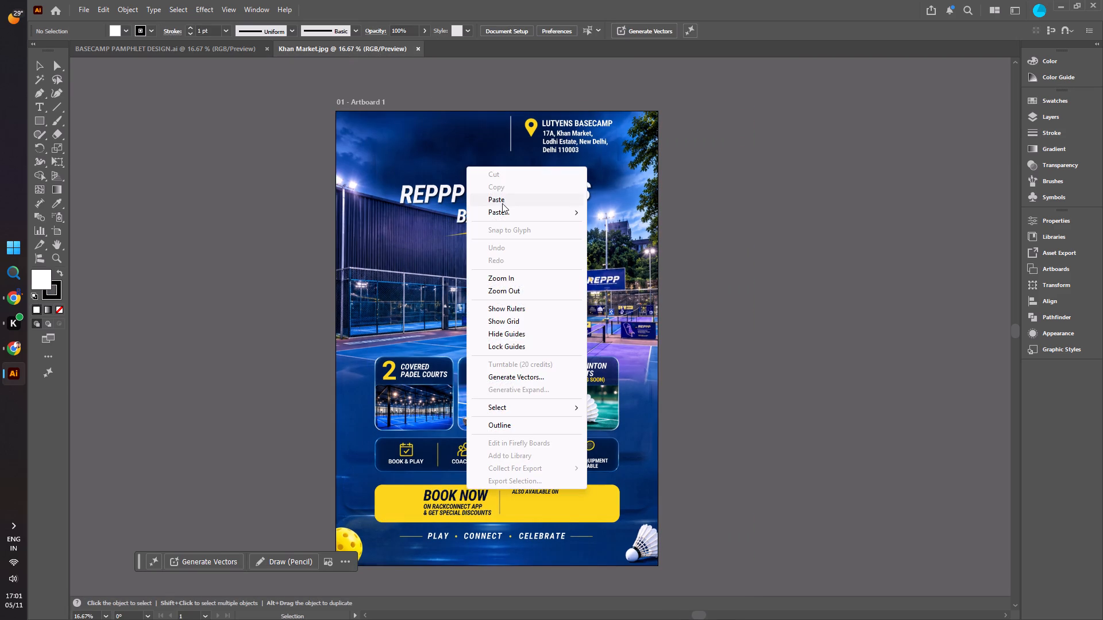
click(502, 203)
drag(493, 144, 435, 139)
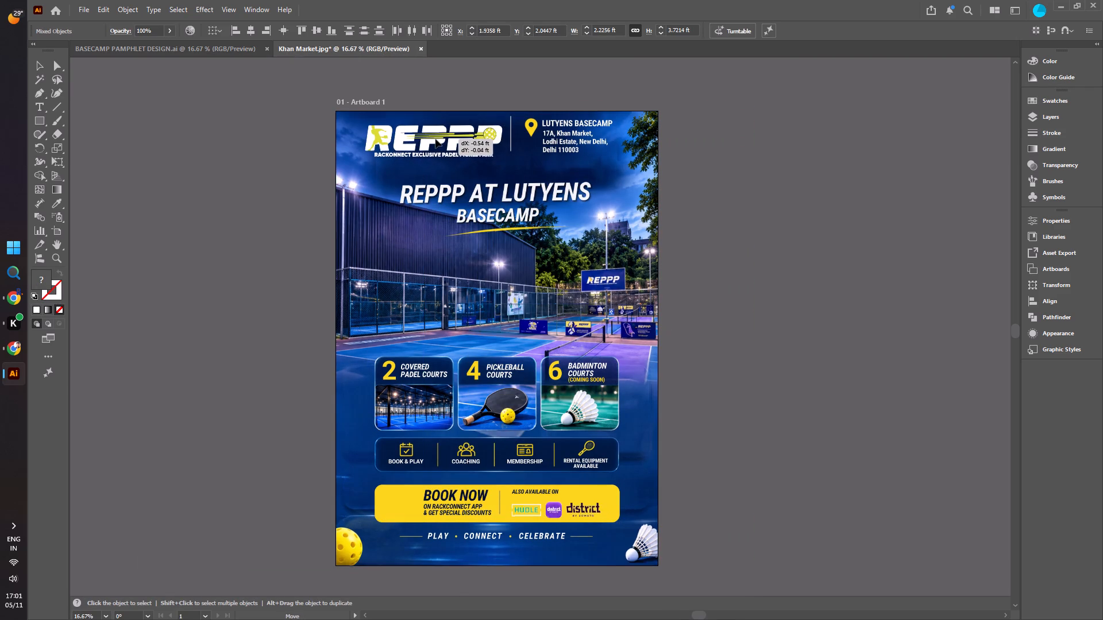
drag(435, 139, 222, 557)
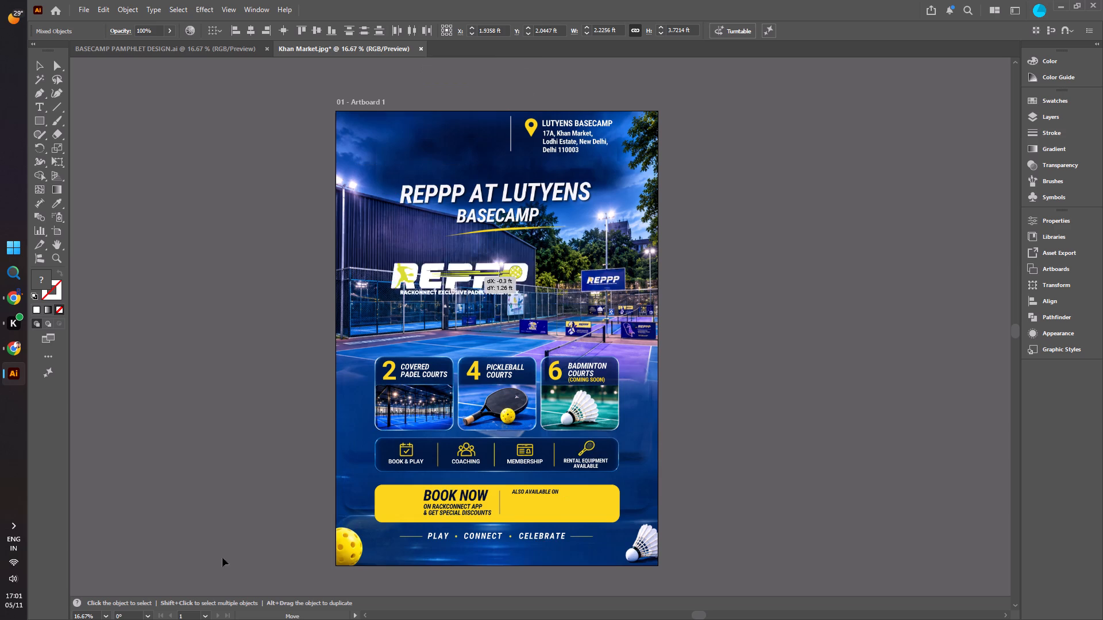
drag(222, 557, 284, 511)
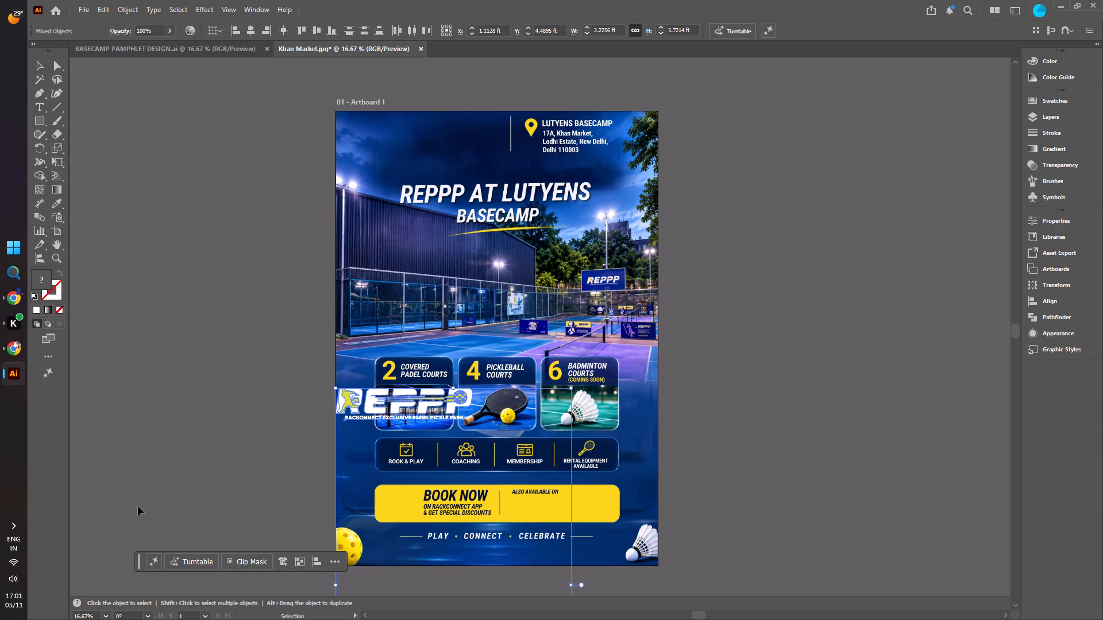
drag(370, 403, 399, 141)
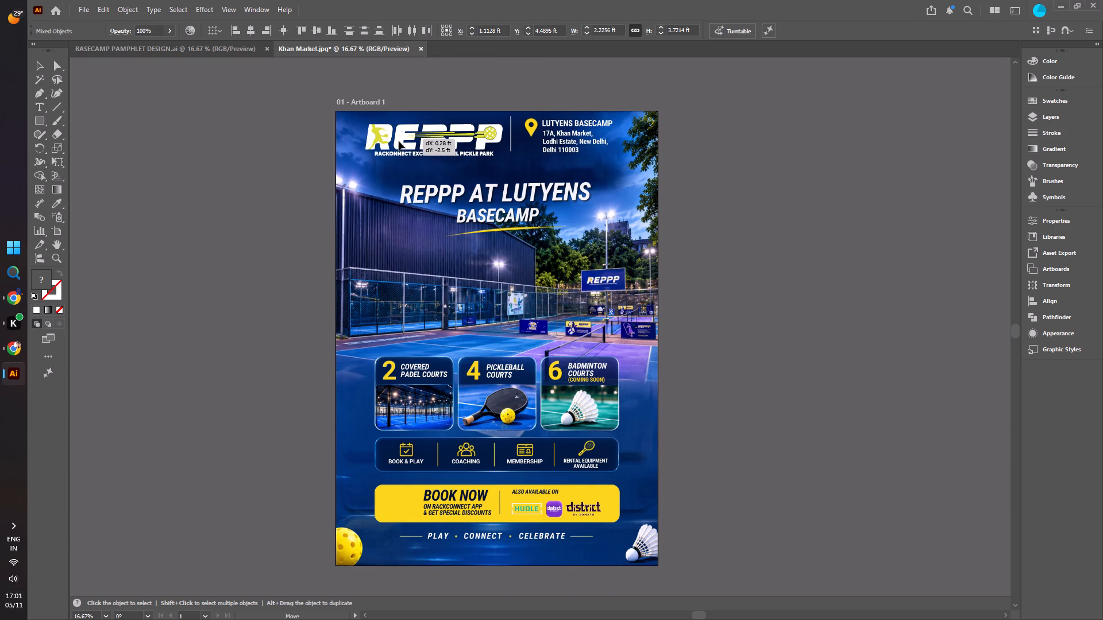
drag(399, 141, 394, 137)
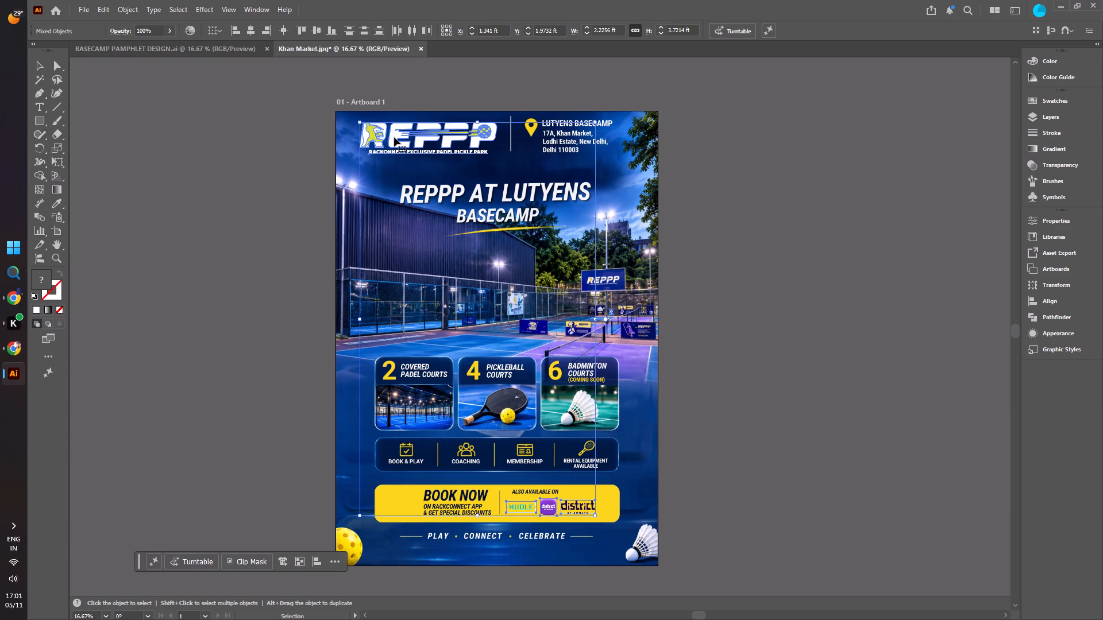
Nudge the pasted logos up slightly within the poster's header and BOOK NOW banner, then deselect them.
key(Up)
key(Up)
key(Up)
key(Up)
key(Up)
key(Up)
key(Up)
key(Up)
key(Up)
key(Up)
key(Up)
key(Up)
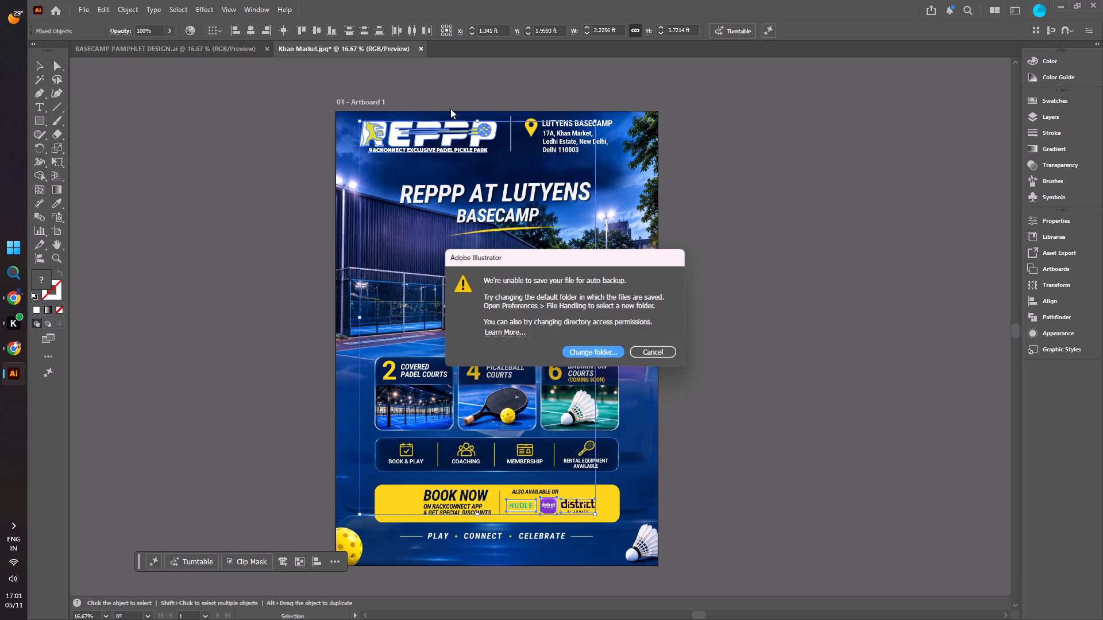
click(590, 354)
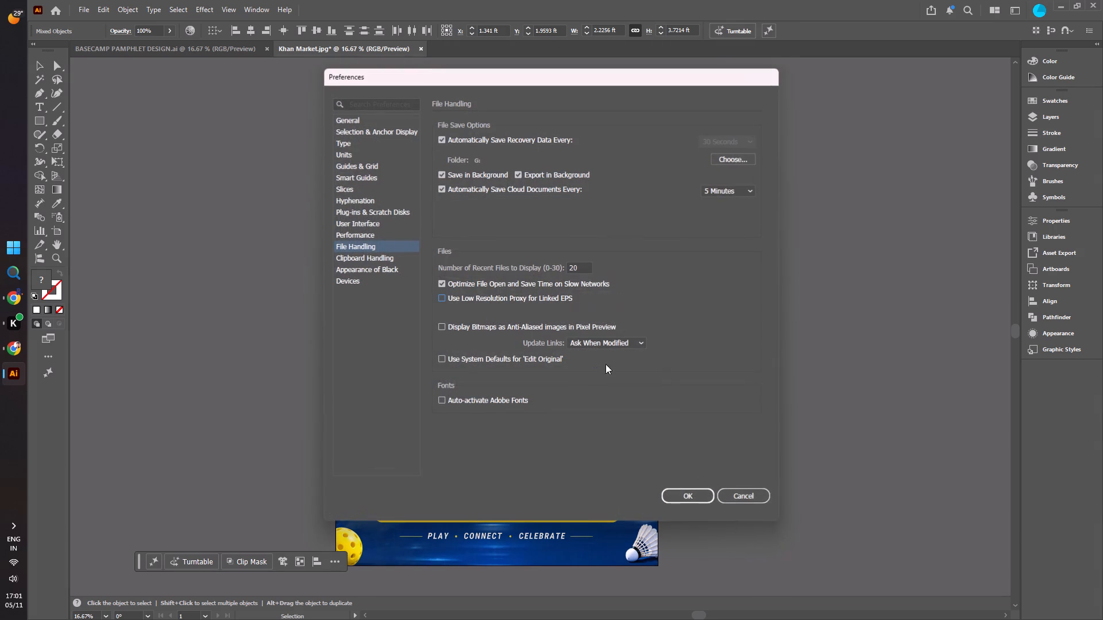
click(684, 498)
click(775, 412)
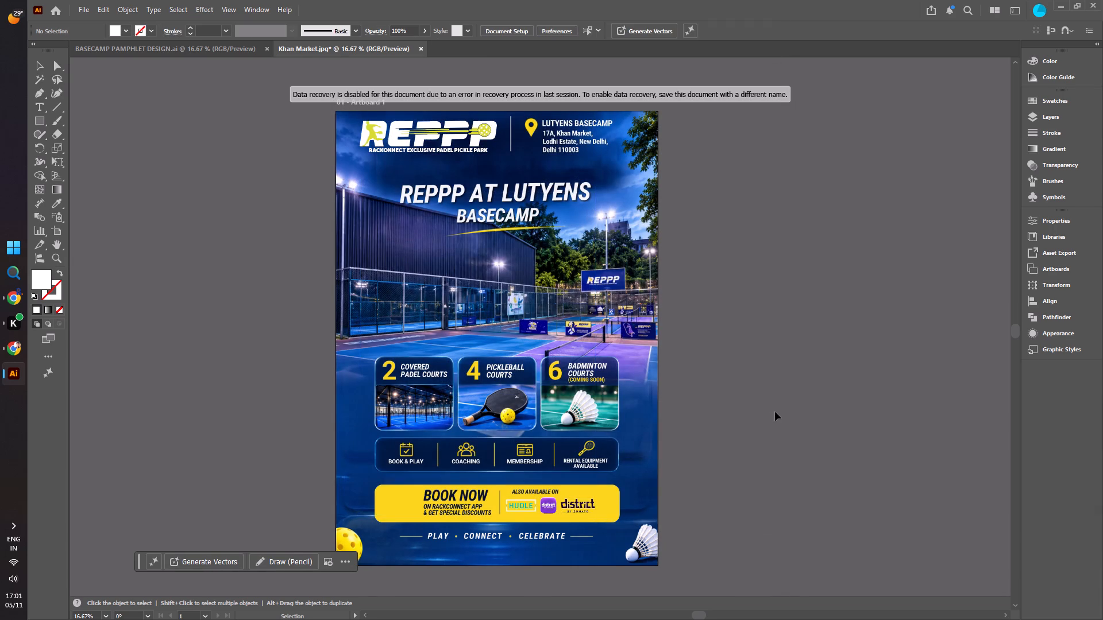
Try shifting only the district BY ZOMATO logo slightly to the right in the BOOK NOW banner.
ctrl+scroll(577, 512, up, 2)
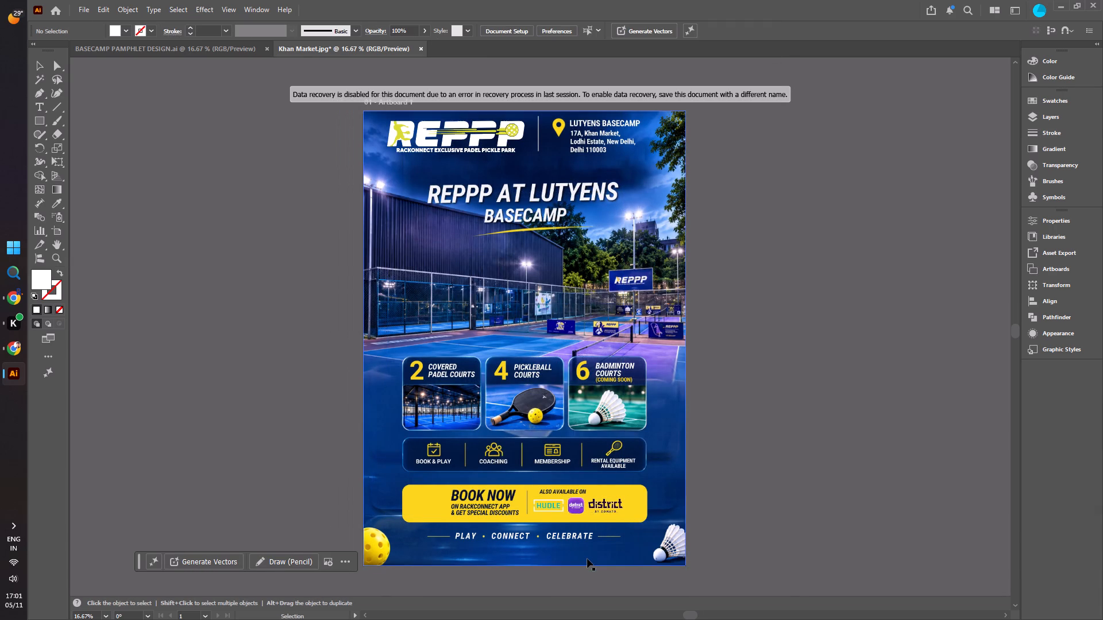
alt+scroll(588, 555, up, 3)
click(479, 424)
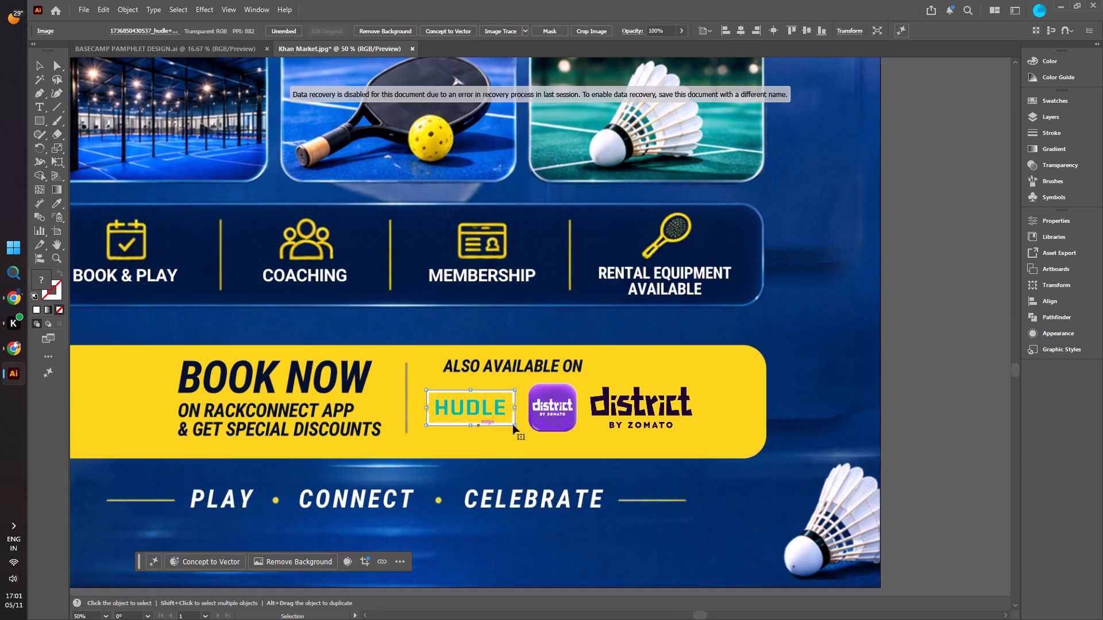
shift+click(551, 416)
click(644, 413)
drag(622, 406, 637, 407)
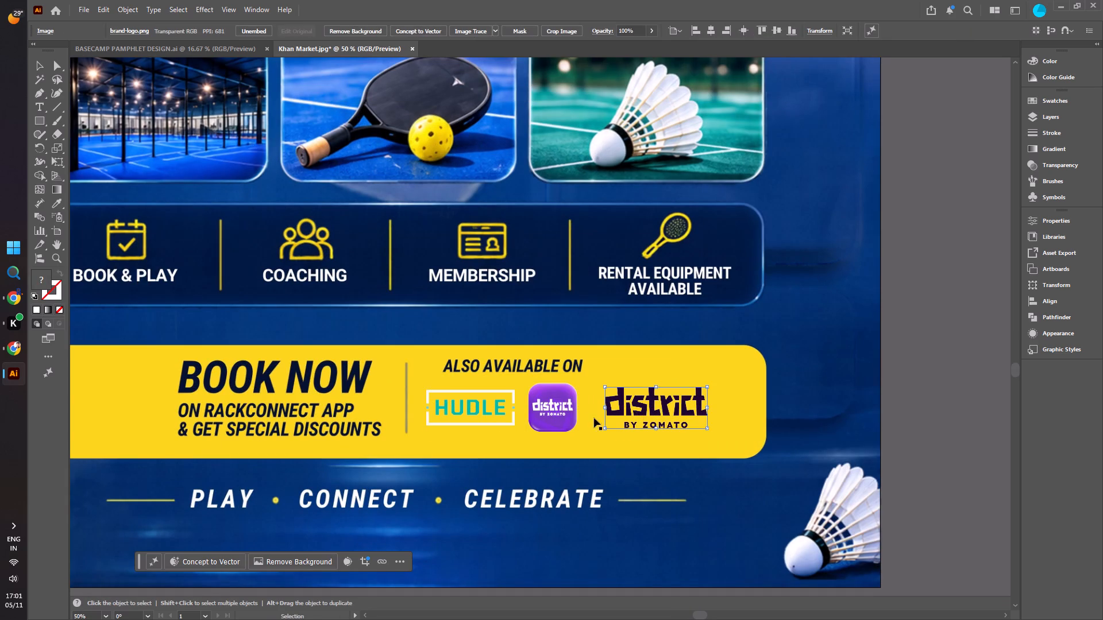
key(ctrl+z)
Move the HUDLE, purple district and district BY ZOMATO logos together slightly to the right under ALSO AVAILABLE ON.
click(477, 417)
shift+click(551, 408)
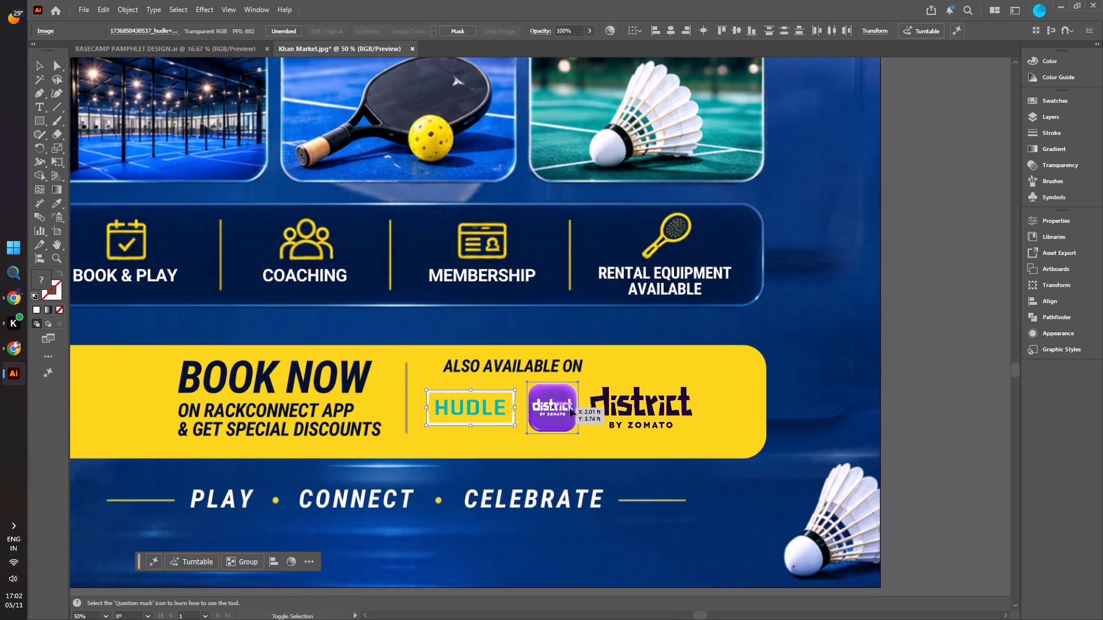
shift+click(634, 408)
drag(610, 411, 620, 416)
ctrl+scroll(612, 419, down, 4)
alt+scroll(612, 419, down, 4)
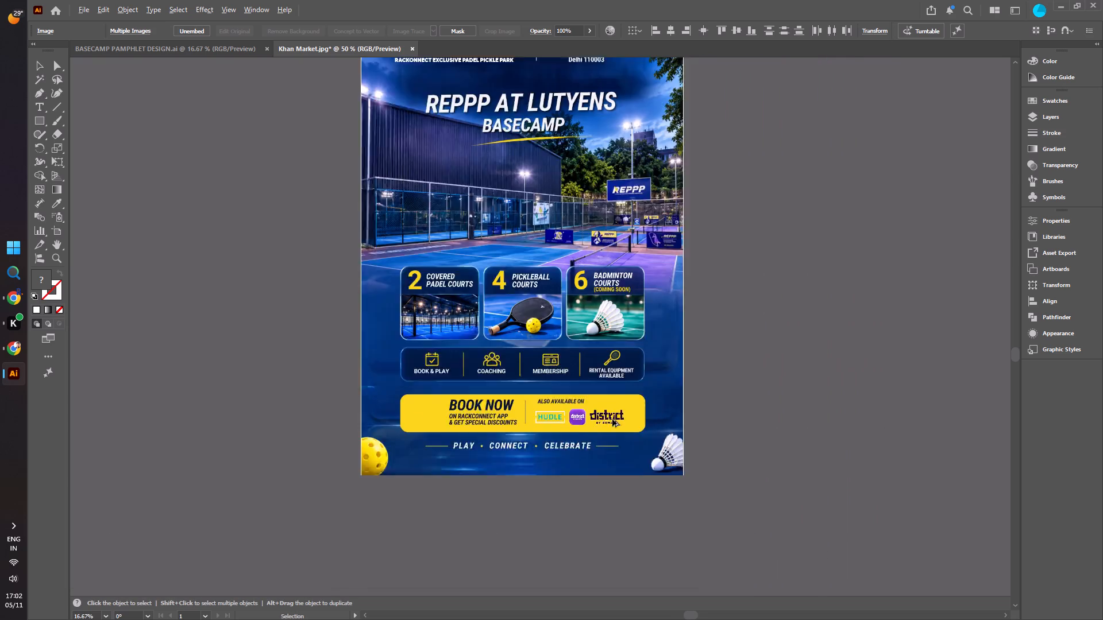
alt+scroll(612, 419, down, 1)
click(315, 413)
alt+scroll(605, 445, up, 2)
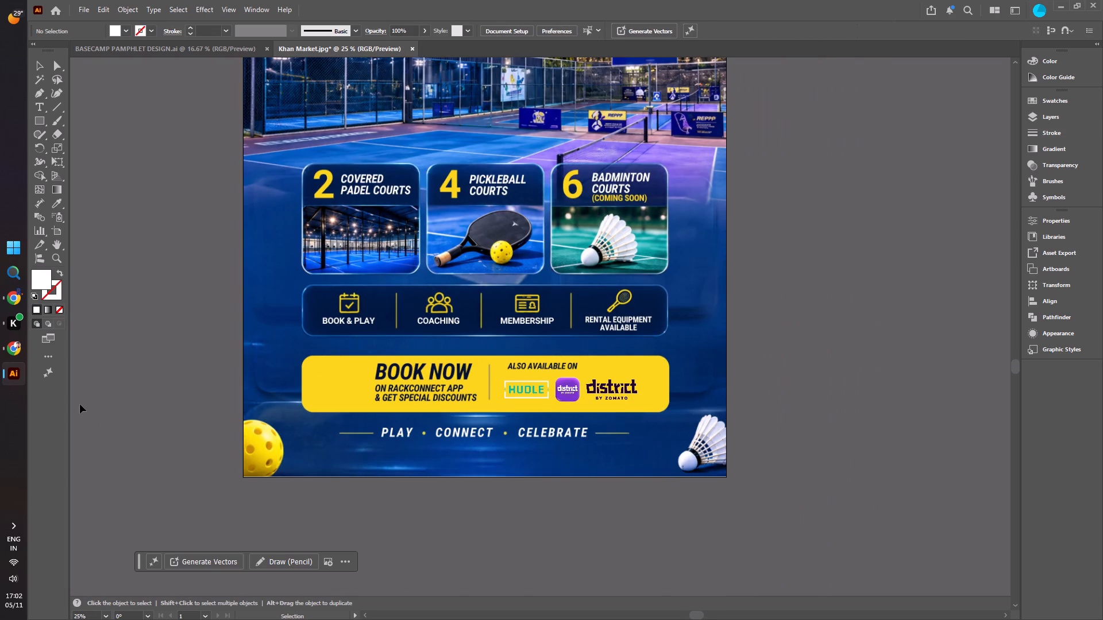
Compare the Khan Market poster with the BASECAMP PAMPHLET DESIGN version, checking the heading, header and BOOK NOW banner.
click(107, 56)
click(246, 166)
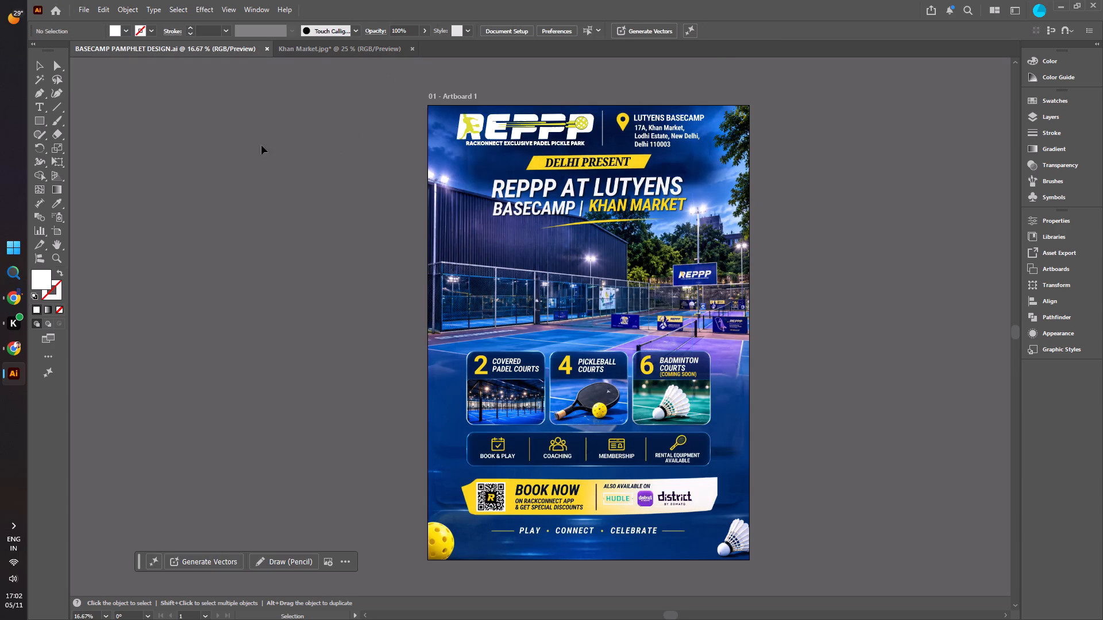
click(318, 48)
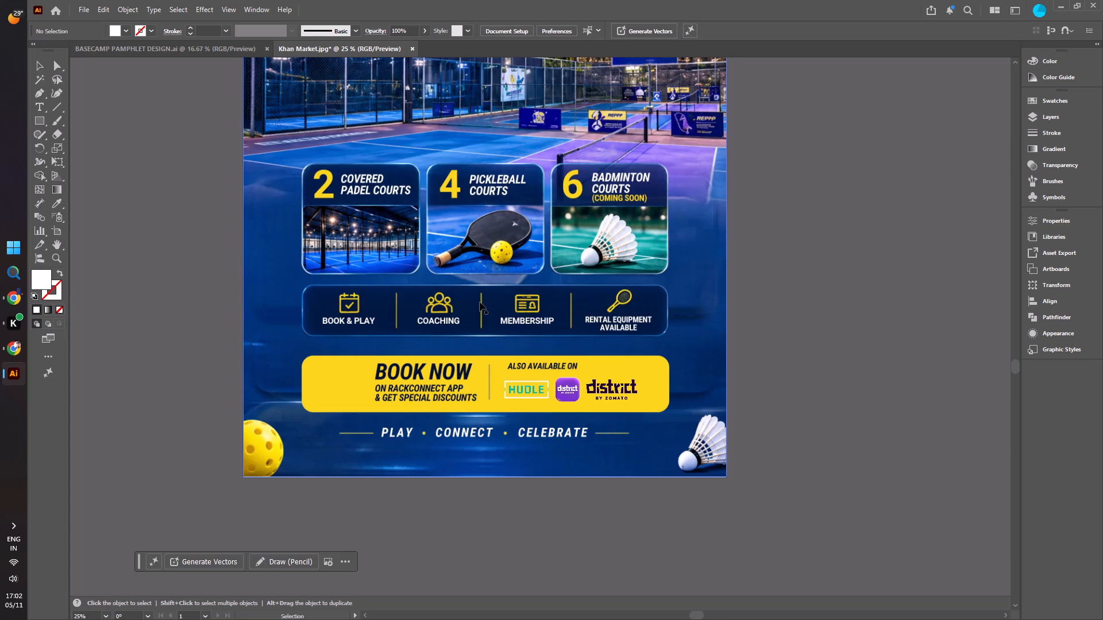
alt+scroll(480, 302, down, 4)
alt+scroll(406, 289, up, 4)
alt+scroll(187, 341, down, 2)
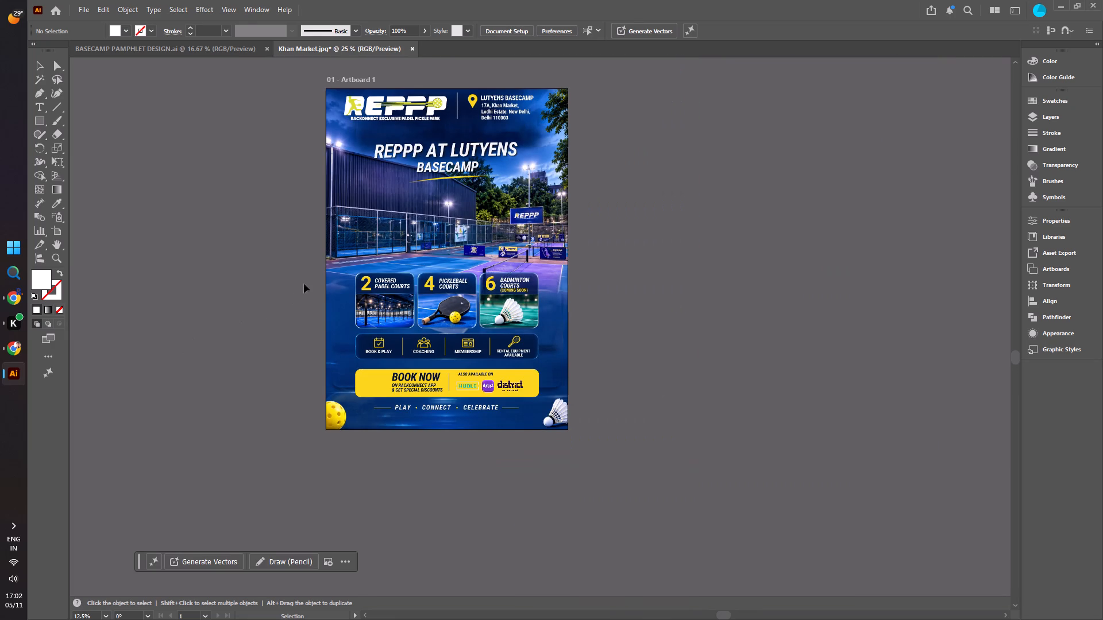
scroll(302, 268, up, 4)
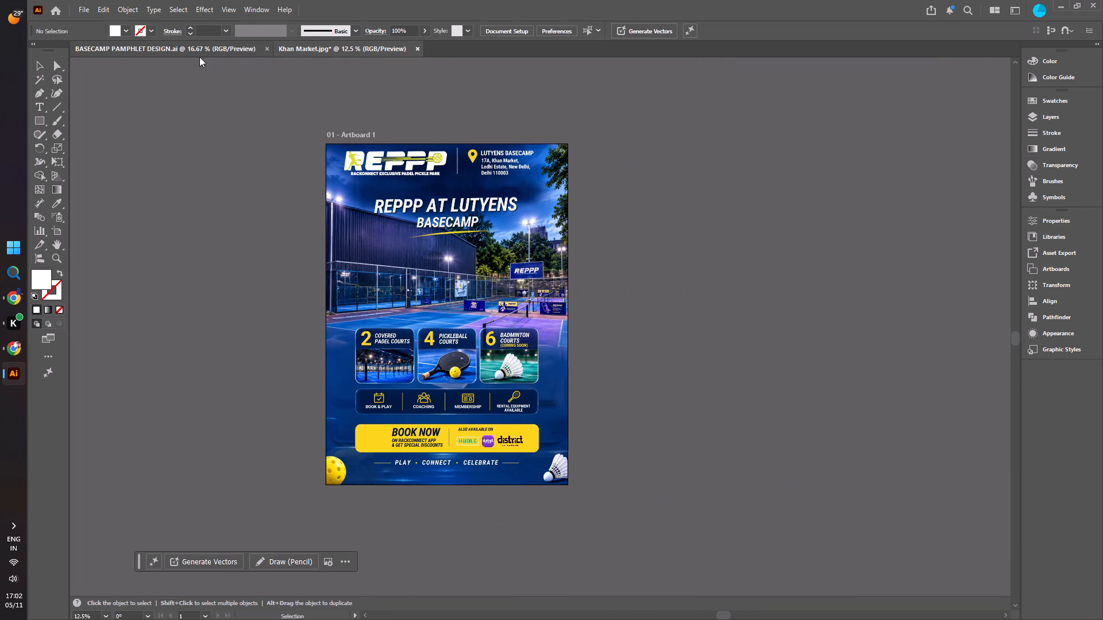
Switch to Chrome and bring up the Khan Market design in Canva.
click(14, 347)
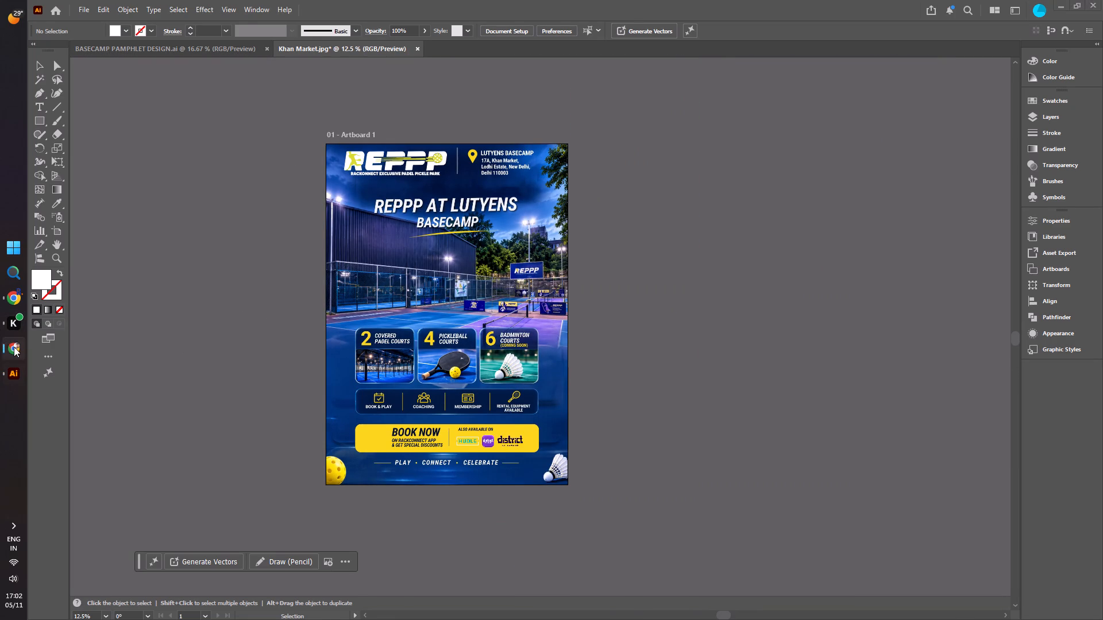
click(249, 4)
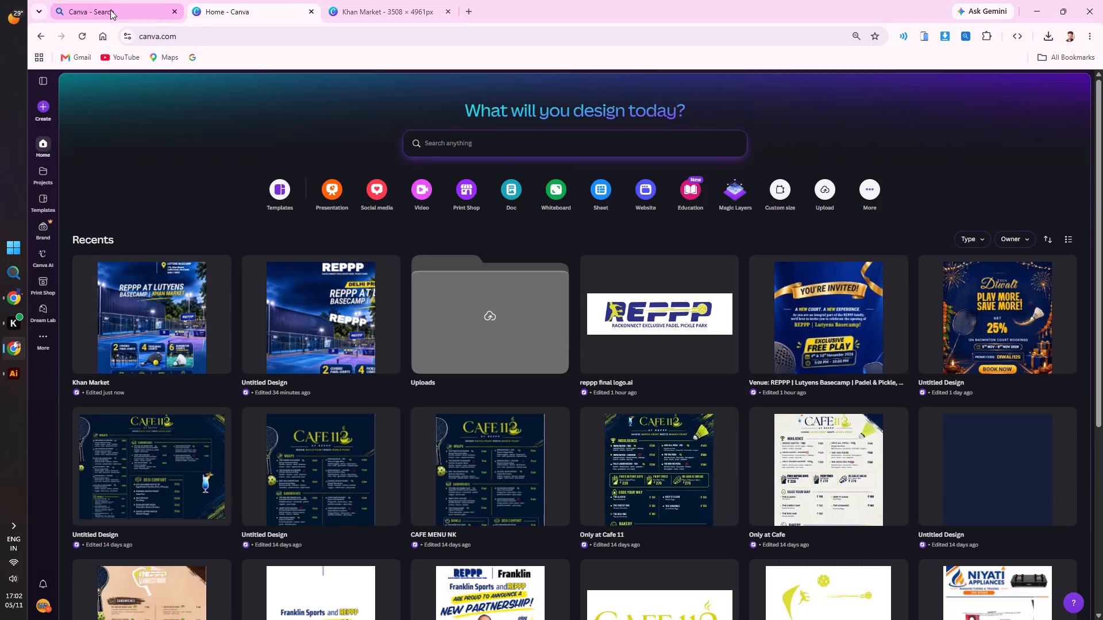
click(110, 7)
click(400, 5)
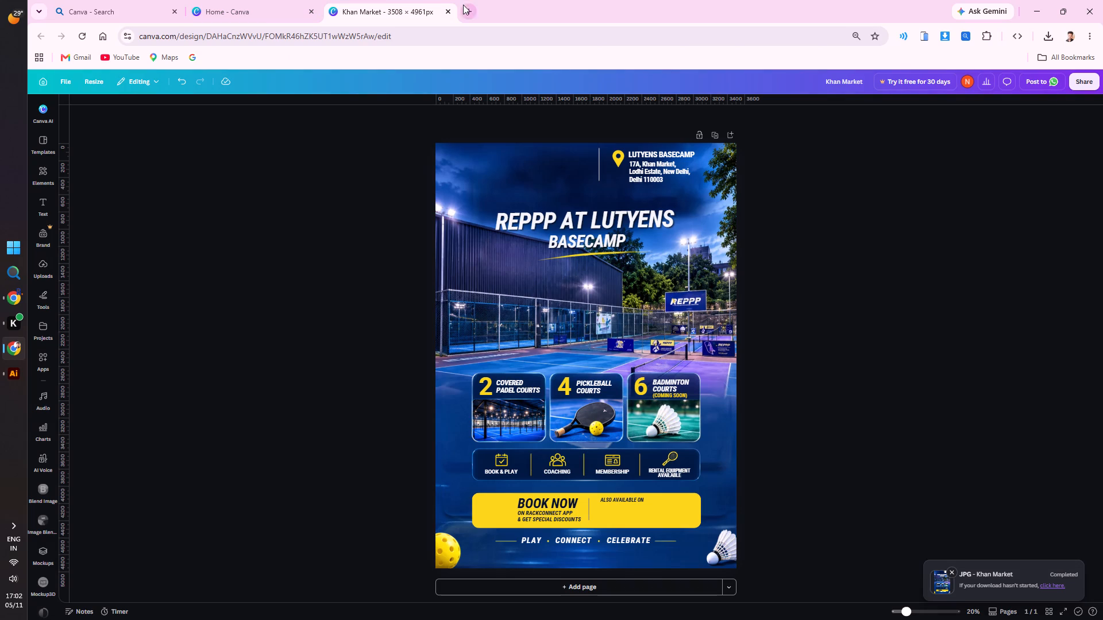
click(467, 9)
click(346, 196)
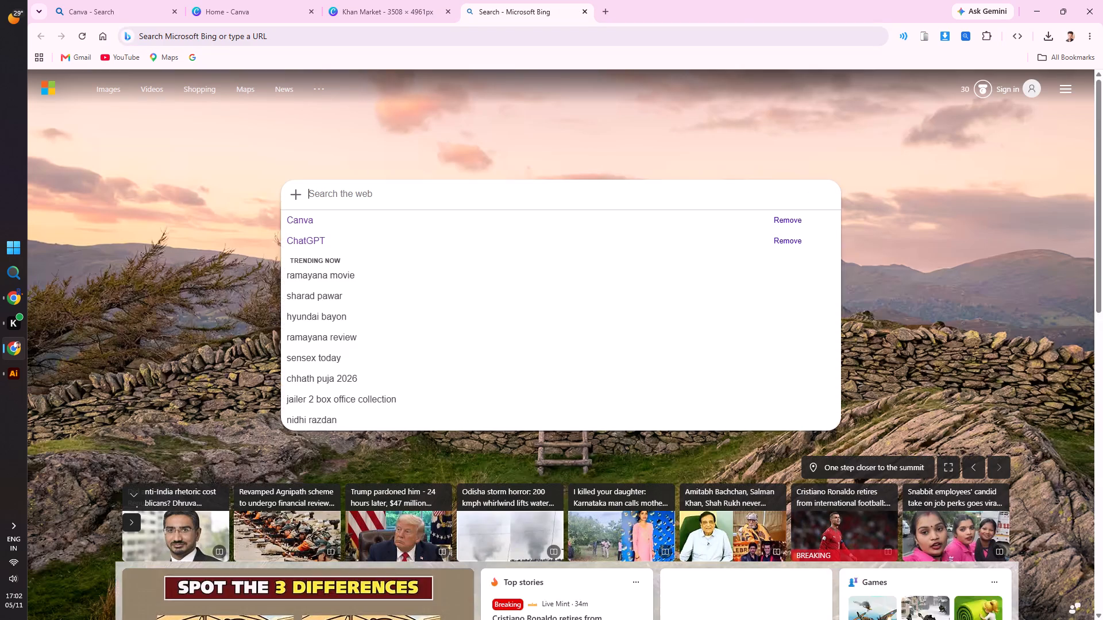
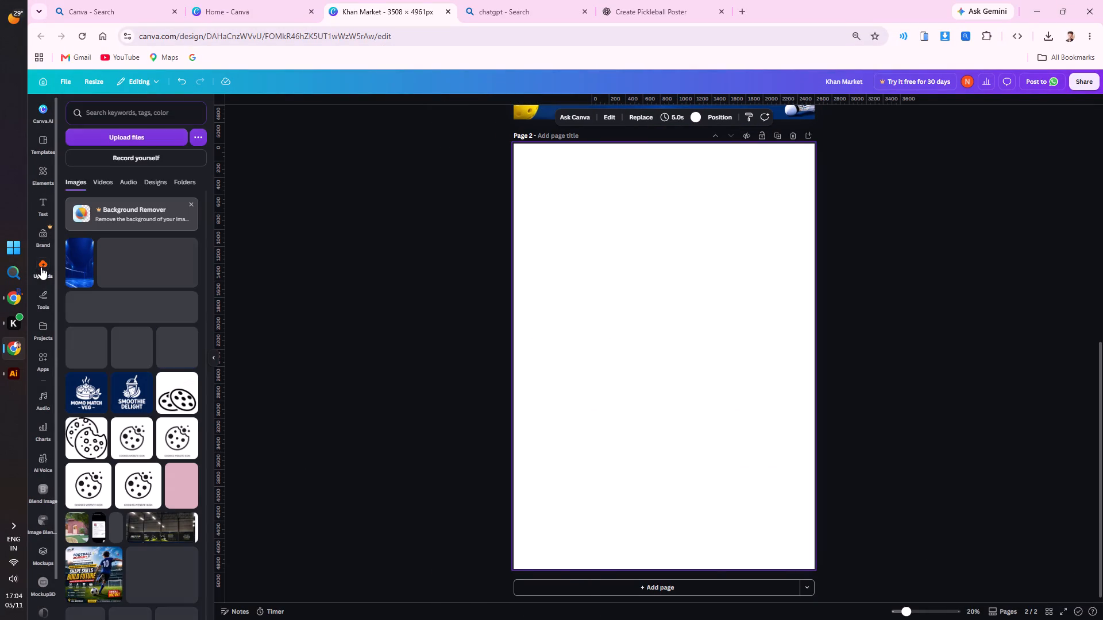
Add the uploaded vertical blue court image to blank page 2, align it to the page's top-left corner and enlarge it to full page height.
click(83, 258)
drag(684, 265, 622, 207)
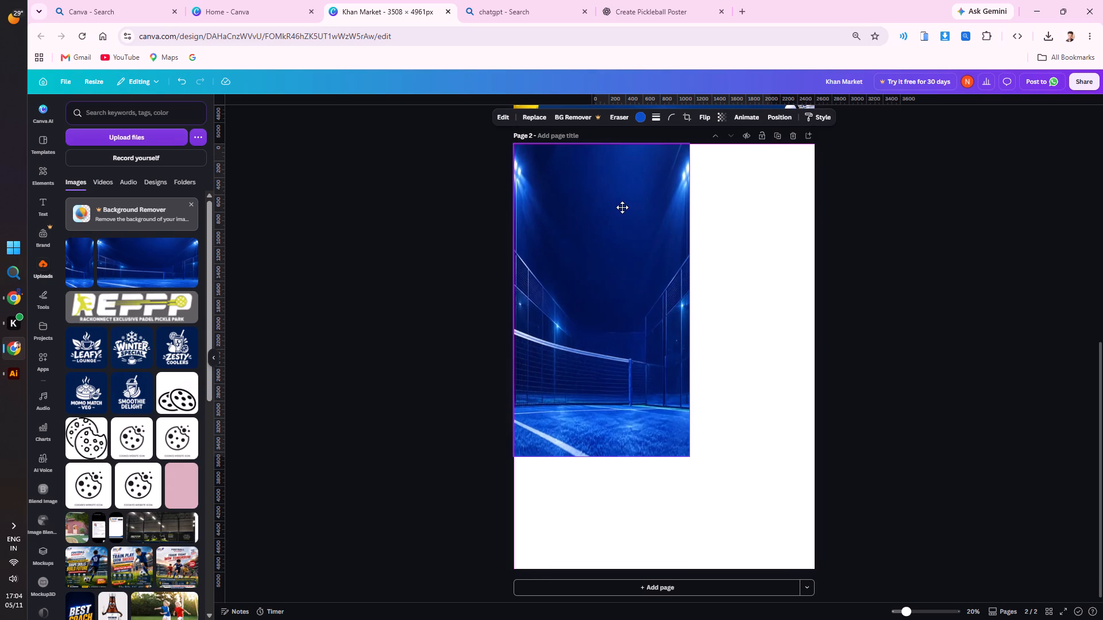
drag(622, 207, 622, 207)
drag(689, 456, 778, 555)
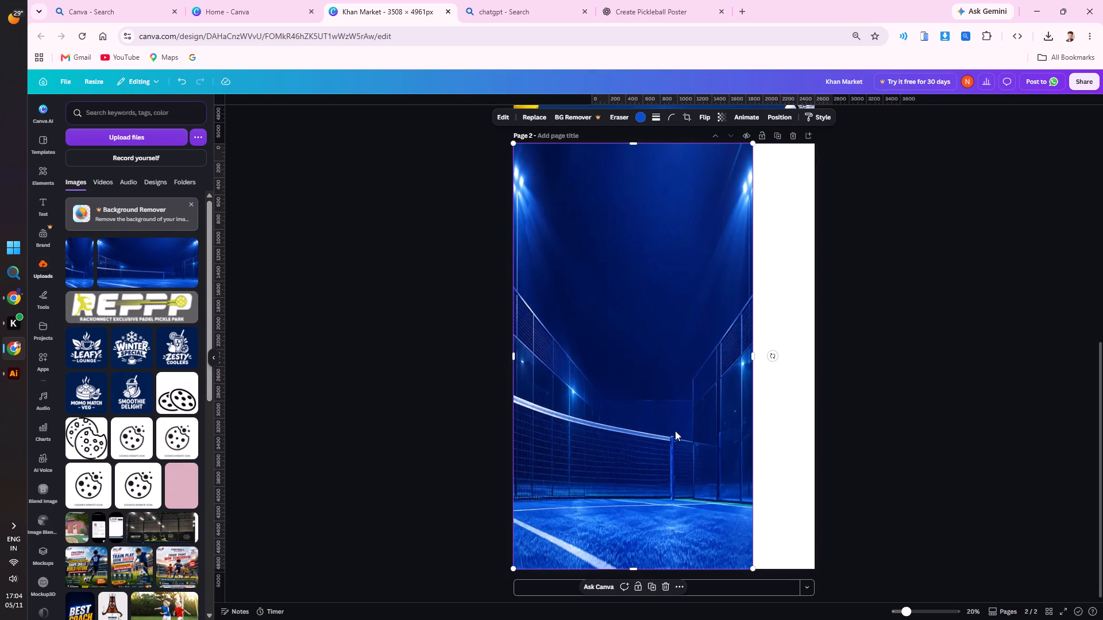
Centre the blue court background image on page 2 and widen it on both sides to fill the whole page.
drag(615, 313, 643, 315)
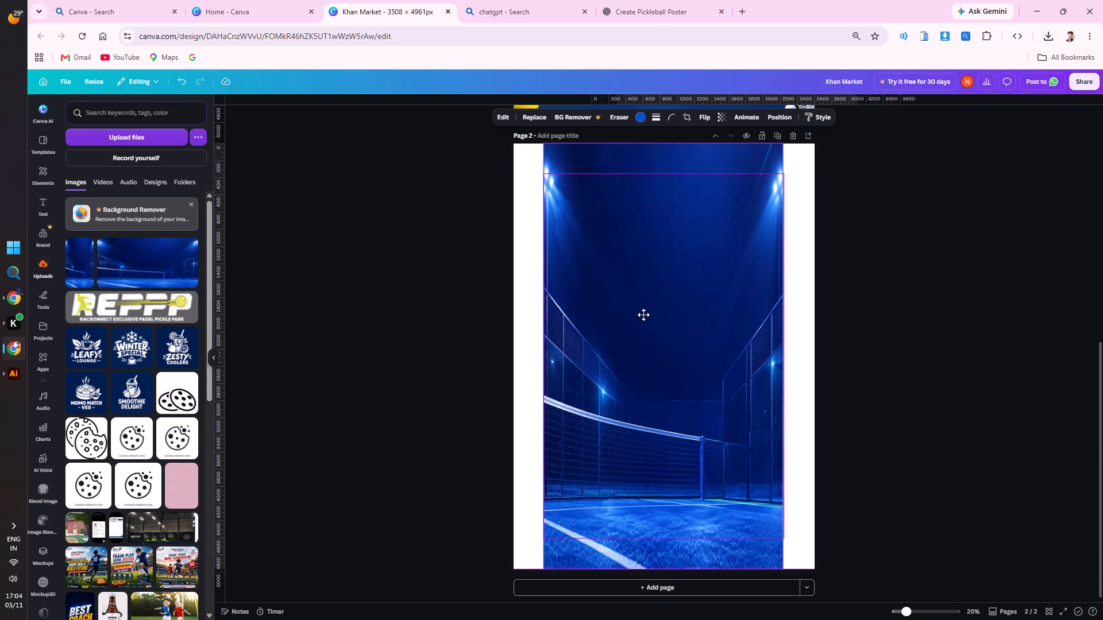
drag(643, 315, 647, 315)
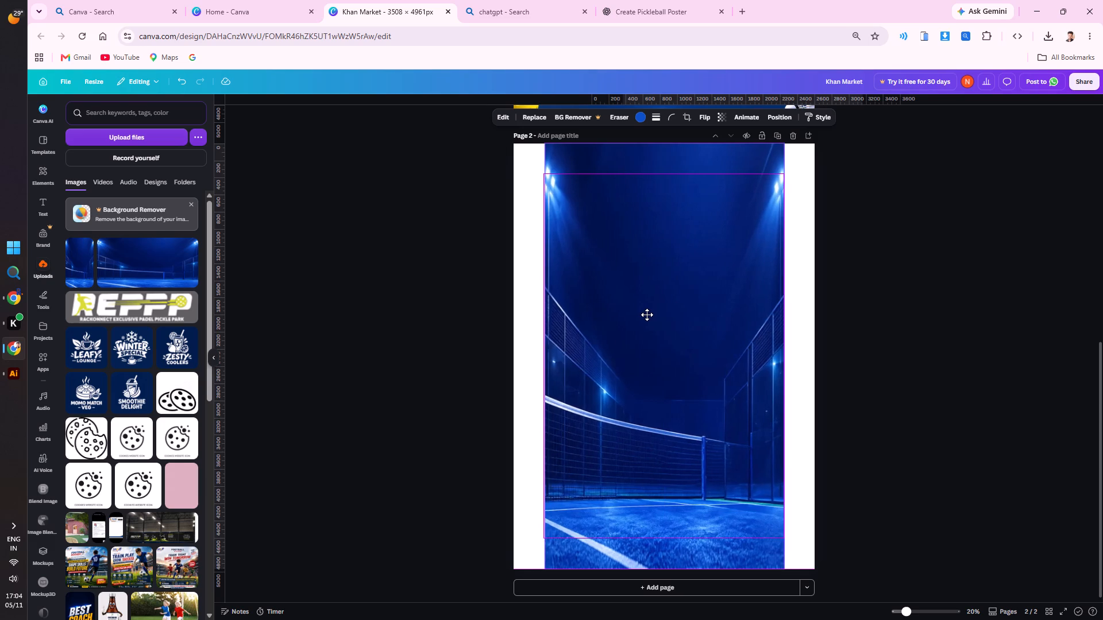
drag(647, 315, 646, 315)
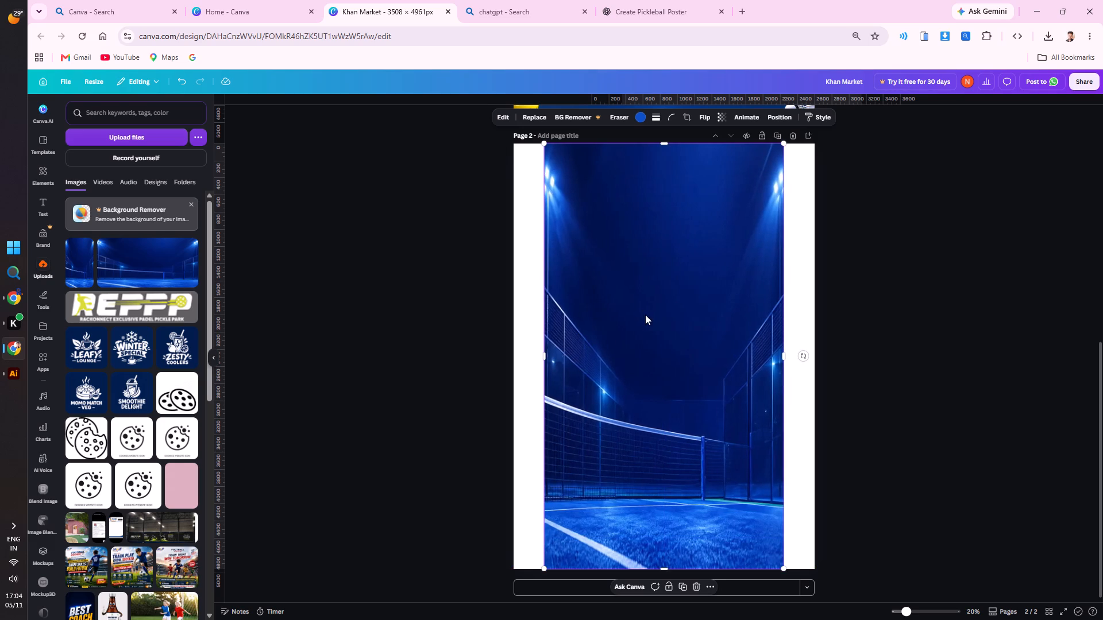
drag(546, 357, 520, 359)
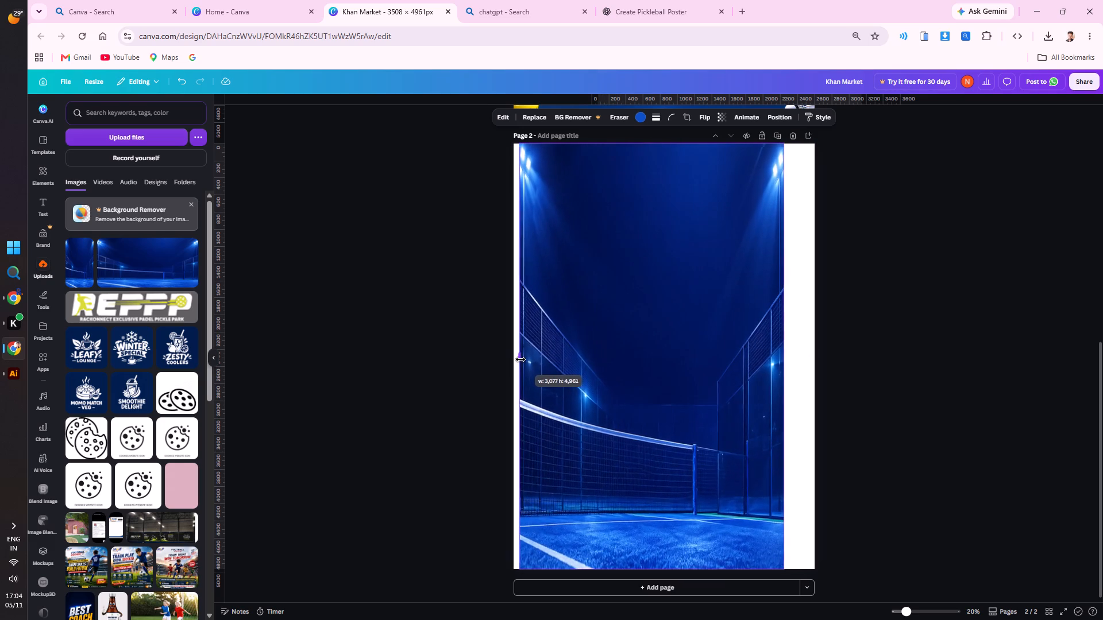
drag(520, 359, 516, 361)
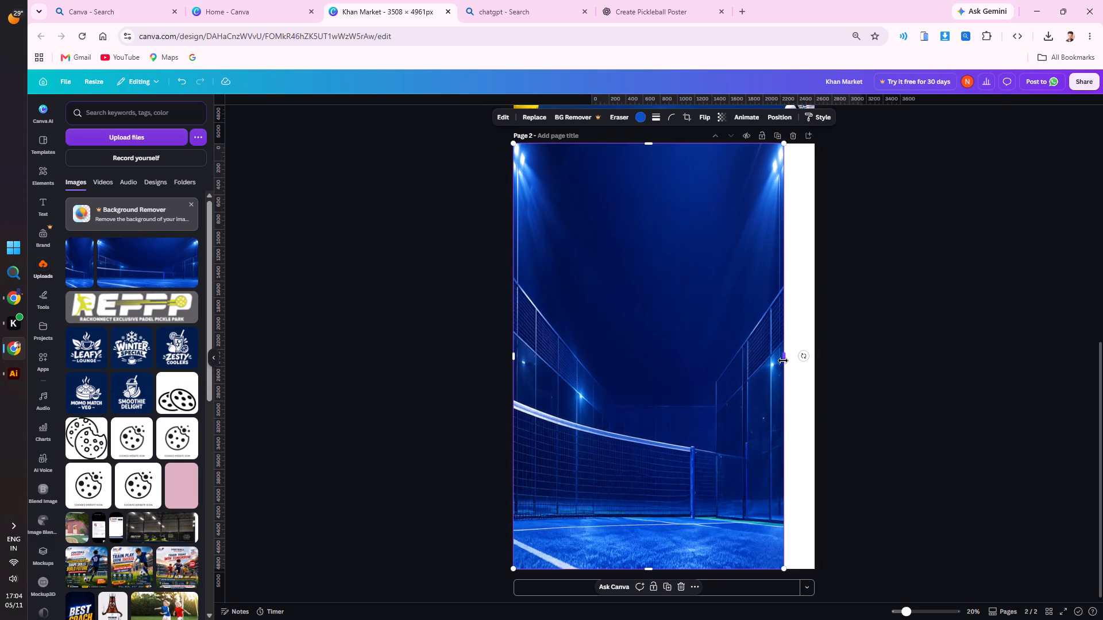
drag(784, 359, 813, 357)
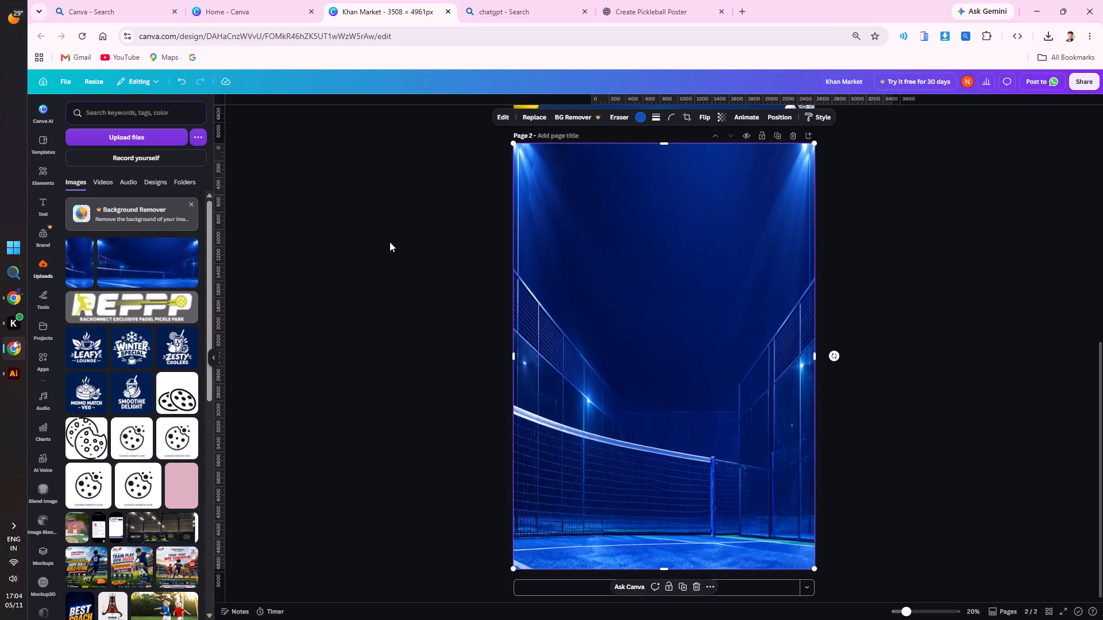
click(389, 242)
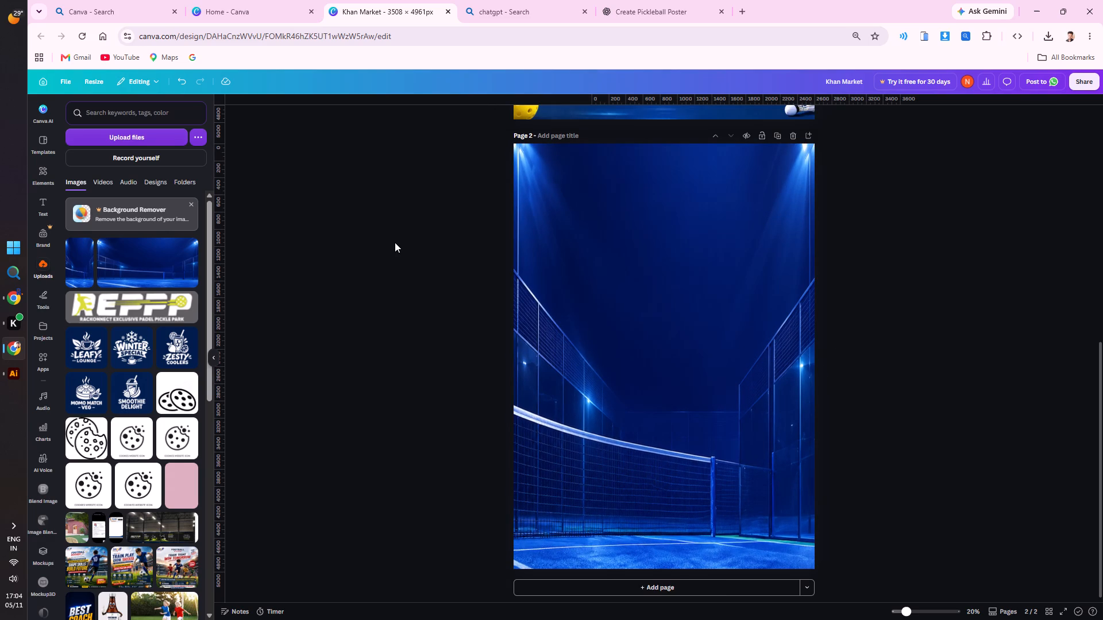
Collapse the uploads list and review the Lutyens Basecamp poster on page 1 against the blue court background on page 2.
click(211, 359)
scroll(313, 388, up, 3)
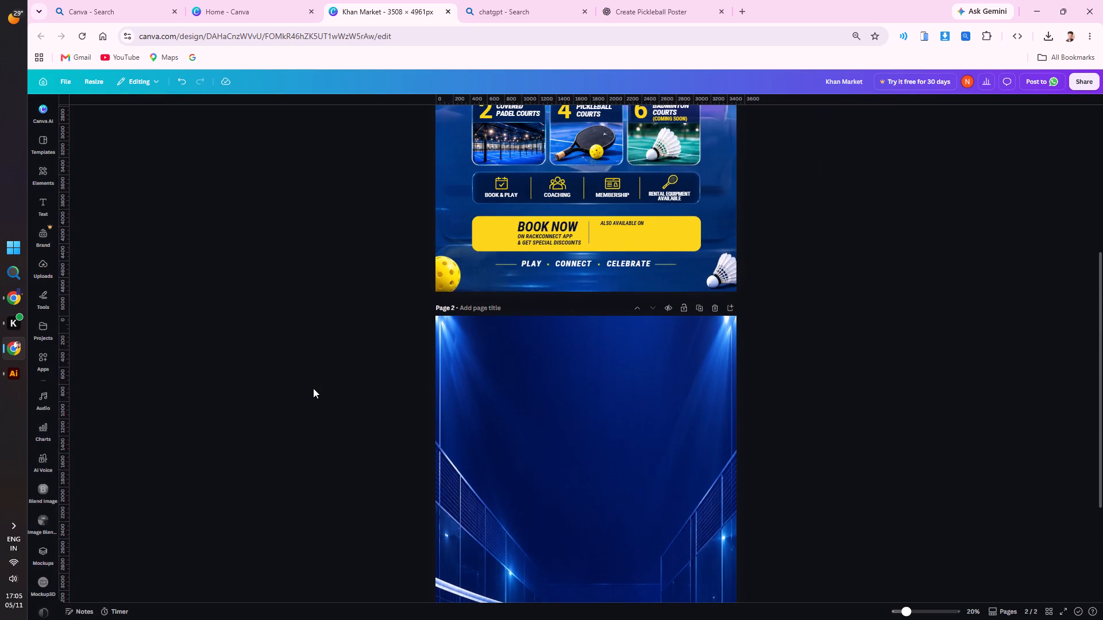
scroll(373, 357, up, 2)
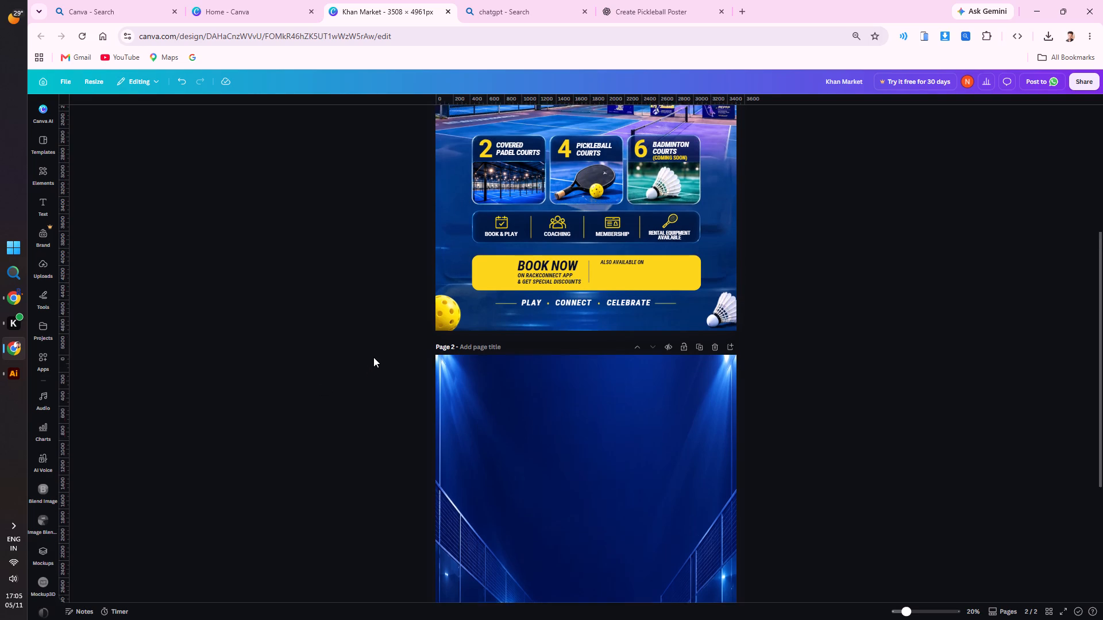
scroll(373, 357, up, 4)
scroll(373, 357, down, 1)
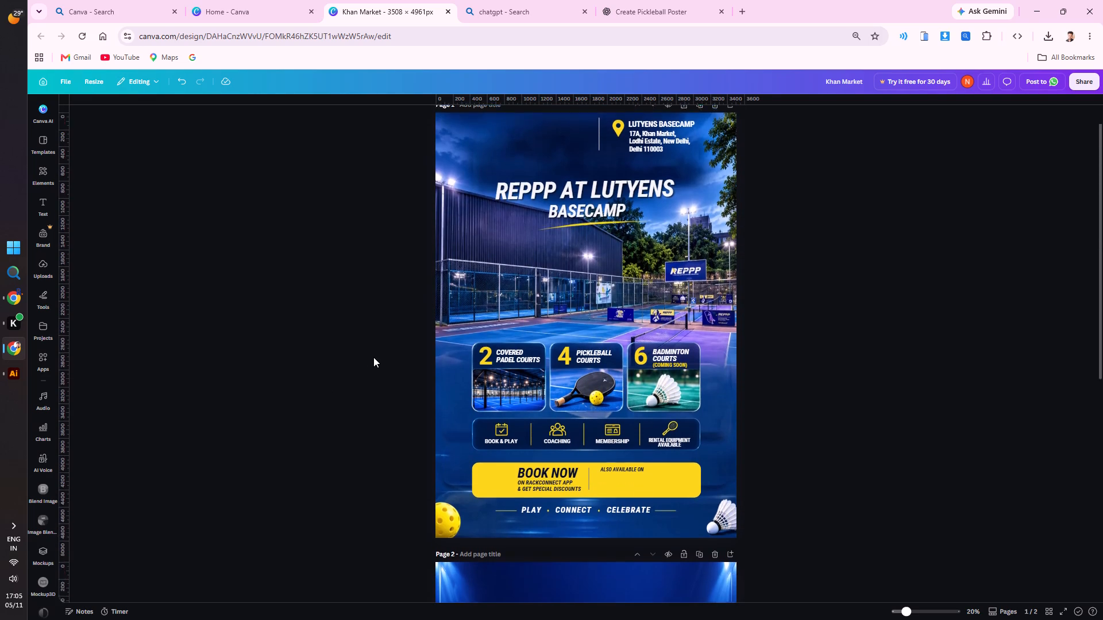
scroll(373, 357, down, 11)
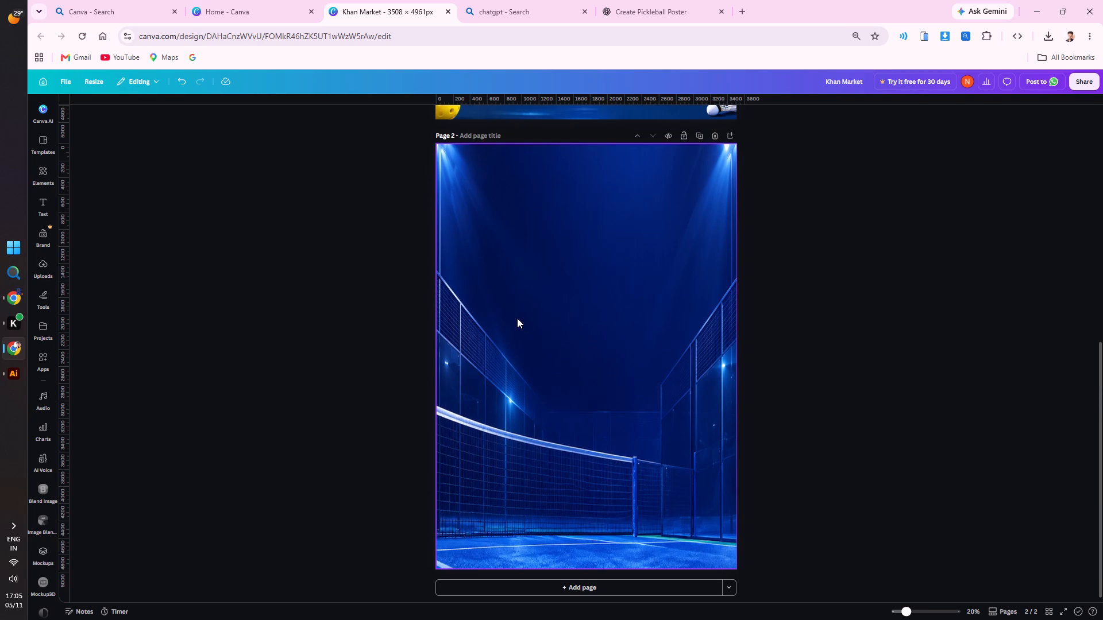
scroll(368, 296, up, 5)
scroll(368, 296, down, 1)
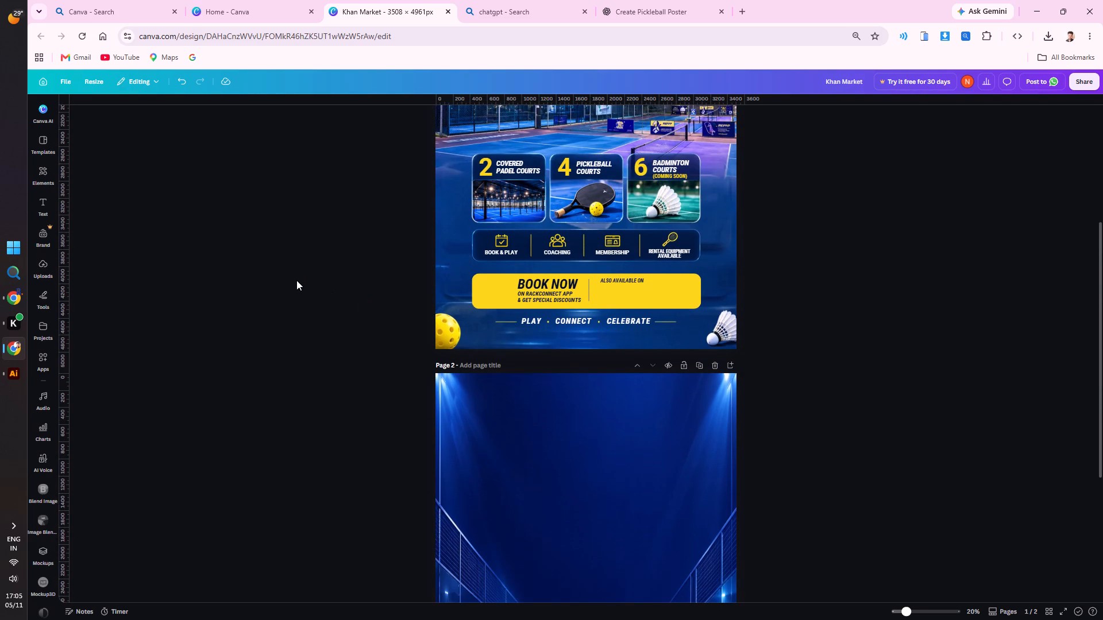
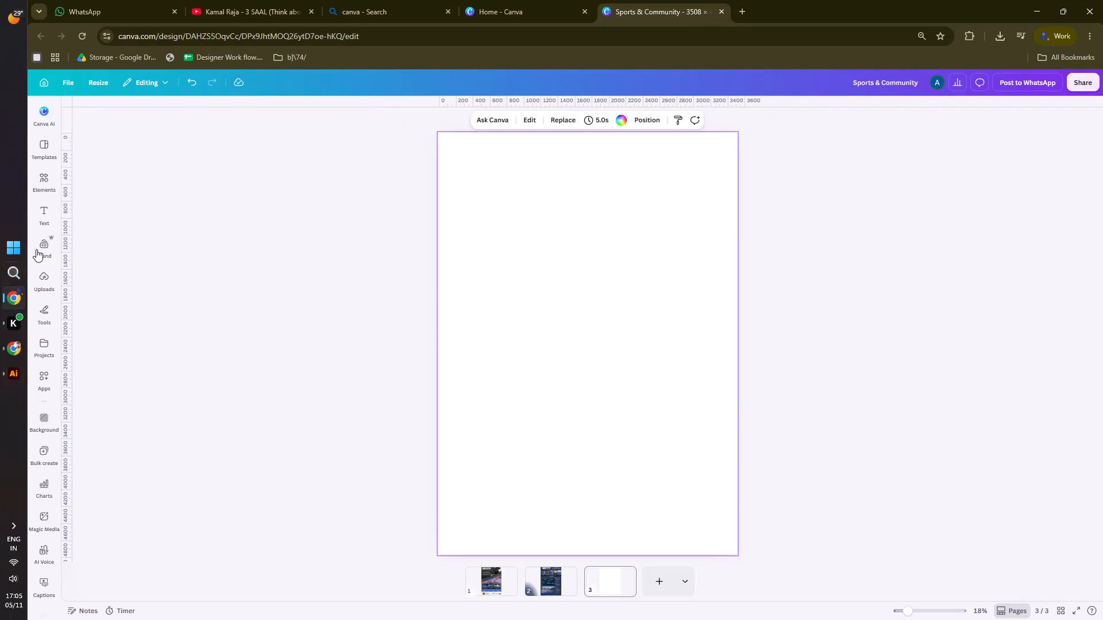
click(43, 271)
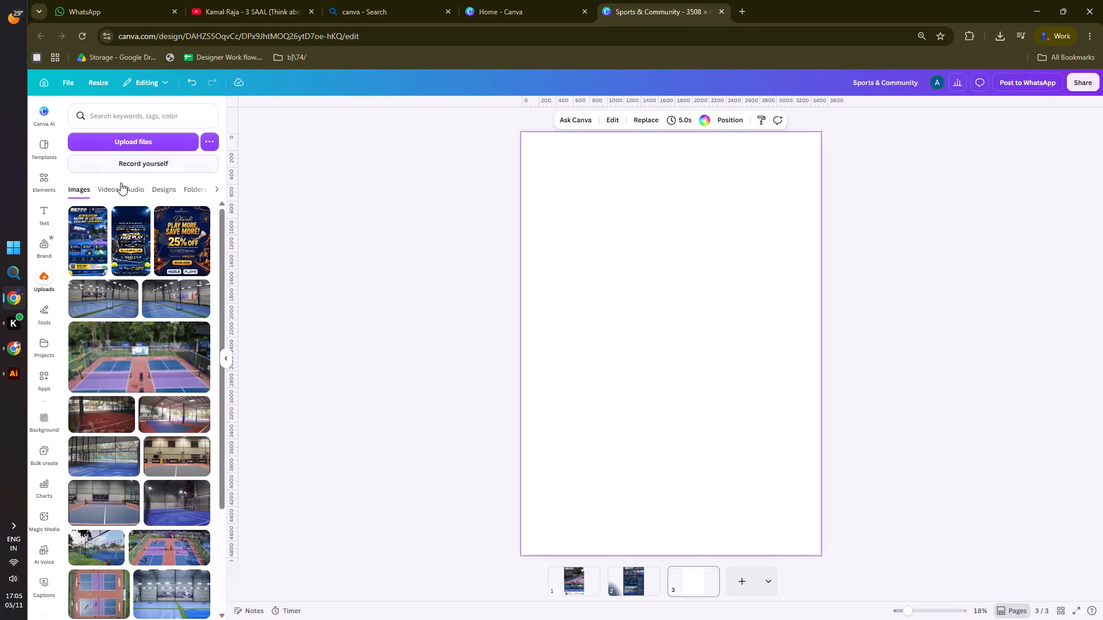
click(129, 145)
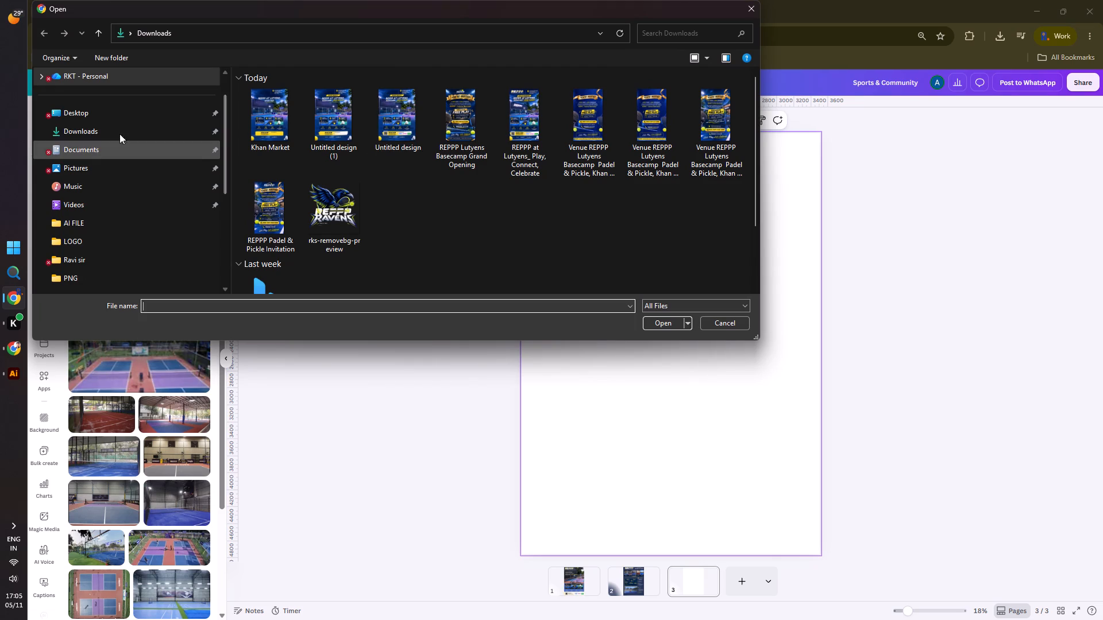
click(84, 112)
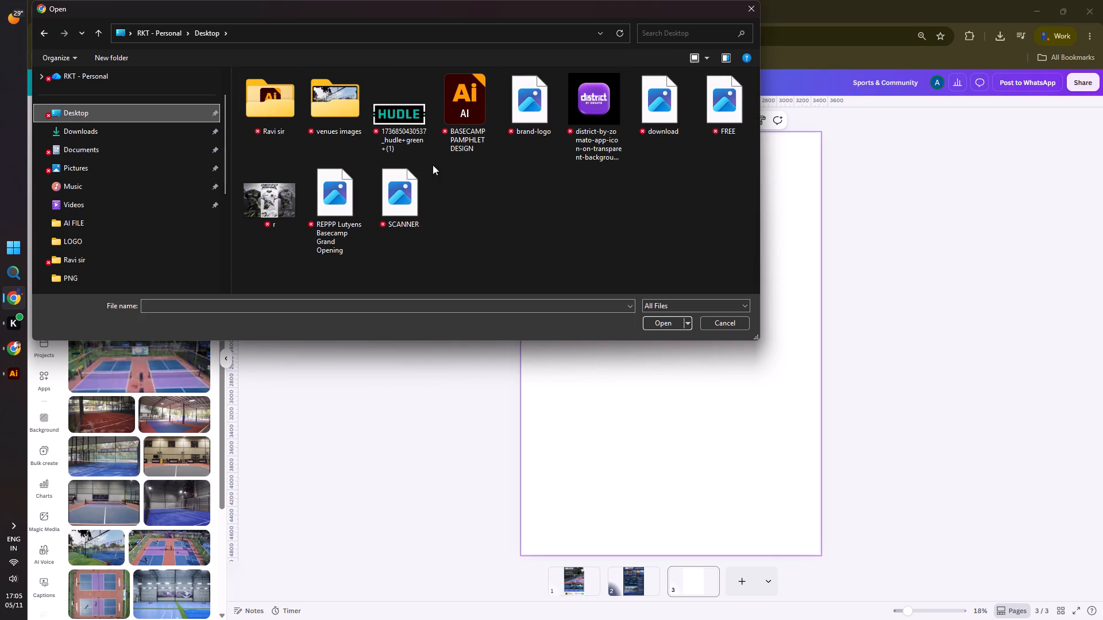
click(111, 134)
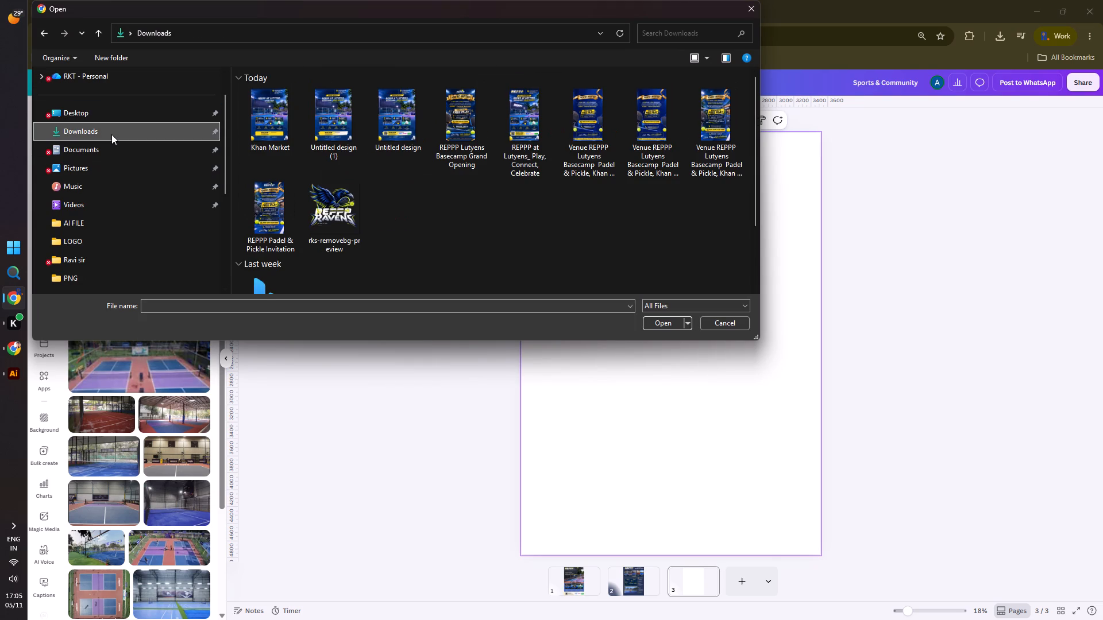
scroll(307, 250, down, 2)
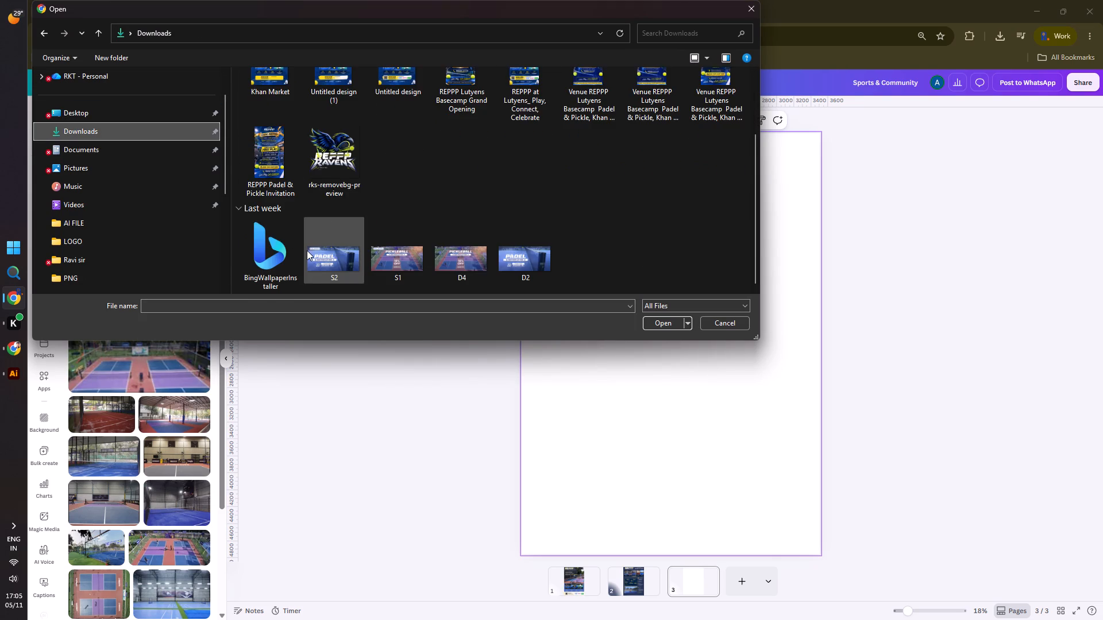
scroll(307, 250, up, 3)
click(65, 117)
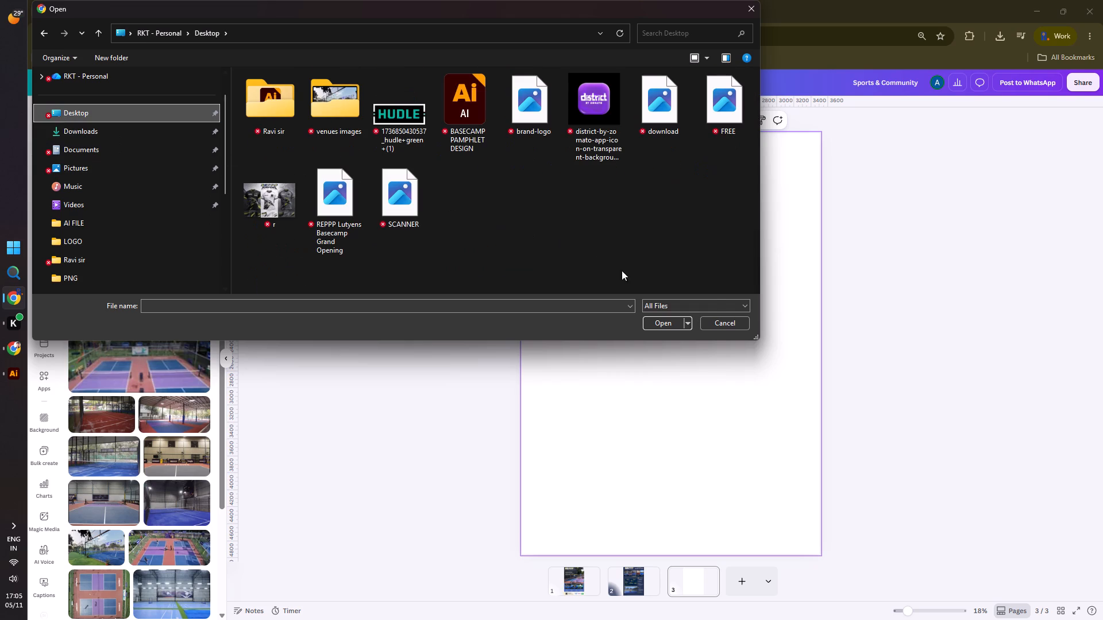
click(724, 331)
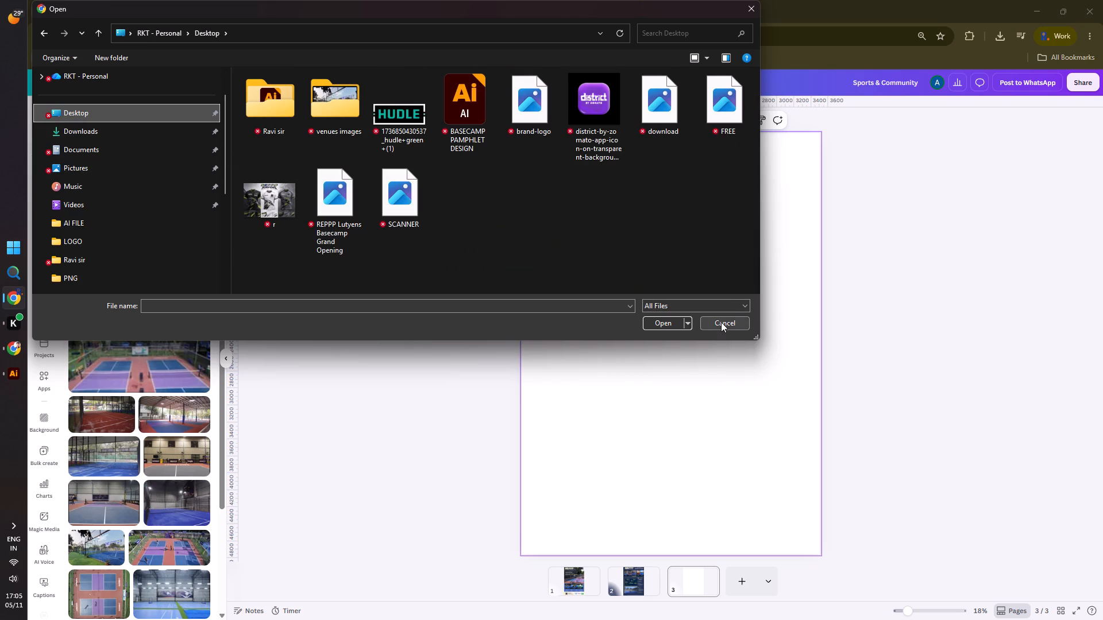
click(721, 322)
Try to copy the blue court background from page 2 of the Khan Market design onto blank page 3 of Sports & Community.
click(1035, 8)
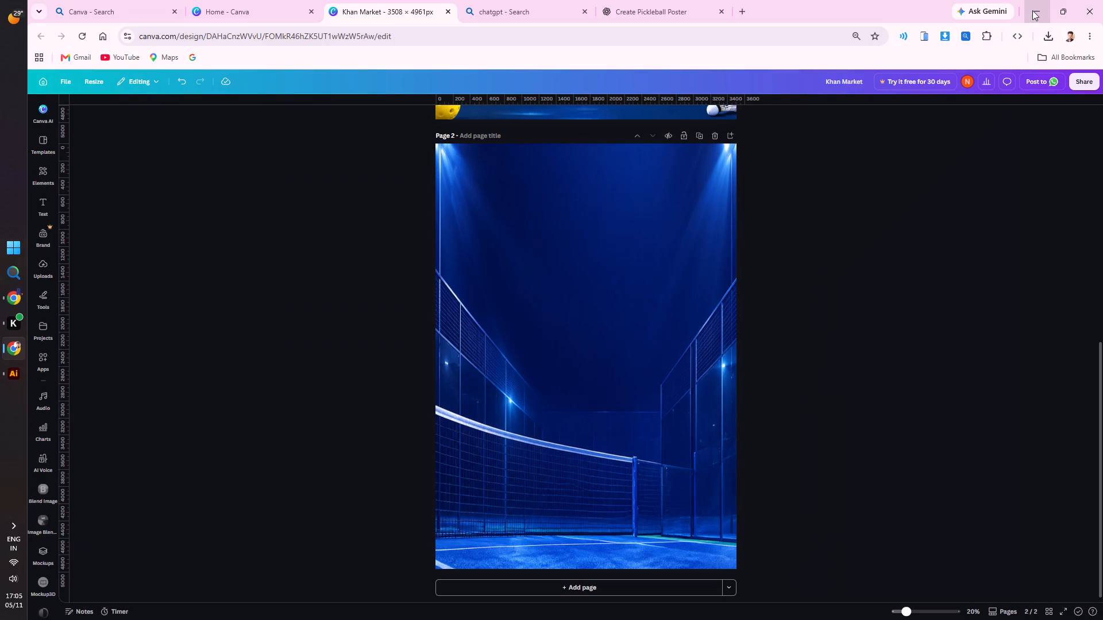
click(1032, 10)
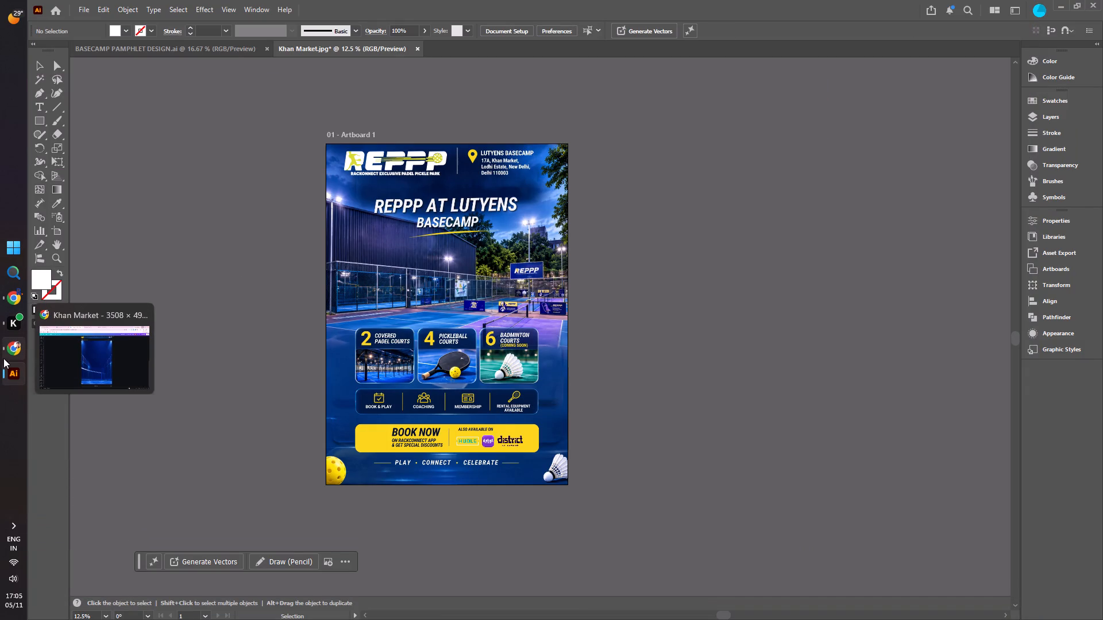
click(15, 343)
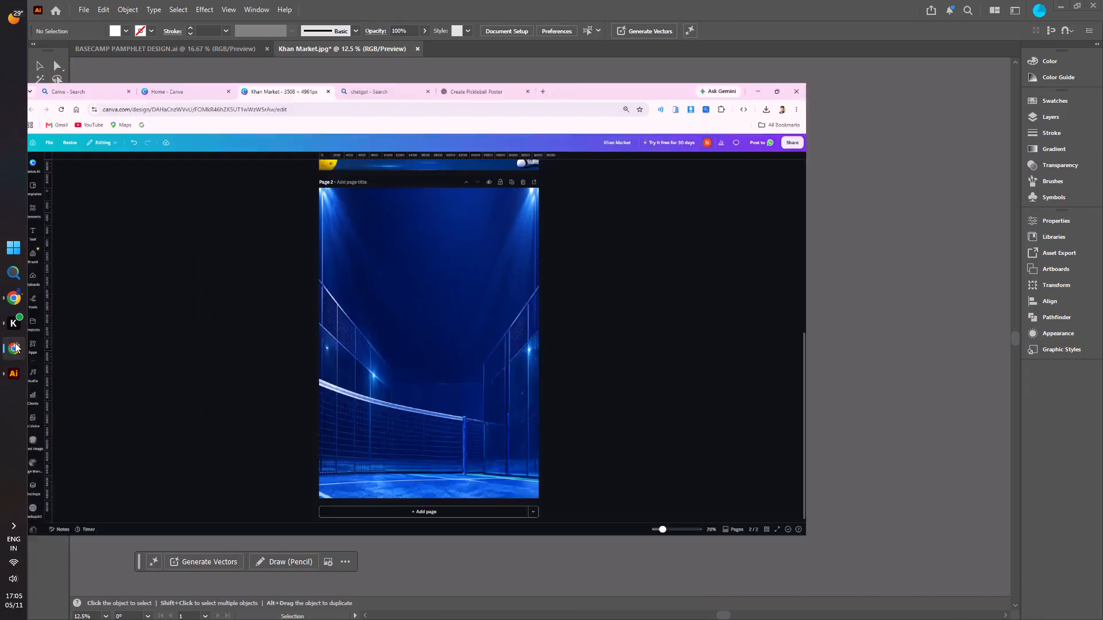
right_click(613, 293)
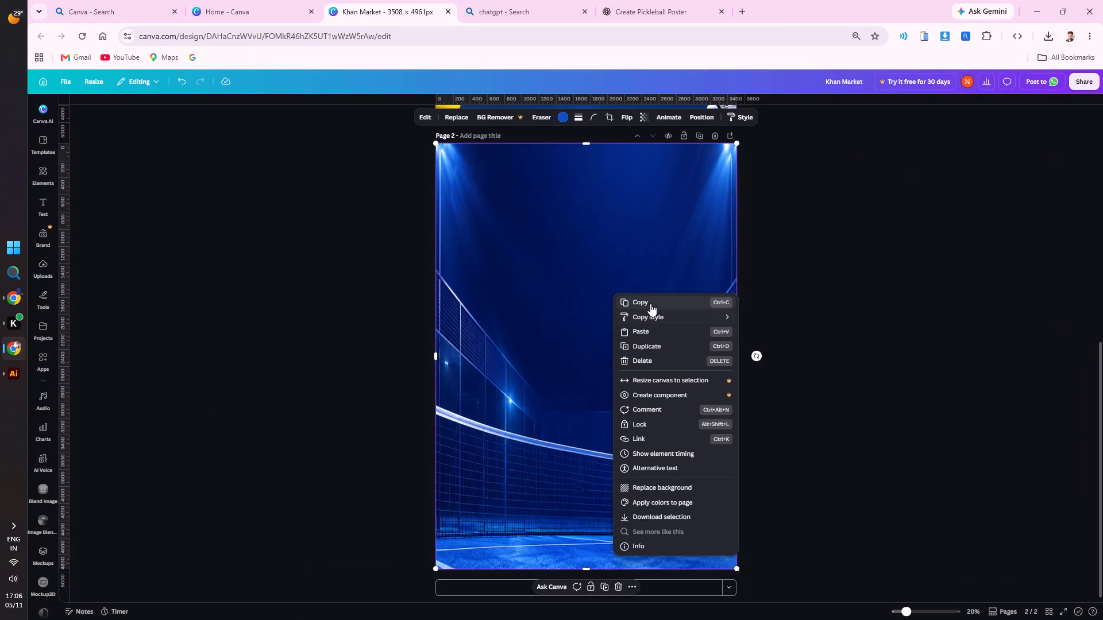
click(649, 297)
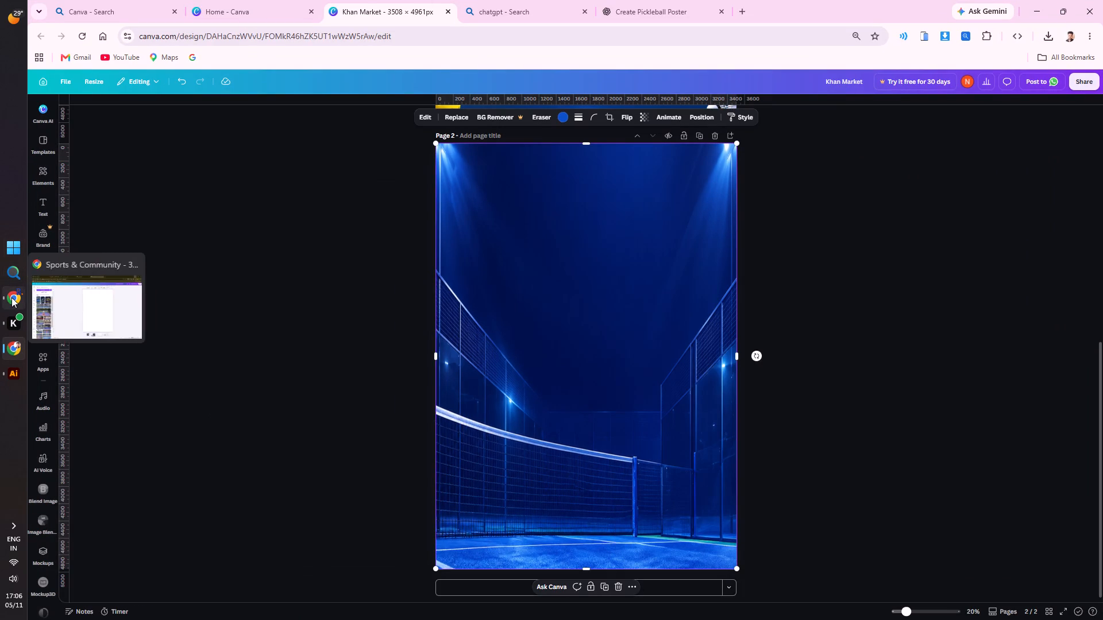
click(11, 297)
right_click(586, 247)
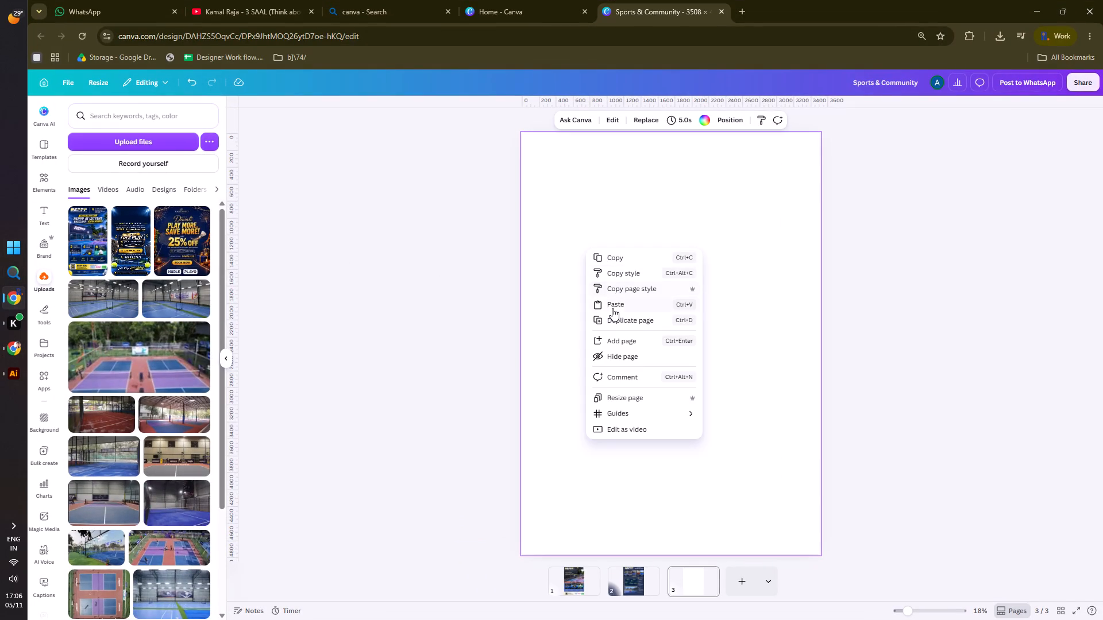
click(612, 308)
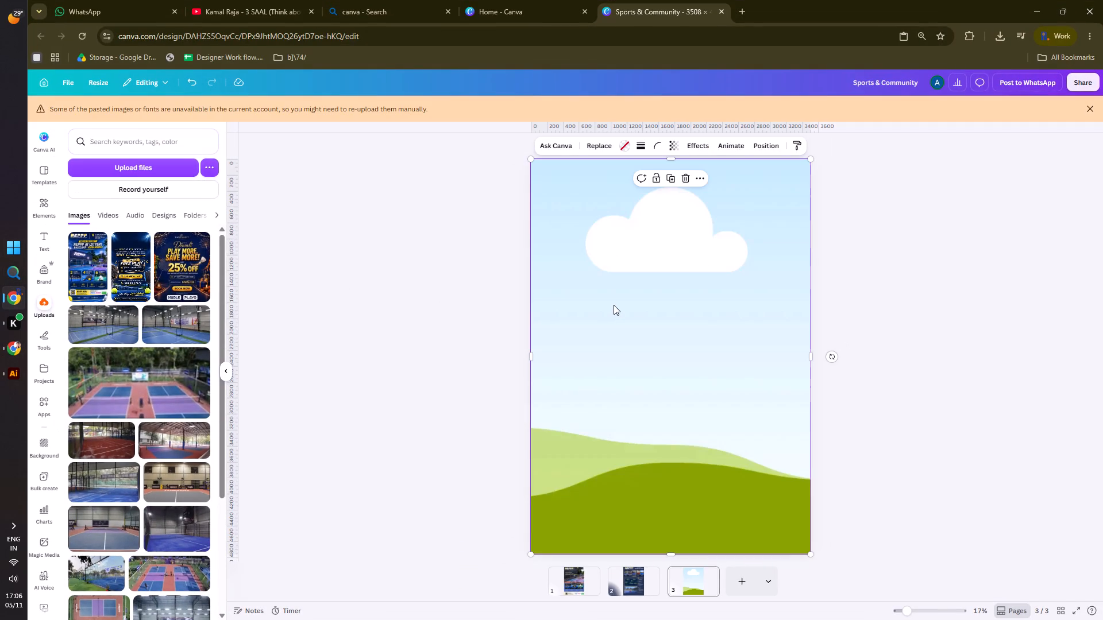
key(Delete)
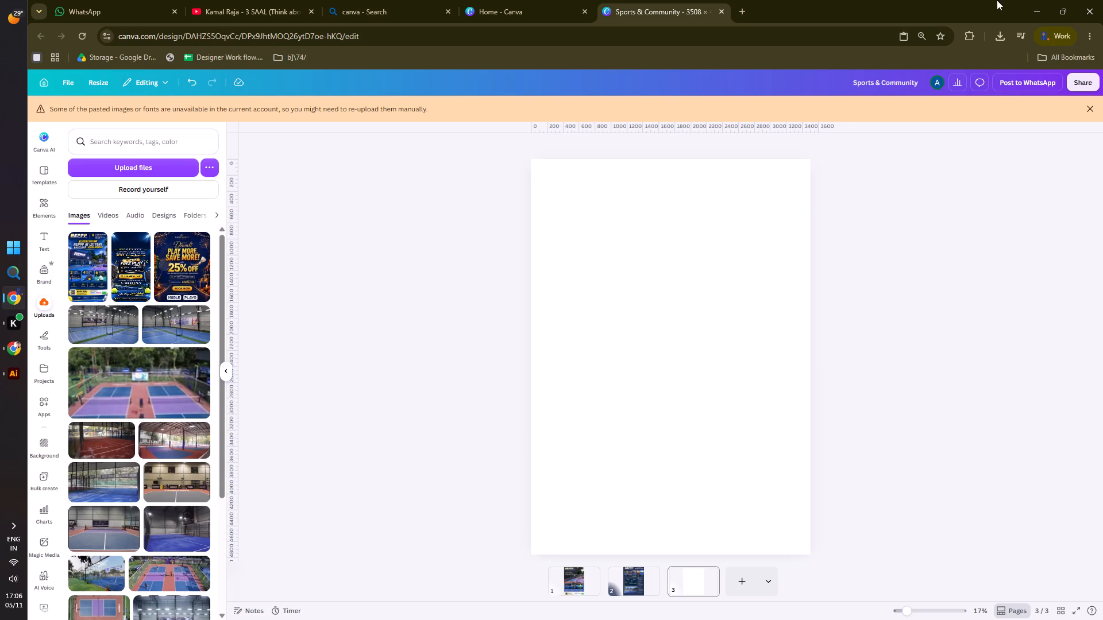
Switch back to the Khan Market.jpg poster in Illustrator.
click(1035, 4)
click(1033, 6)
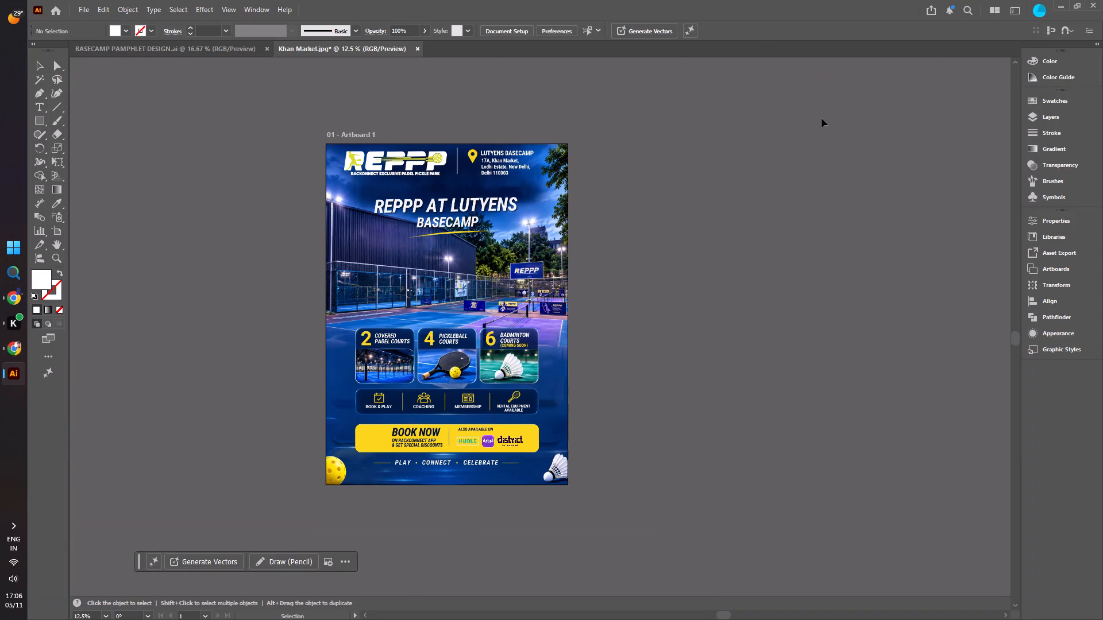
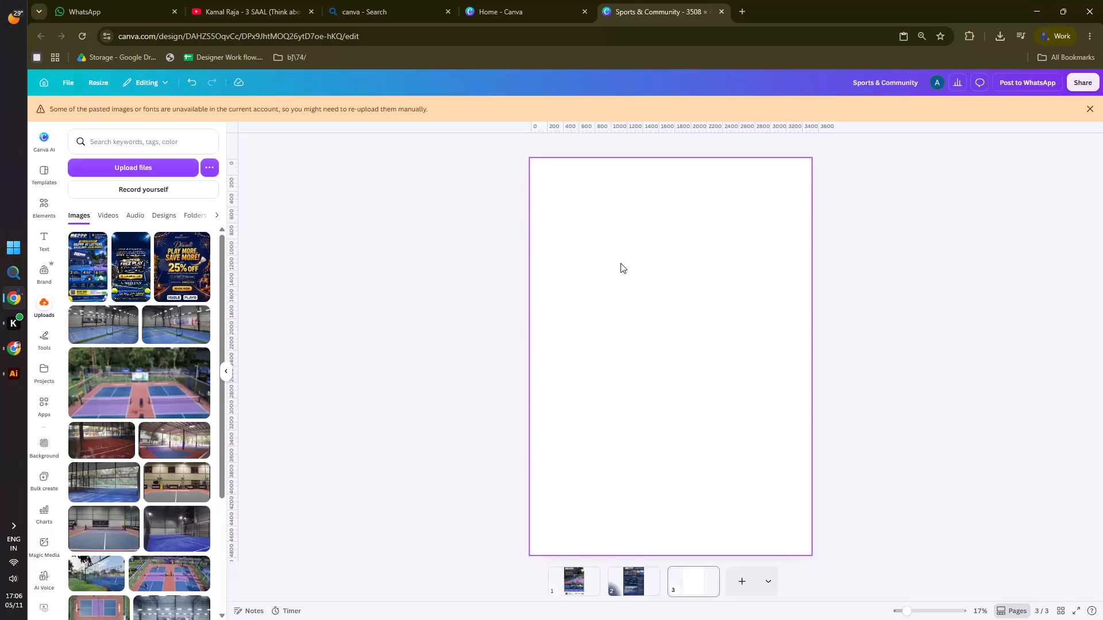
Upload the "download" image from the Desktop folder and place the blue court picture on page 3.
click(149, 165)
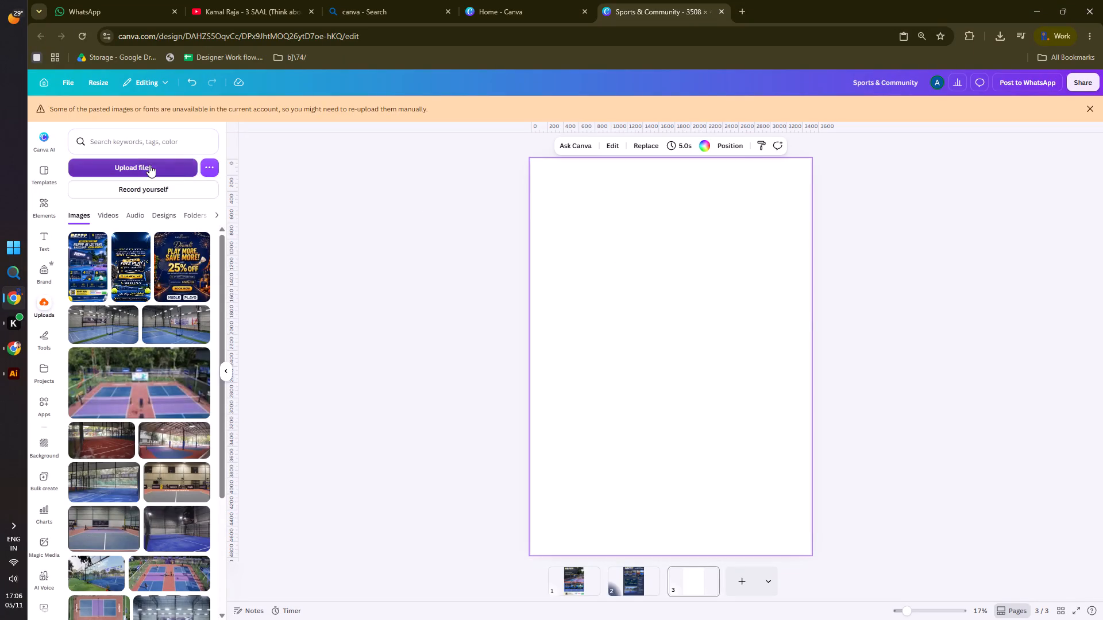
click(102, 121)
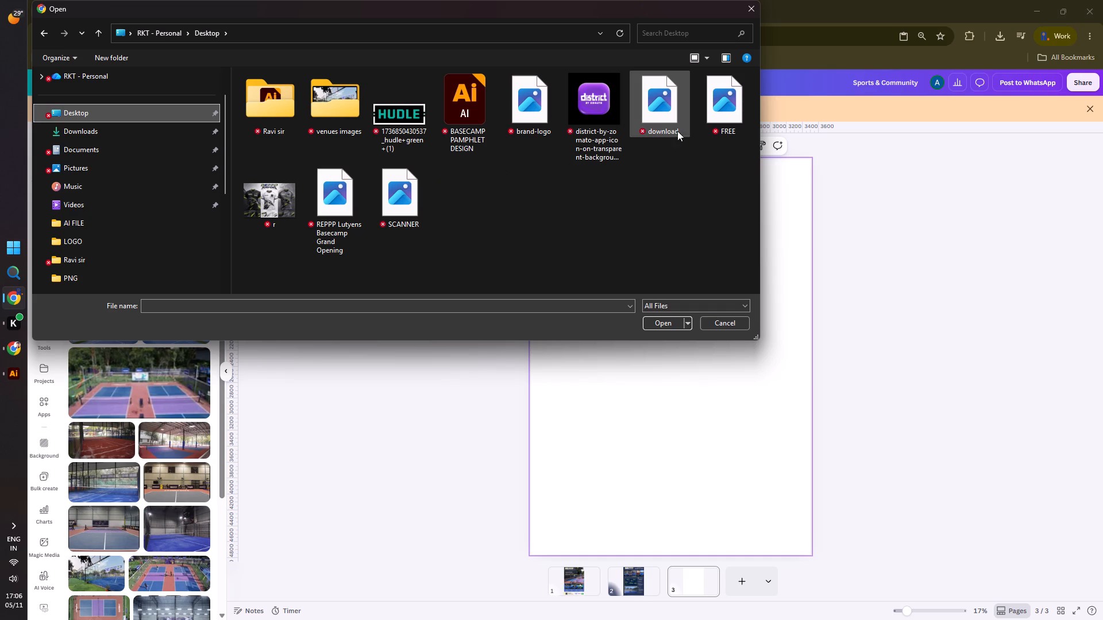
click(659, 124)
click(653, 319)
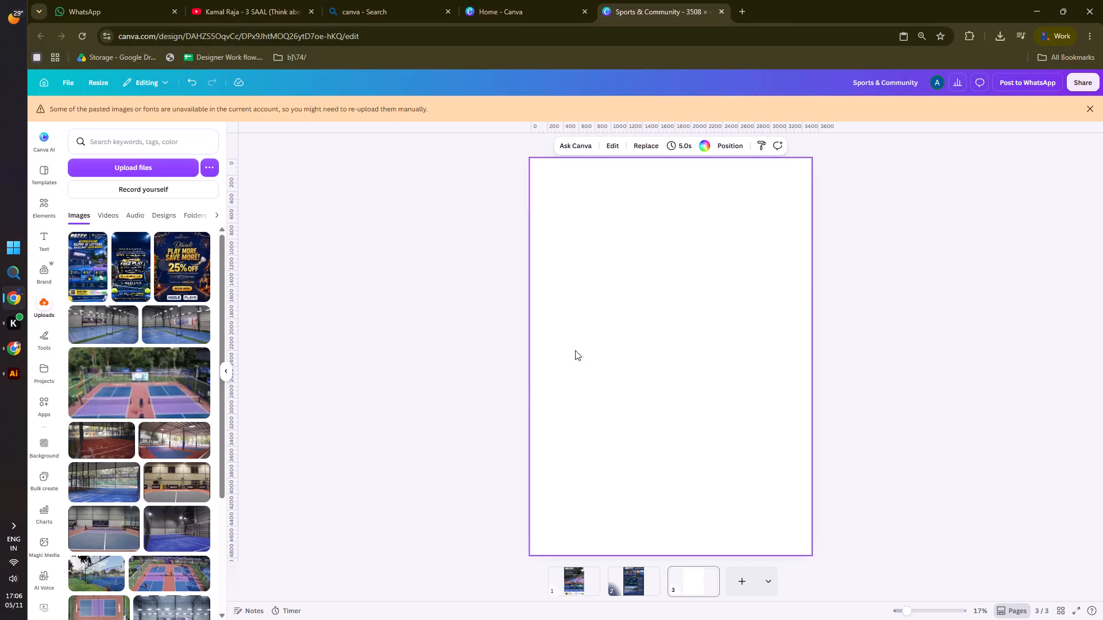
click(83, 253)
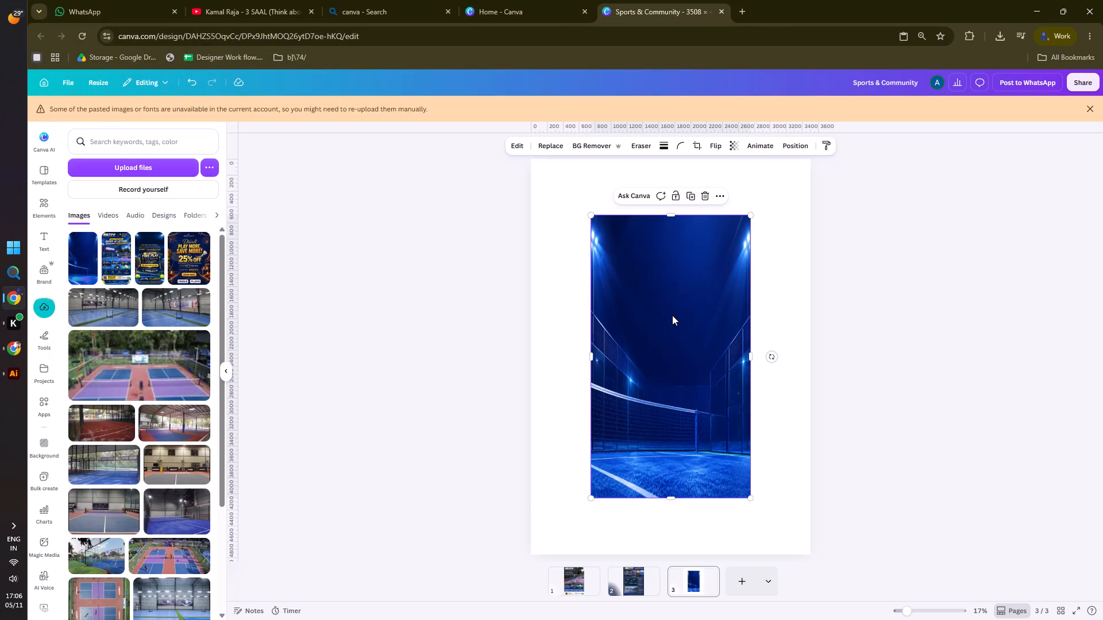
Enlarge, centre and widen the blue court image so it spans the full width of page 3.
drag(672, 315, 612, 262)
drag(689, 440, 774, 528)
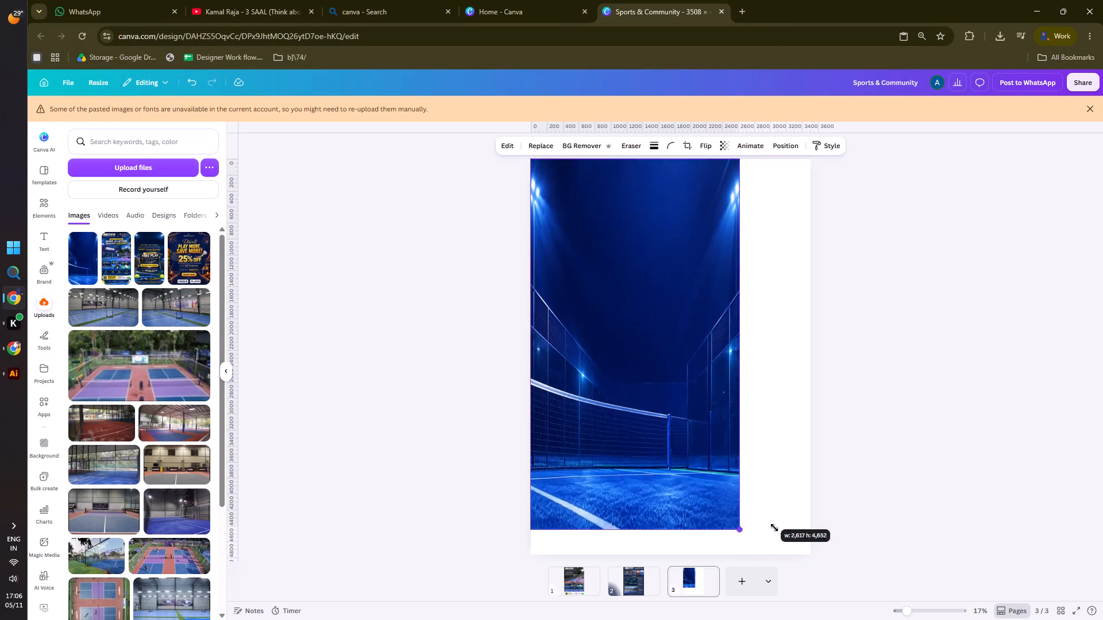
drag(774, 528, 789, 530)
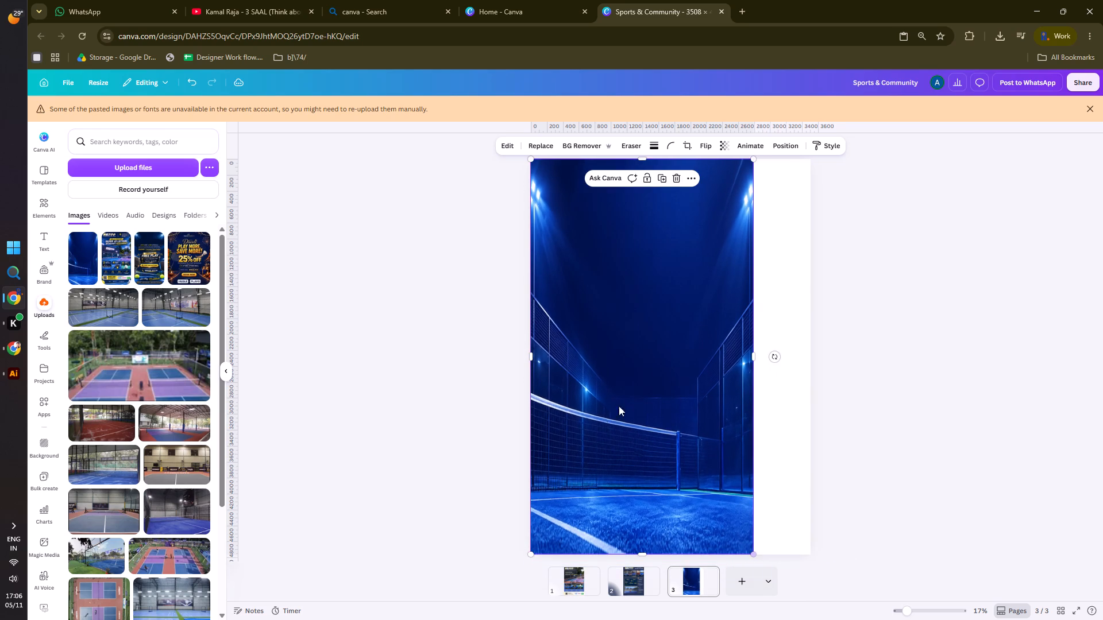
drag(646, 321, 676, 316)
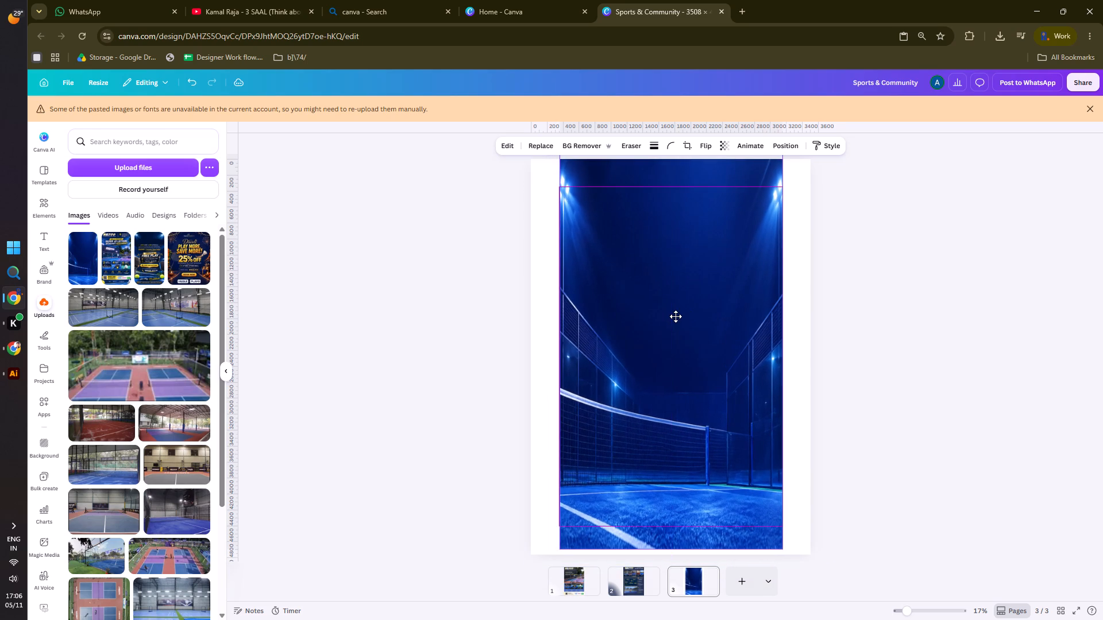
drag(676, 316, 674, 317)
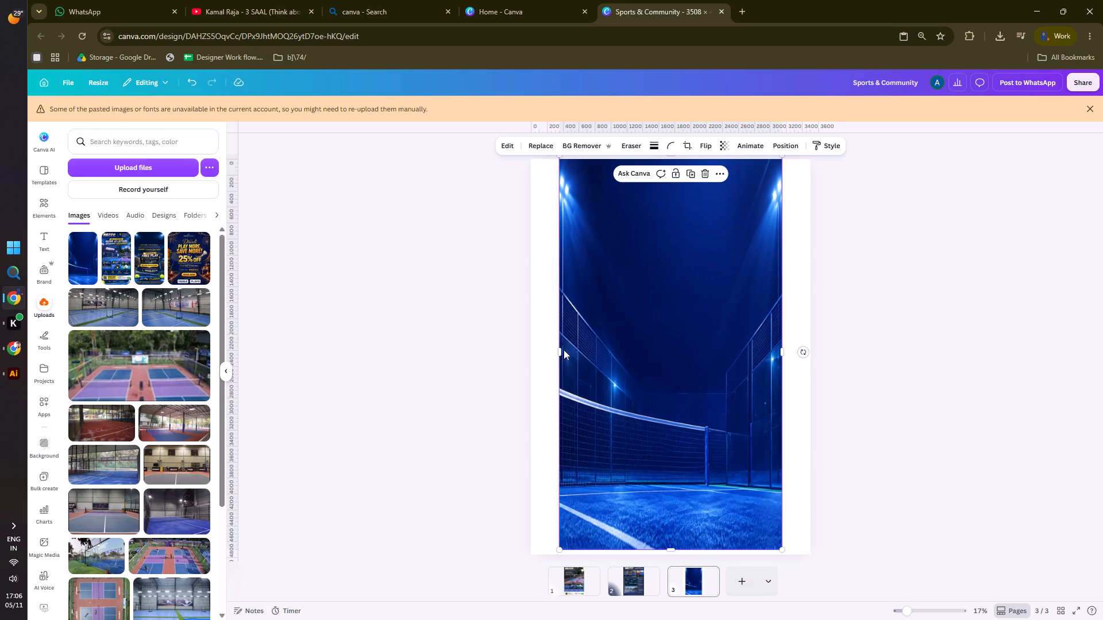
drag(561, 351, 531, 355)
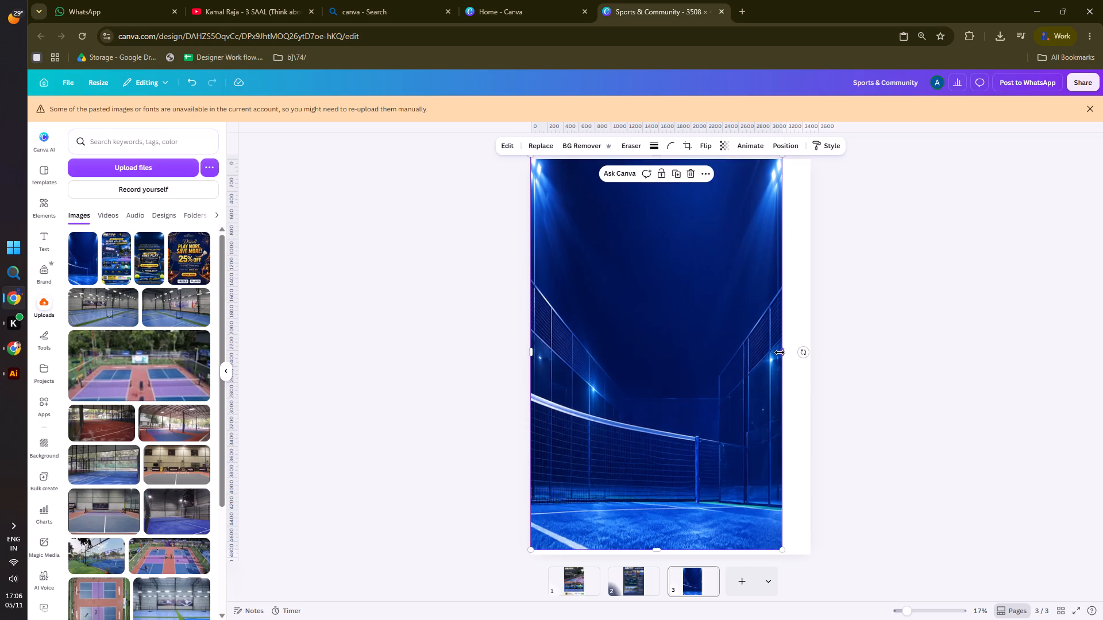
drag(780, 352, 809, 350)
click(881, 270)
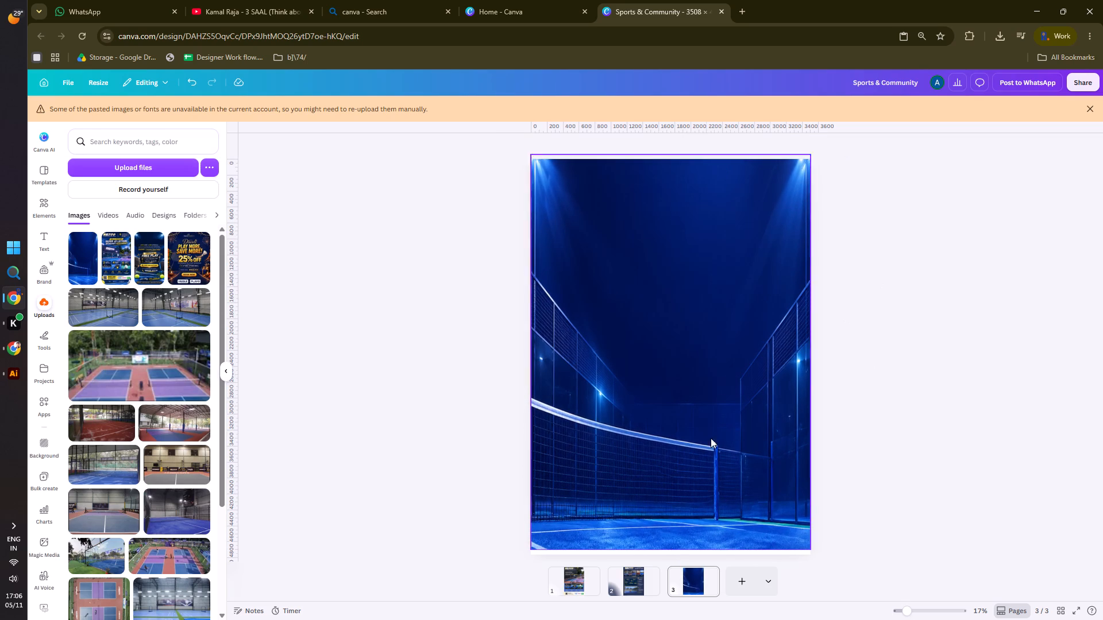
Copy page 2's venue cards, map, court photo, location list and footer onto the blue court background on page 3.
click(630, 582)
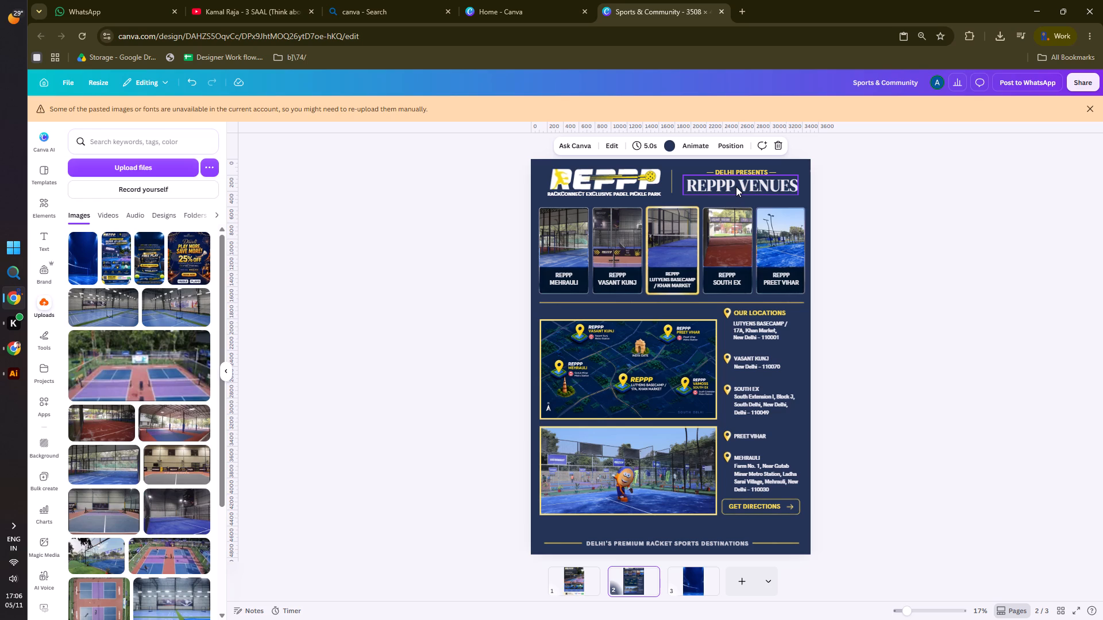
click(833, 253)
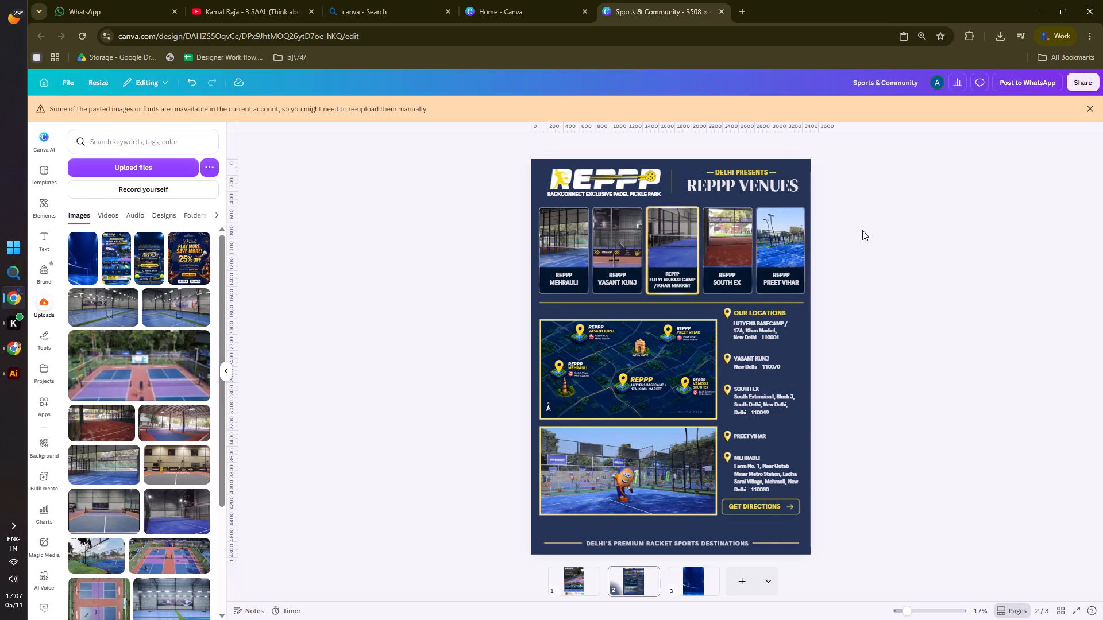
drag(844, 210, 541, 454)
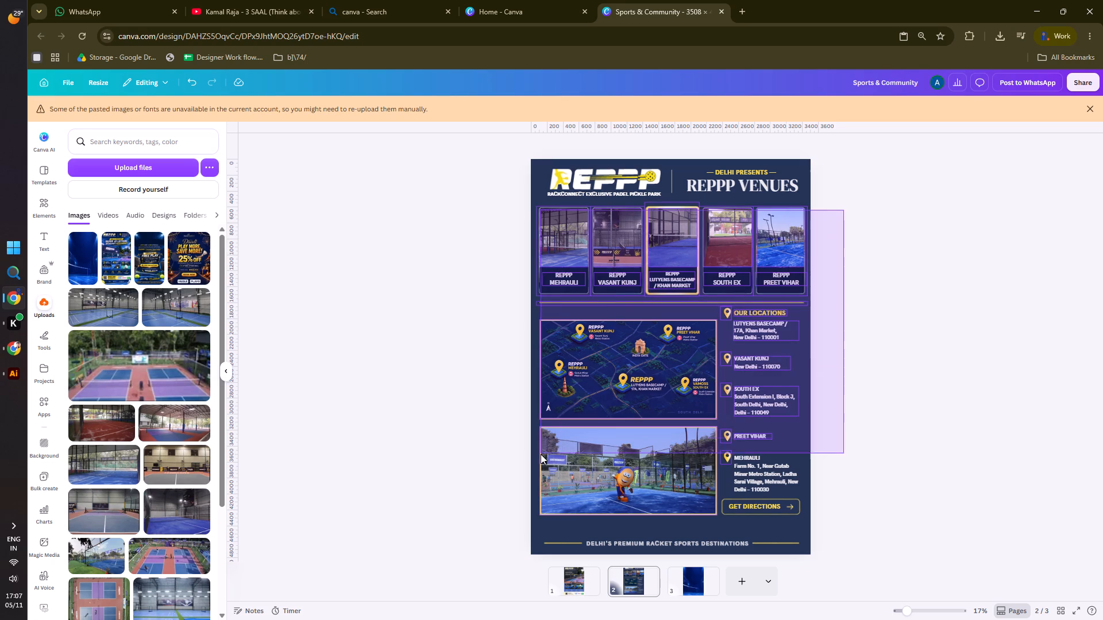
drag(541, 454, 507, 555)
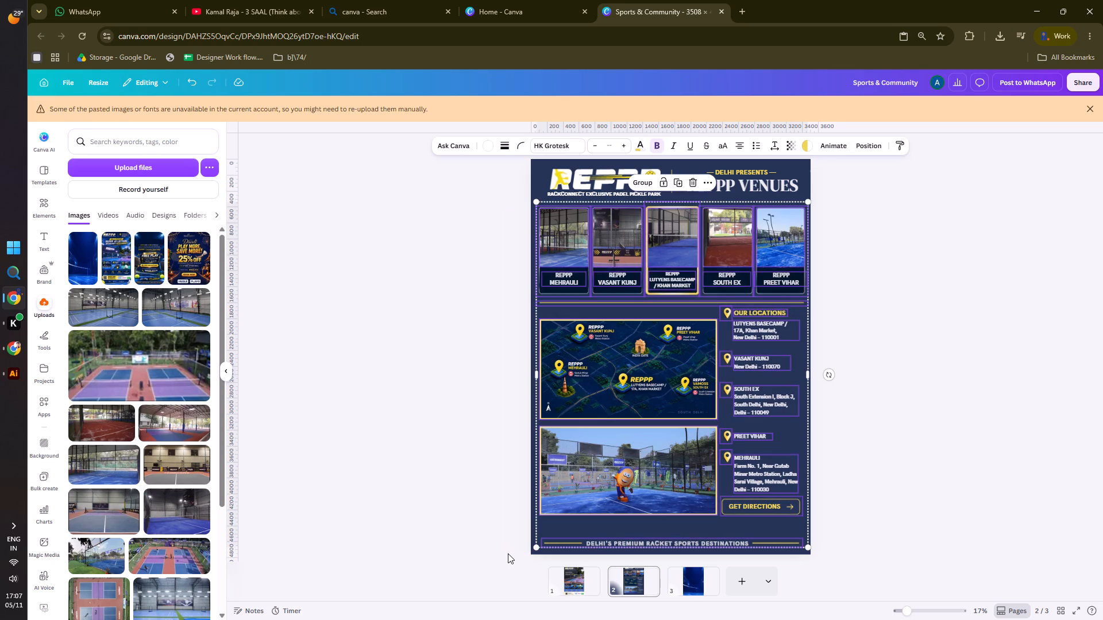
key(ctrl+c)
click(701, 587)
click(644, 337)
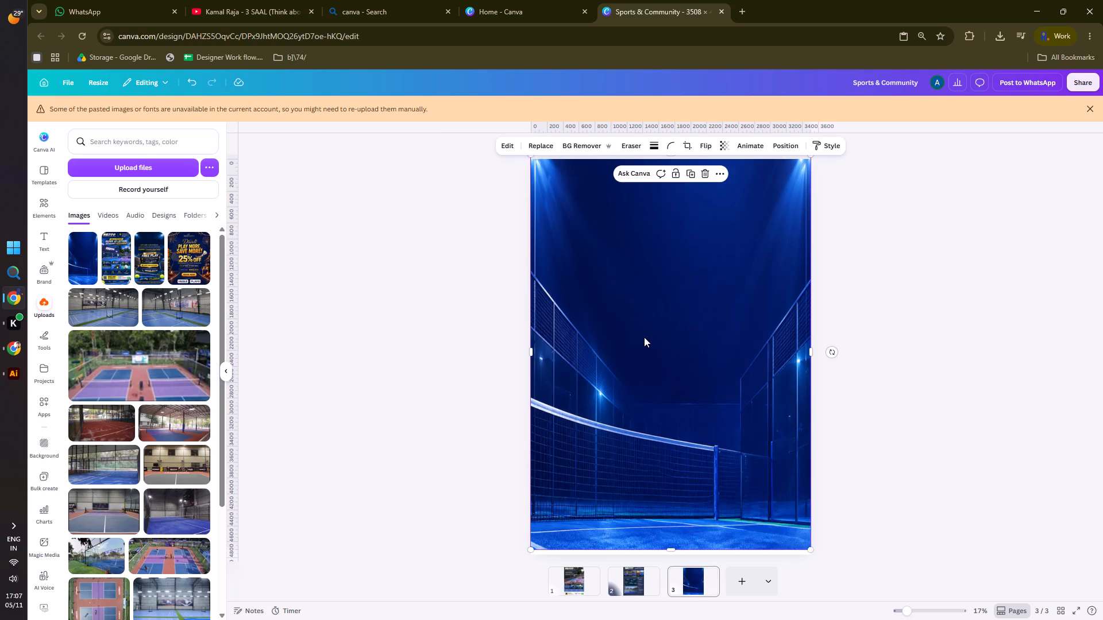
key(ctrl+v)
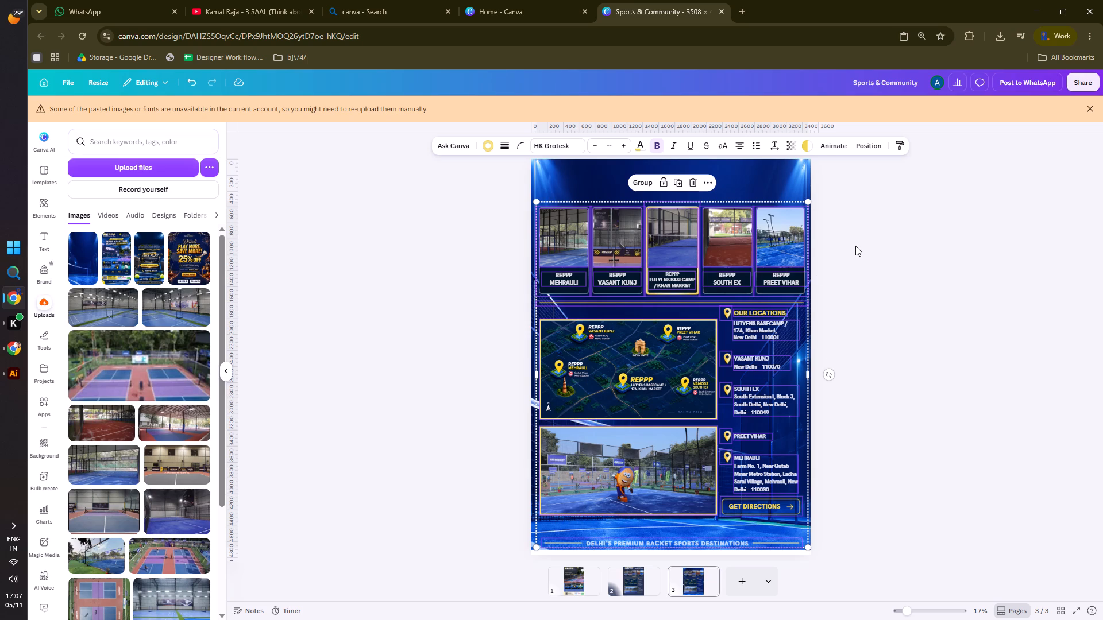
click(857, 242)
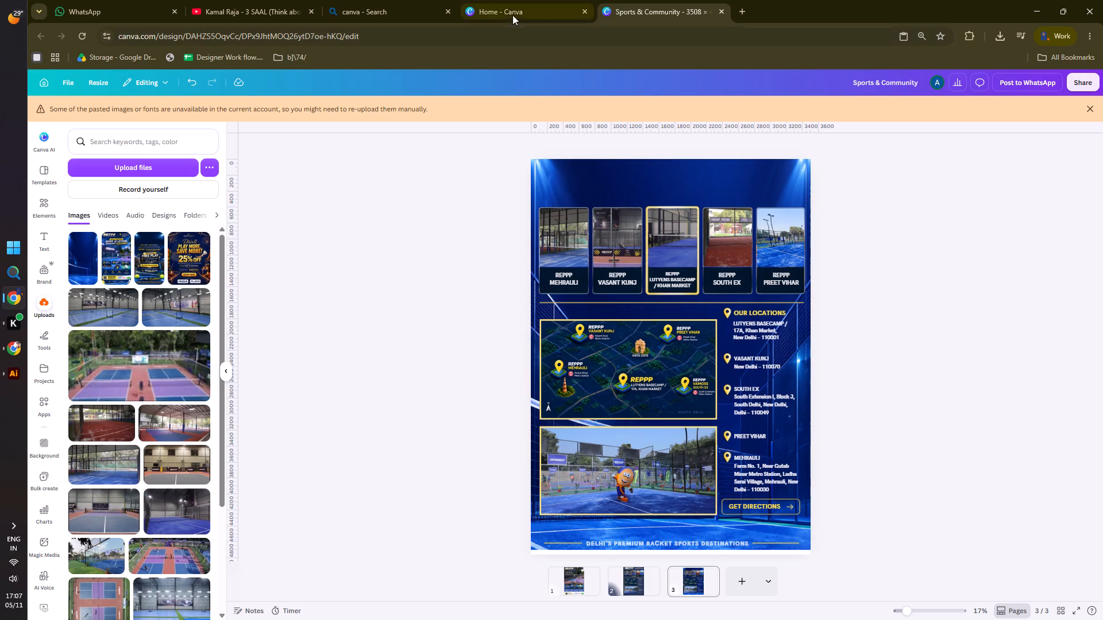
Copy the REPPP VENUES heading from page 2 onto page 3.
click(623, 578)
click(741, 183)
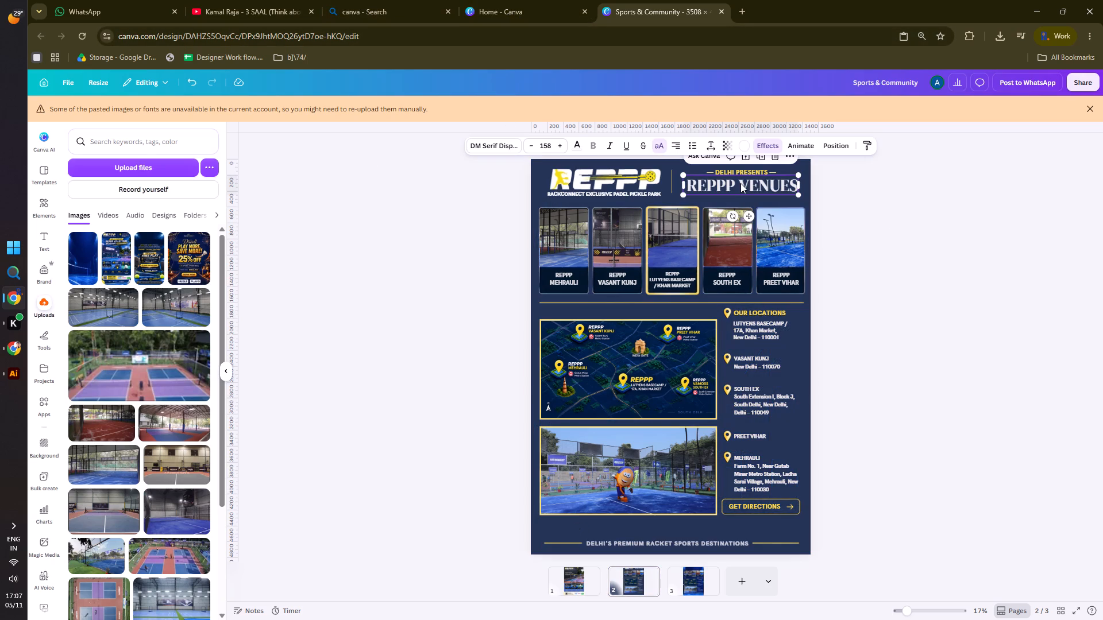
key(ctrl+c)
click(695, 588)
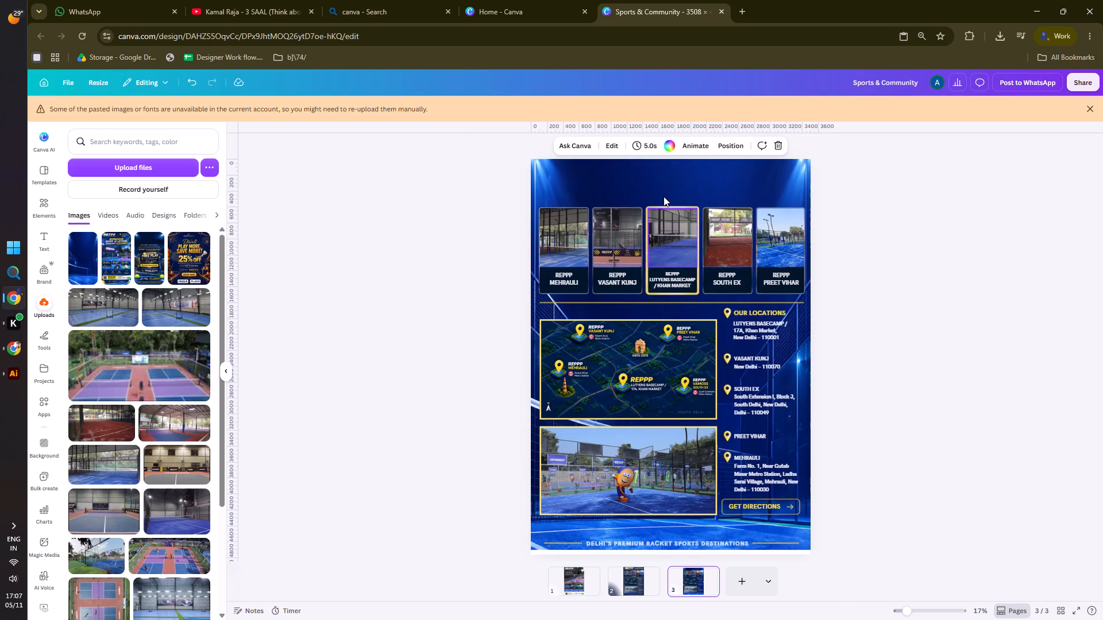
key(ctrl+v)
Change the copied heading on page 3 to read REPPP ARE VENUES.
double_click(736, 185)
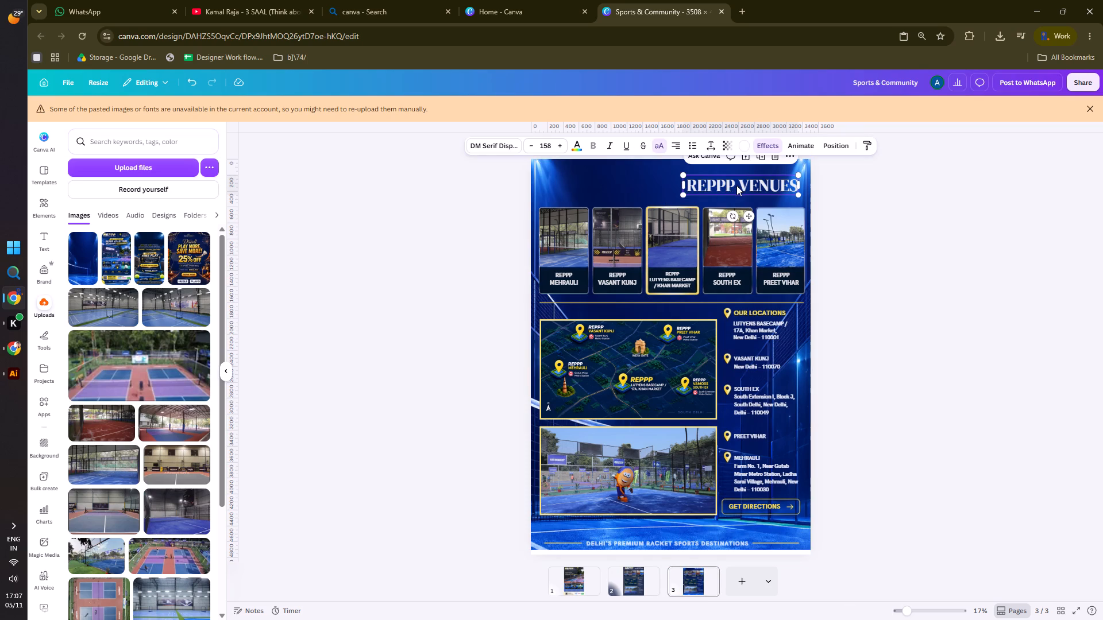
click(736, 185)
double_click(736, 185)
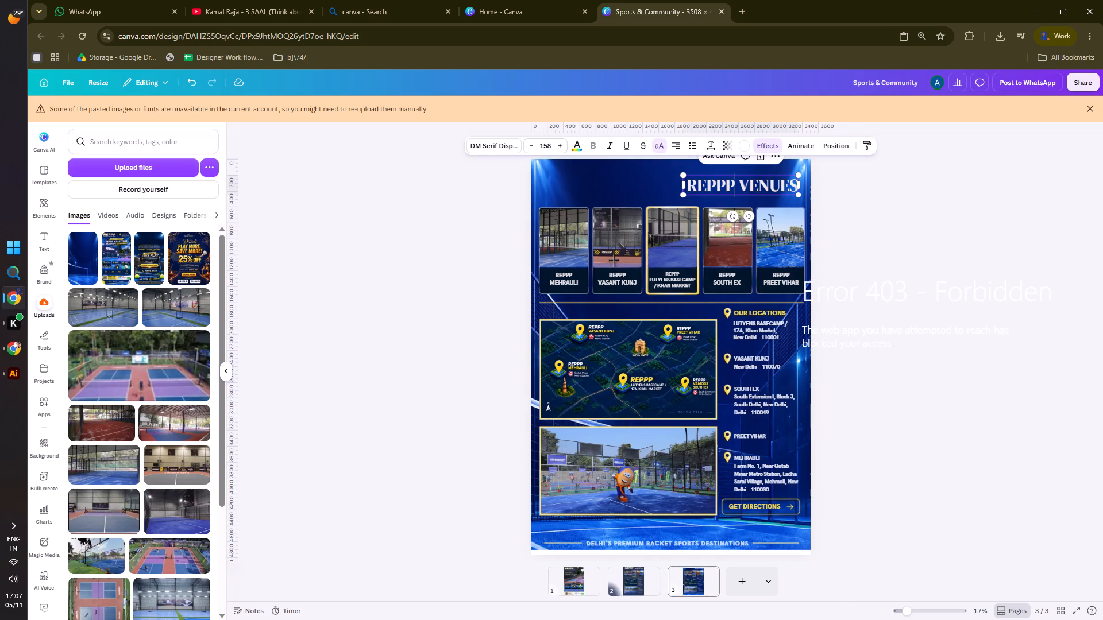
key(space)
key(a)
text(RE)
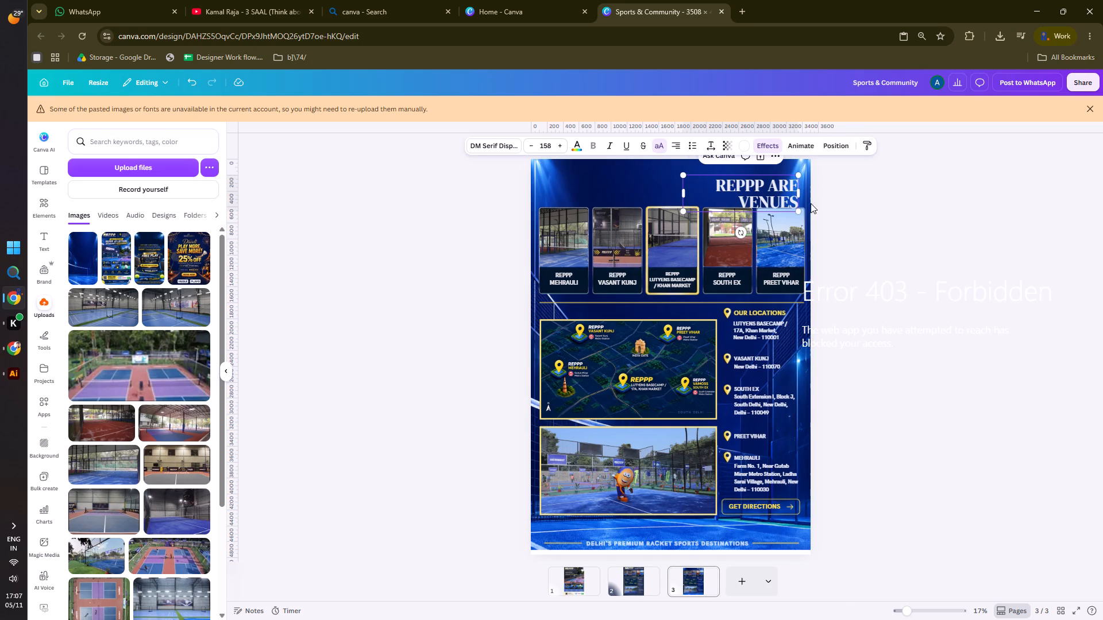
Widen the heading's text box so REPPP ARE VENUES fits on one line.
drag(800, 191, 843, 188)
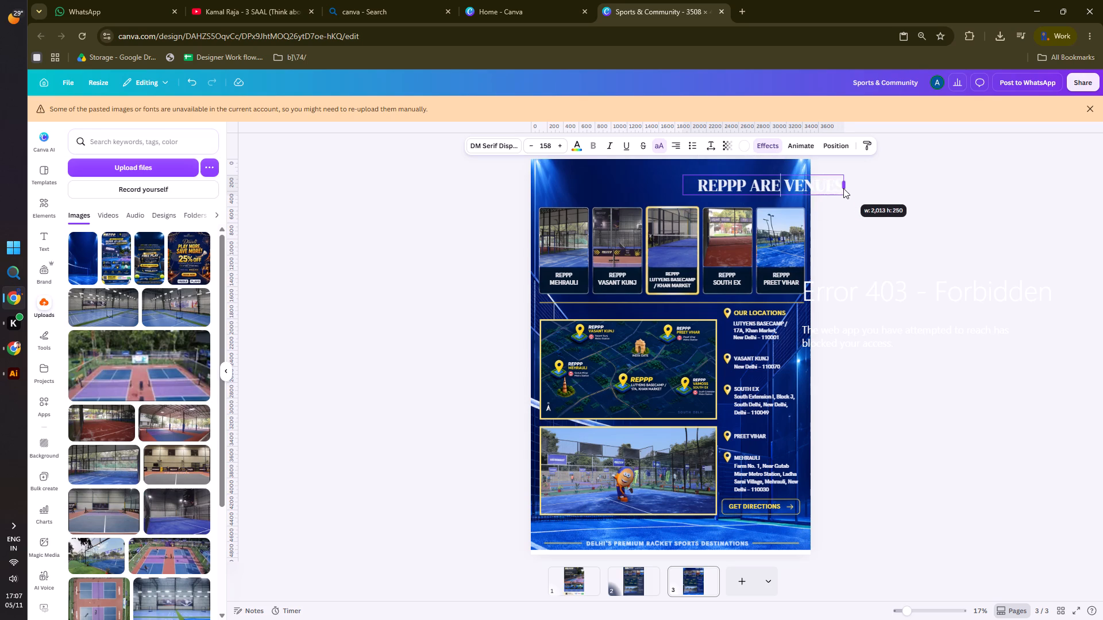
drag(843, 188, 839, 188)
click(866, 191)
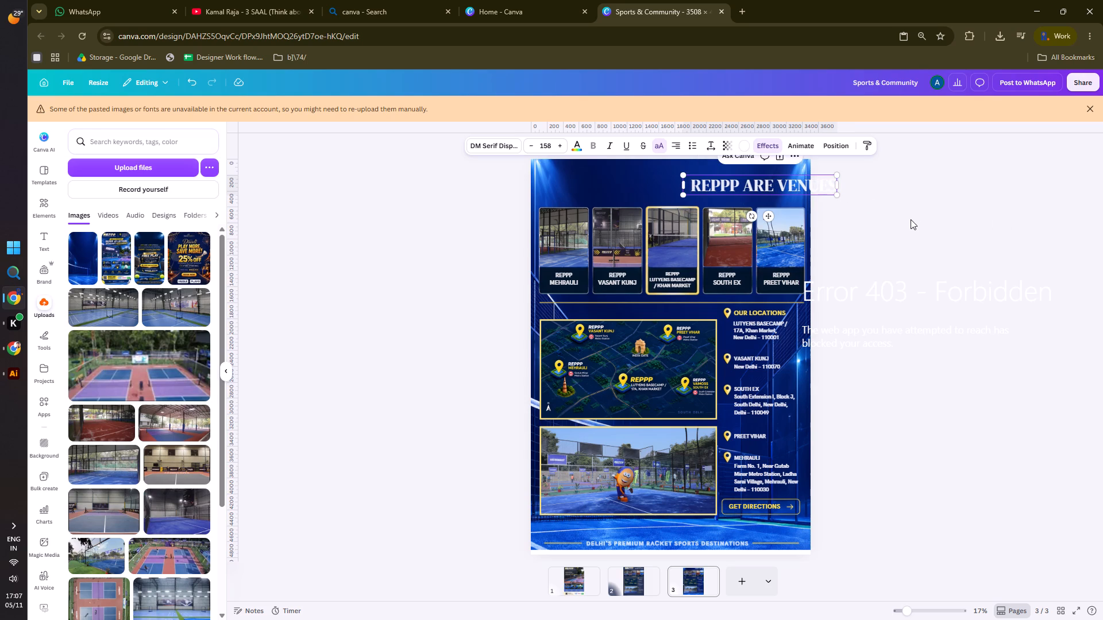
click(911, 219)
click(836, 238)
click(825, 242)
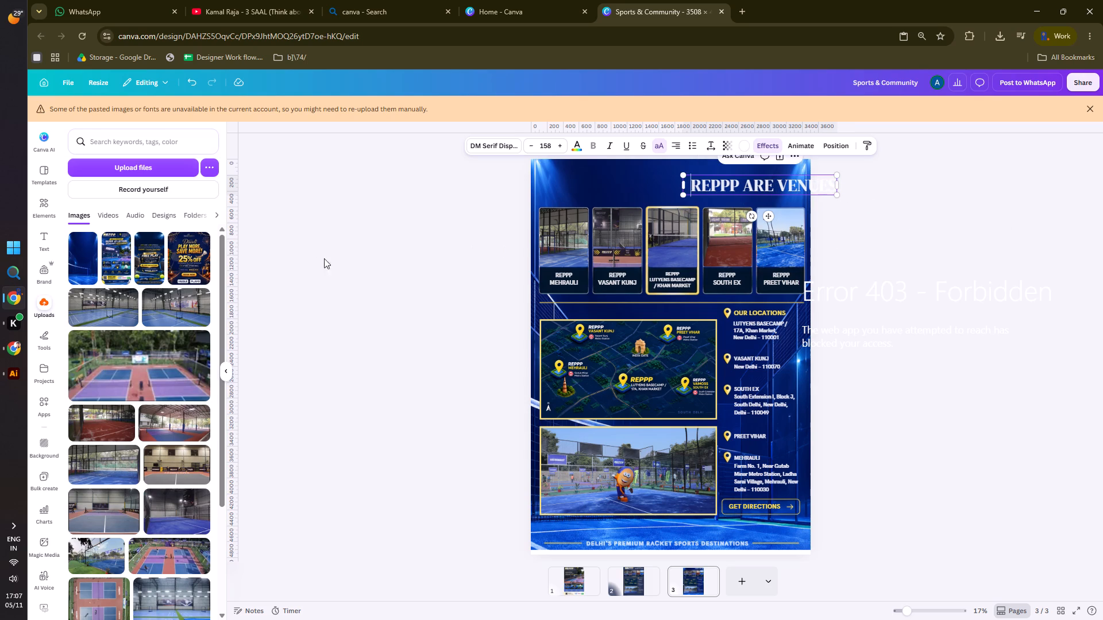
Move the REPPP ARE VENUES heading fully onto the page above the venue cards and scale it down.
click(315, 258)
drag(745, 185, 695, 189)
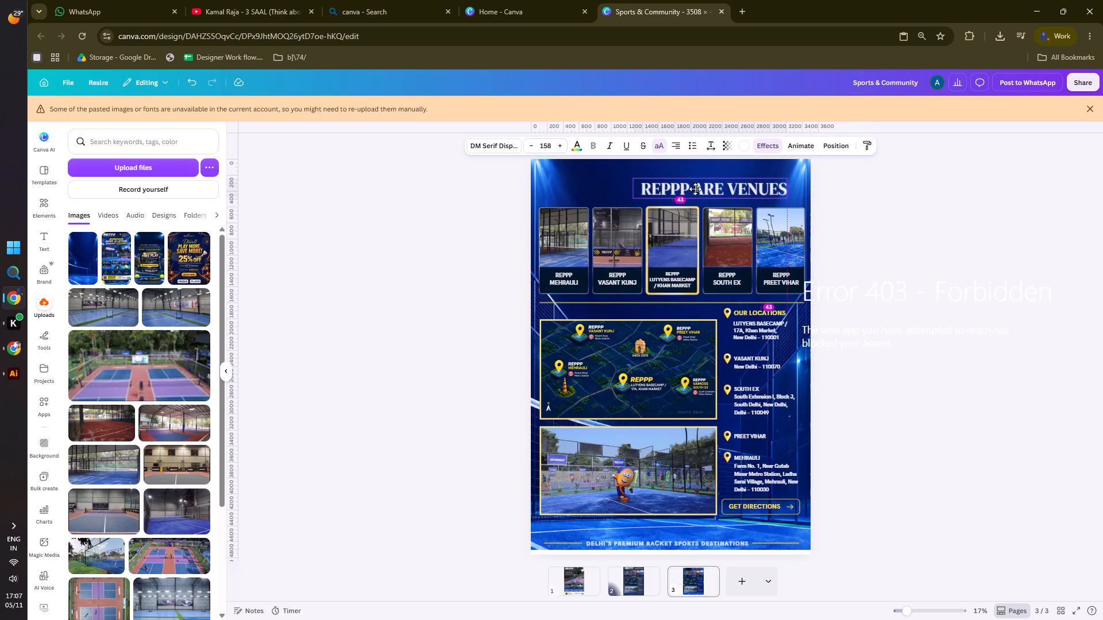
drag(695, 189, 660, 190)
drag(599, 179, 642, 185)
click(368, 236)
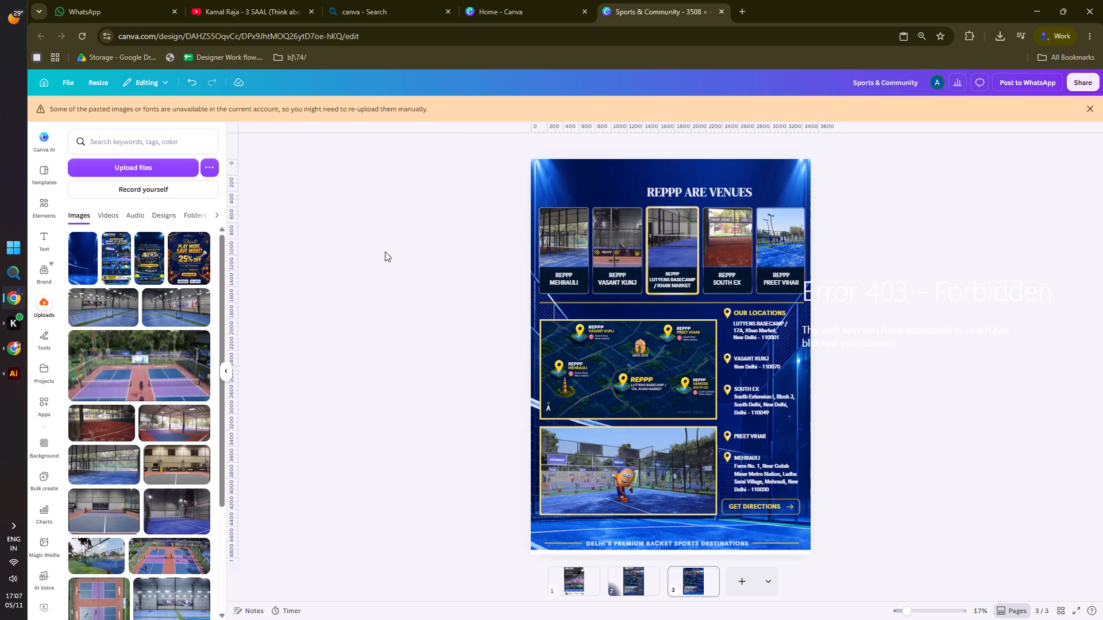
Group the map, divider, court photo, location pins, addresses and GET DIRECTIONS button below the venue cards on page 3.
click(580, 361)
shift+click(562, 304)
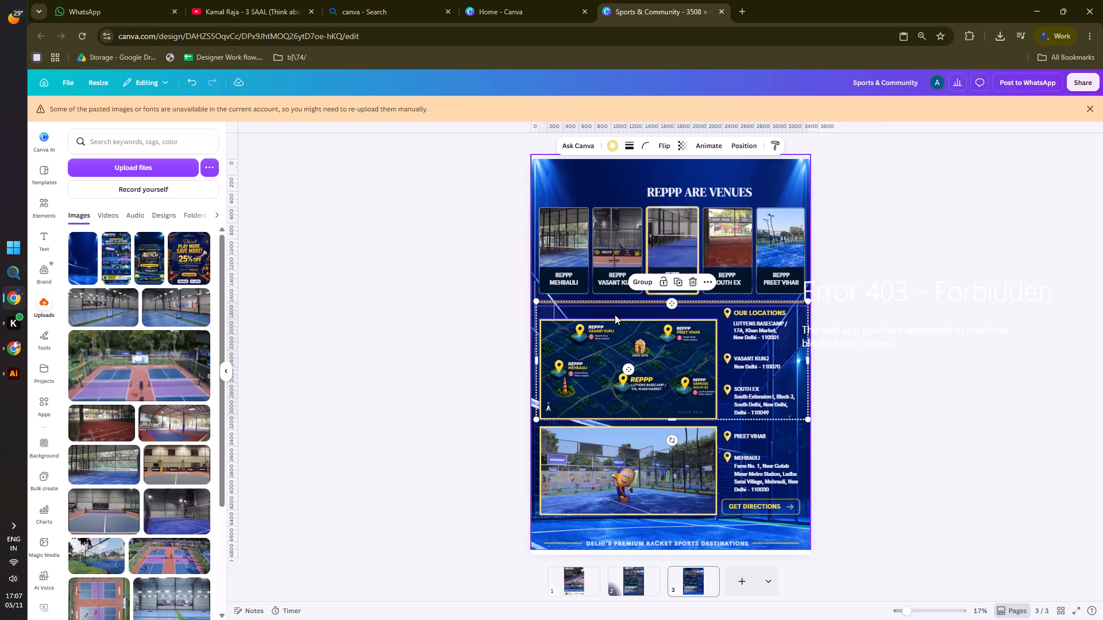
shift+click(757, 313)
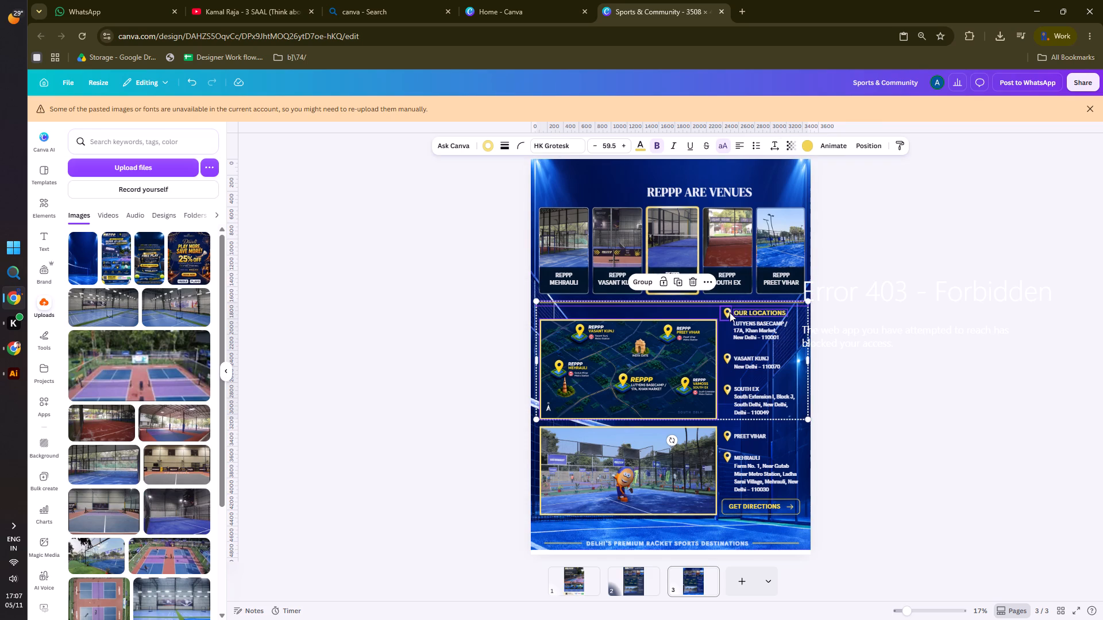
shift+click(728, 312)
shift+click(744, 326)
shift+click(727, 358)
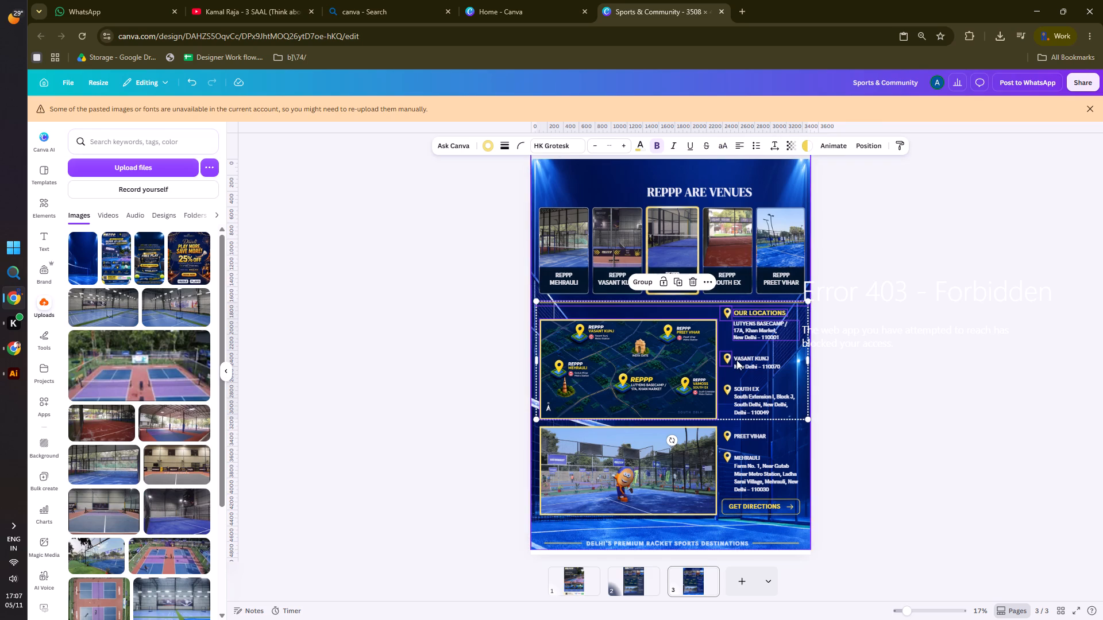
shift+click(741, 361)
shift+click(729, 388)
shift+click(743, 389)
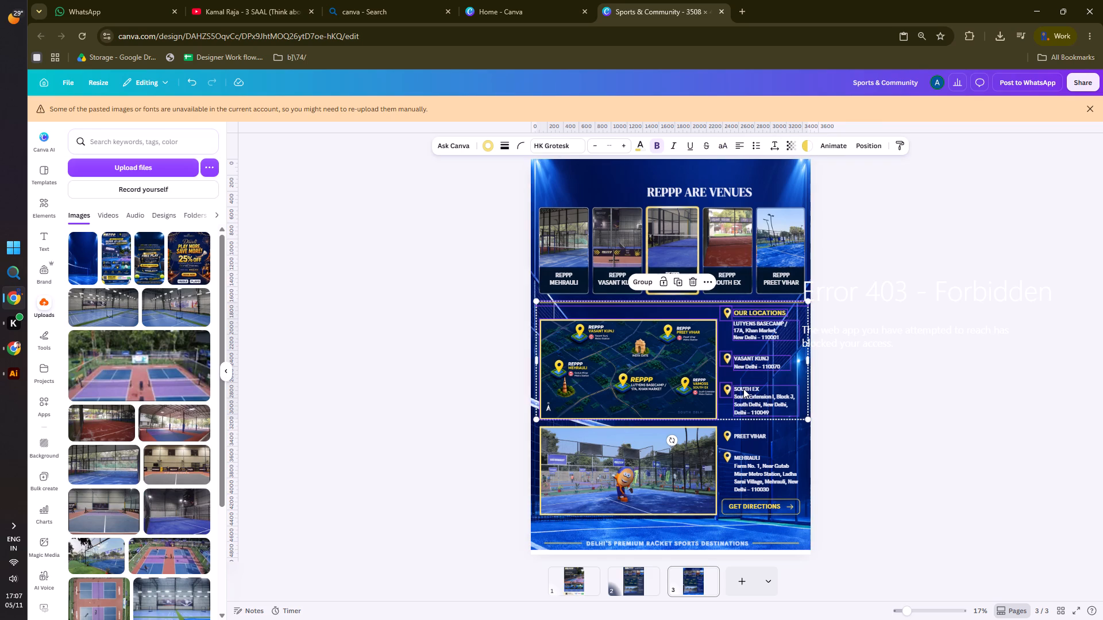
shift+click(726, 440)
shift+click(757, 435)
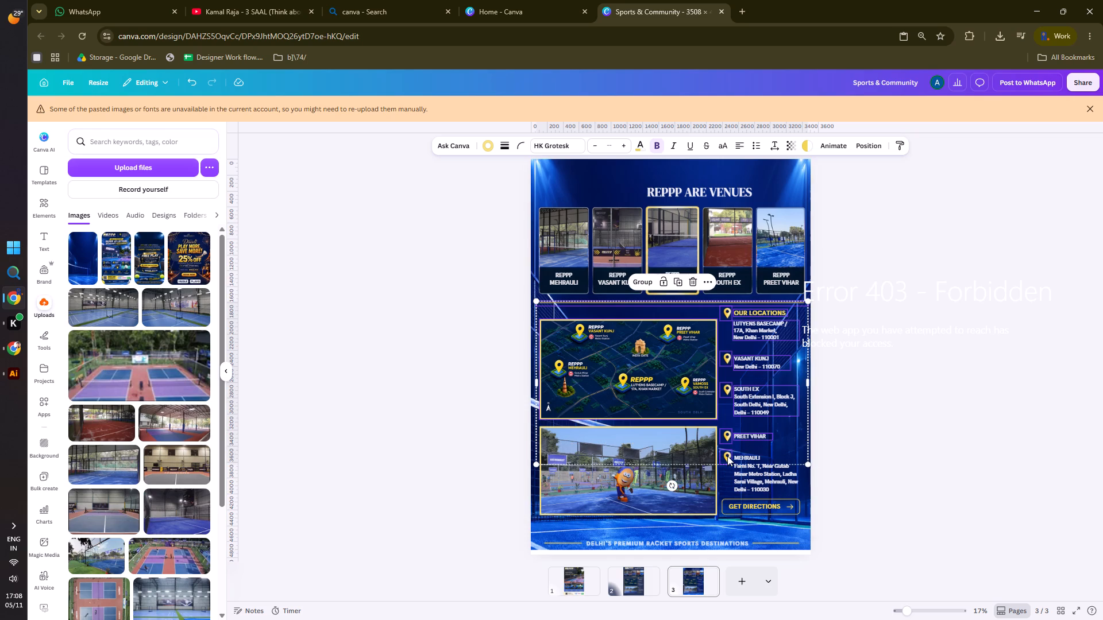
shift+click(727, 456)
shift+click(741, 460)
shift+click(738, 505)
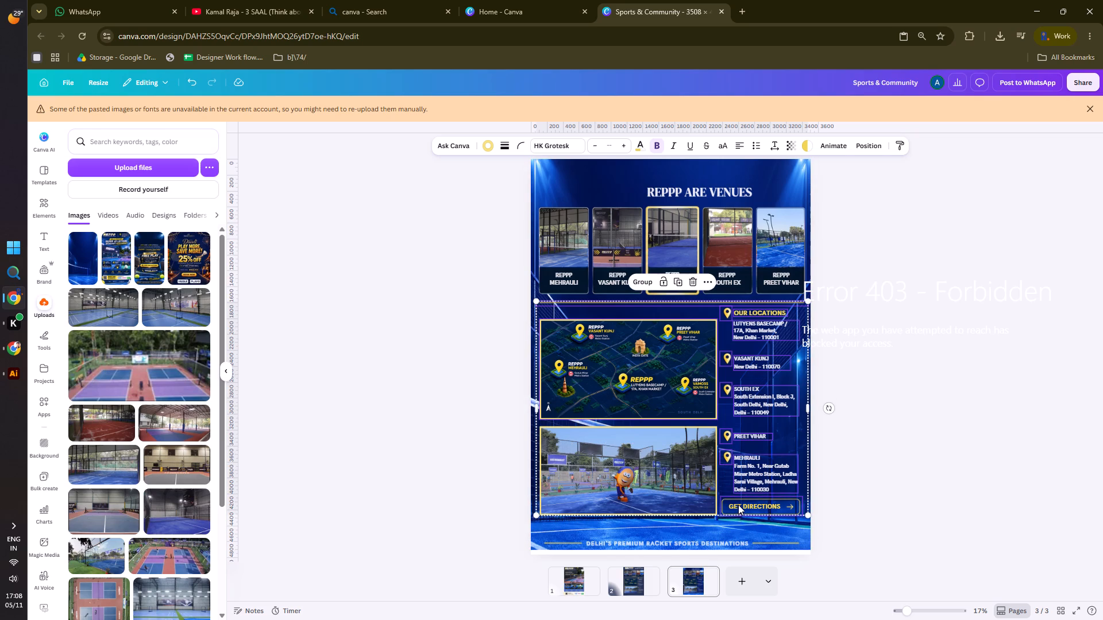
shift+click(668, 487)
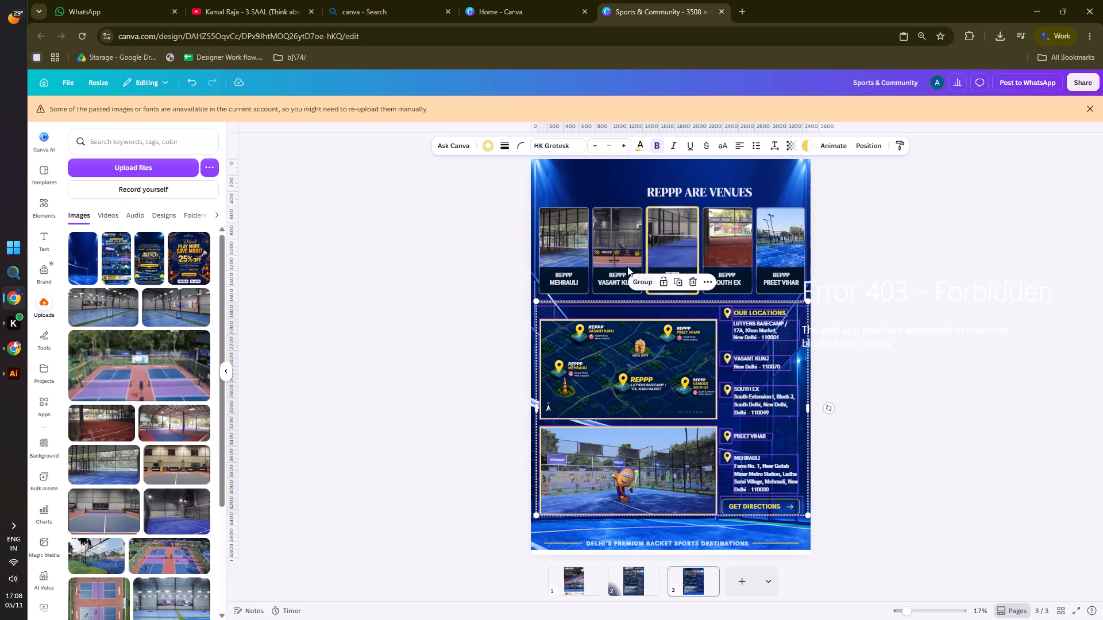
click(642, 284)
click(493, 343)
Move the grouped map, addresses and court photo section slightly down, widening the gap beneath the venue cards.
click(701, 402)
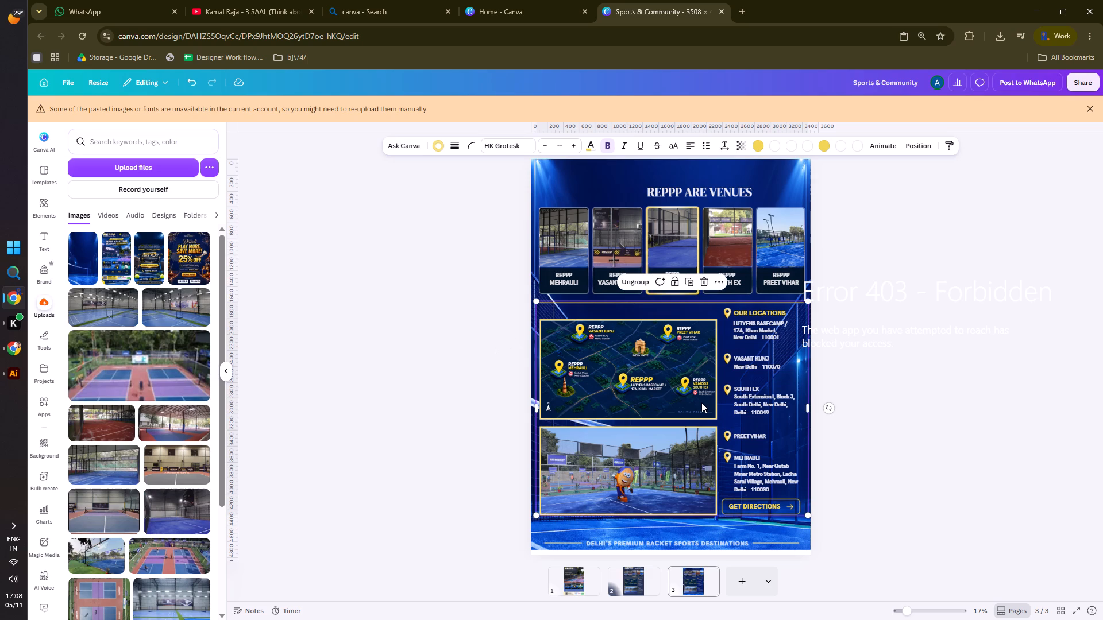
key(Down)
key(Down)
key(Down)
key(Down)
key(Down)
key(Down)
key(Down)
key(Down)
key(Down)
key(Down)
key(Down)
key(Down)
key(Down)
key(Down)
key(Down)
key(Down)
key(Down)
key(Down)
key(Down)
key(Down)
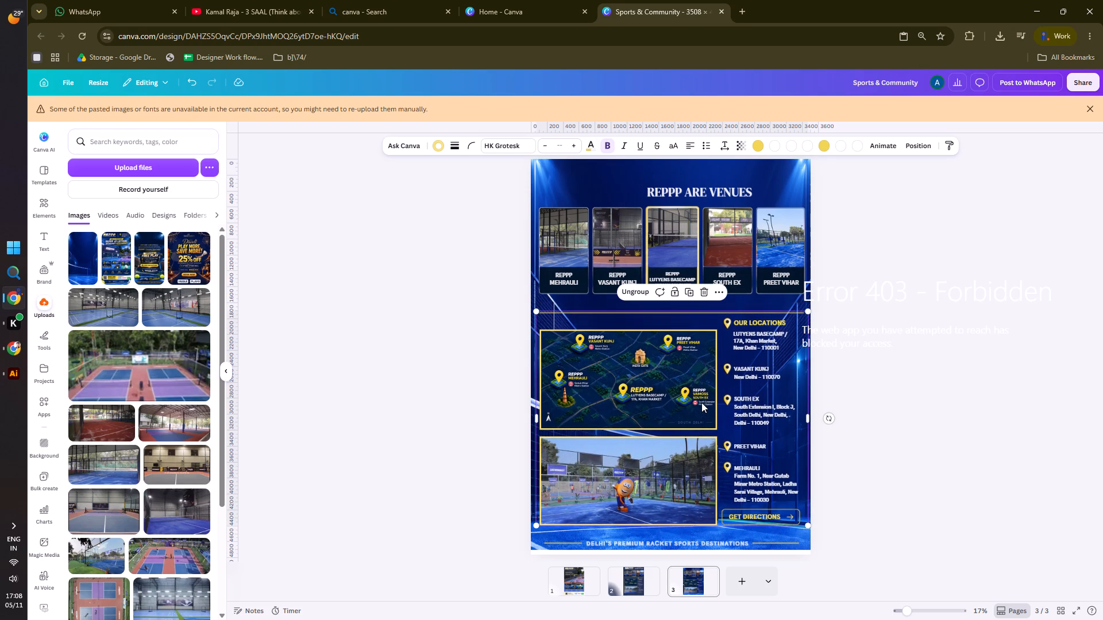
click(404, 280)
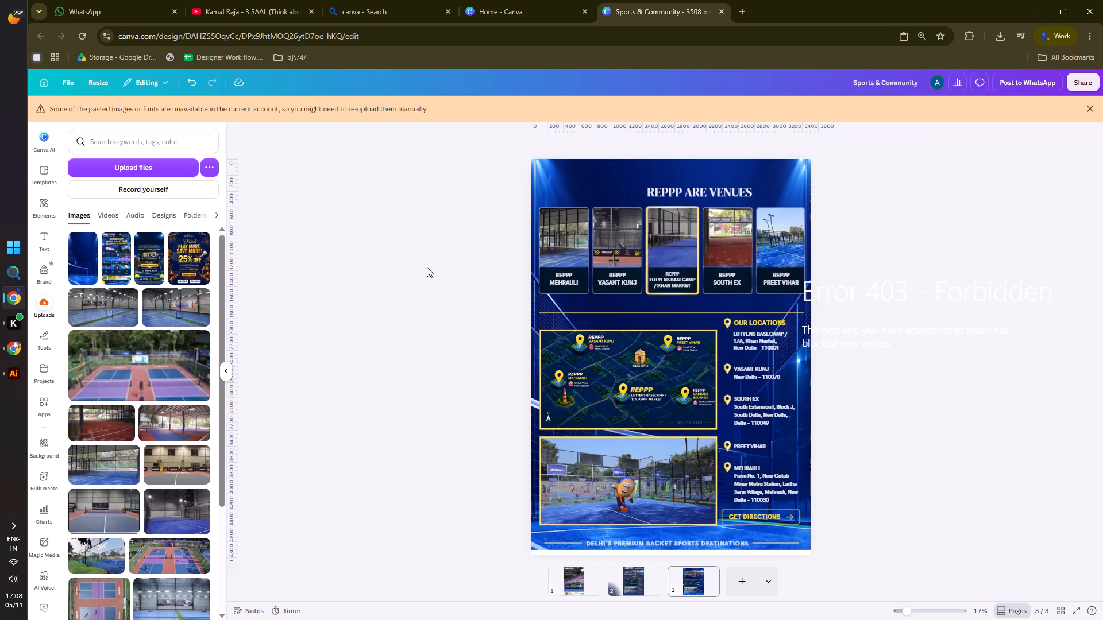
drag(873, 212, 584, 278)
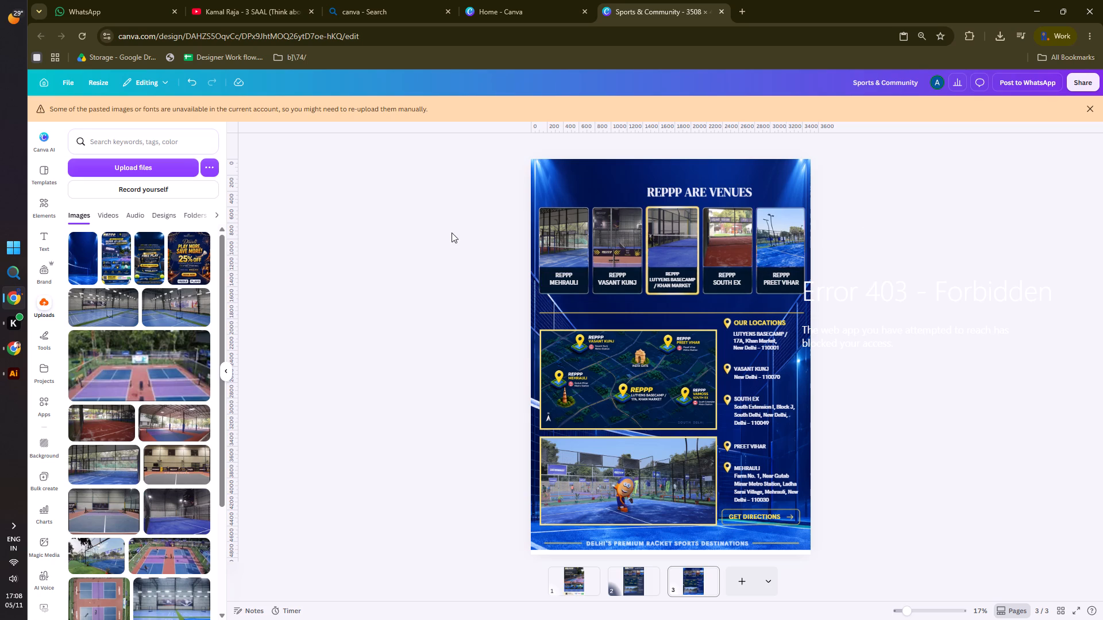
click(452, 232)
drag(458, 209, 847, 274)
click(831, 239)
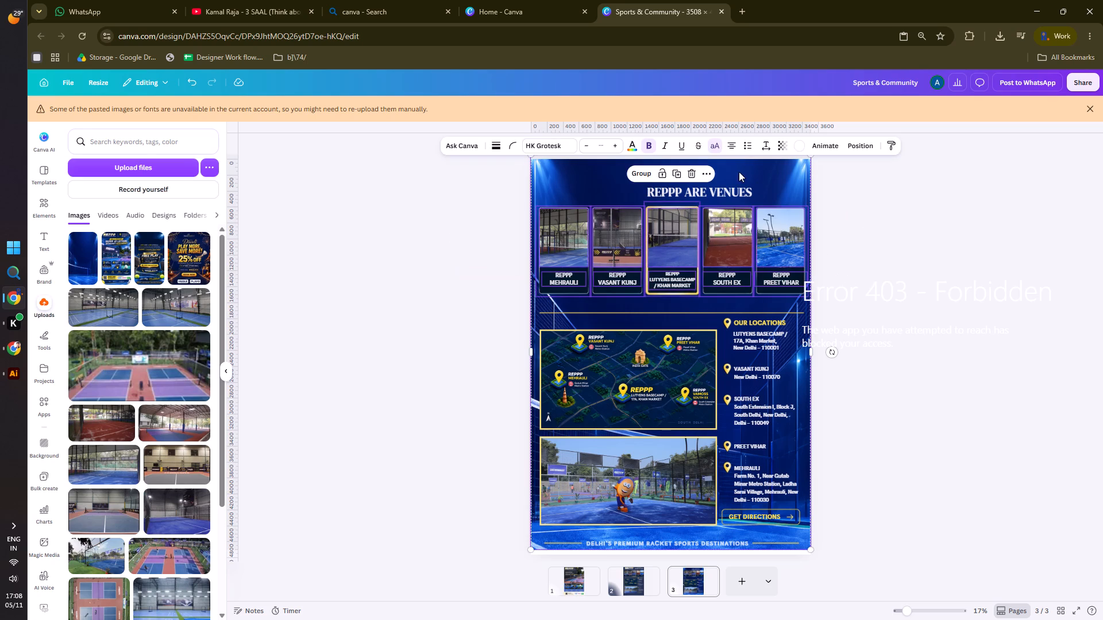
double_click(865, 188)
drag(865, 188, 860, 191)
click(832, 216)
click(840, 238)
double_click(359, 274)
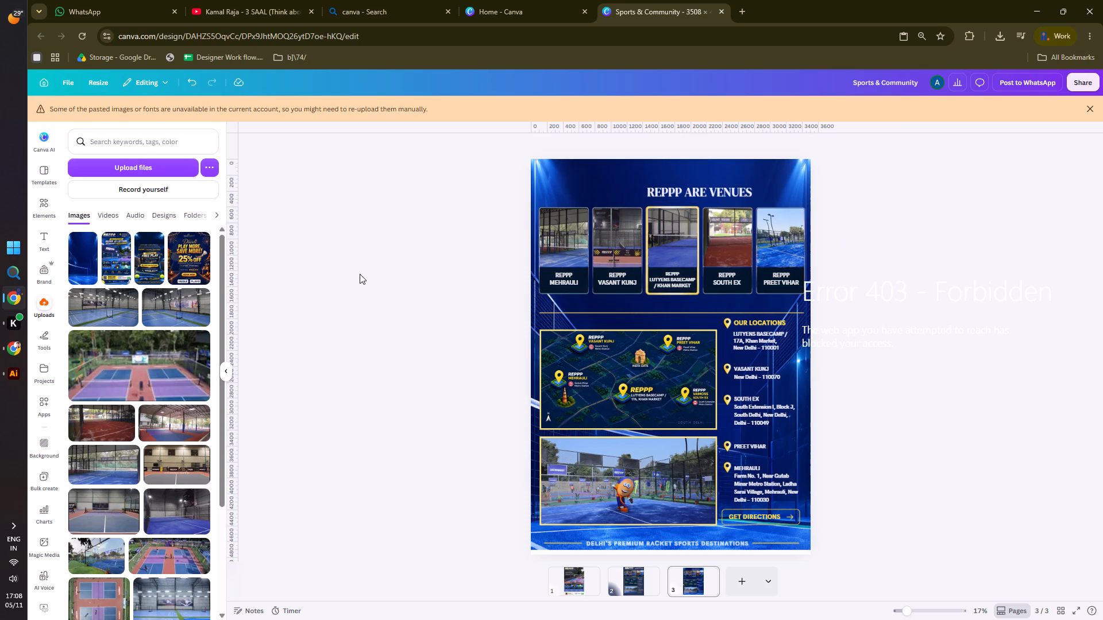
Collapse the uploads list and lock the blue court background image on page 3.
click(221, 373)
click(283, 323)
click(487, 188)
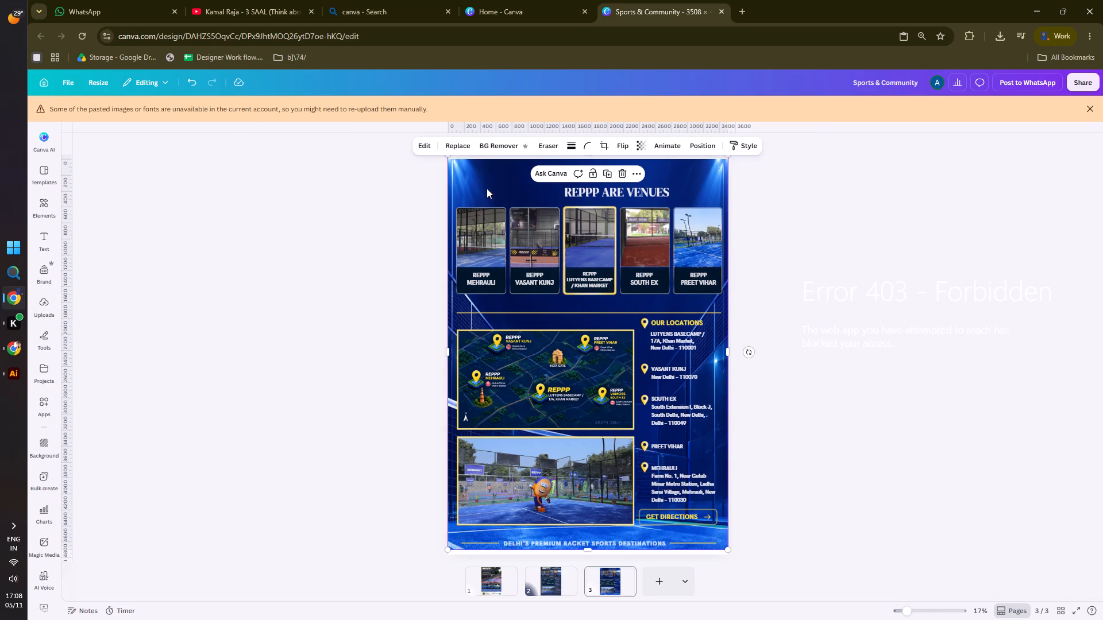
click(591, 173)
click(336, 251)
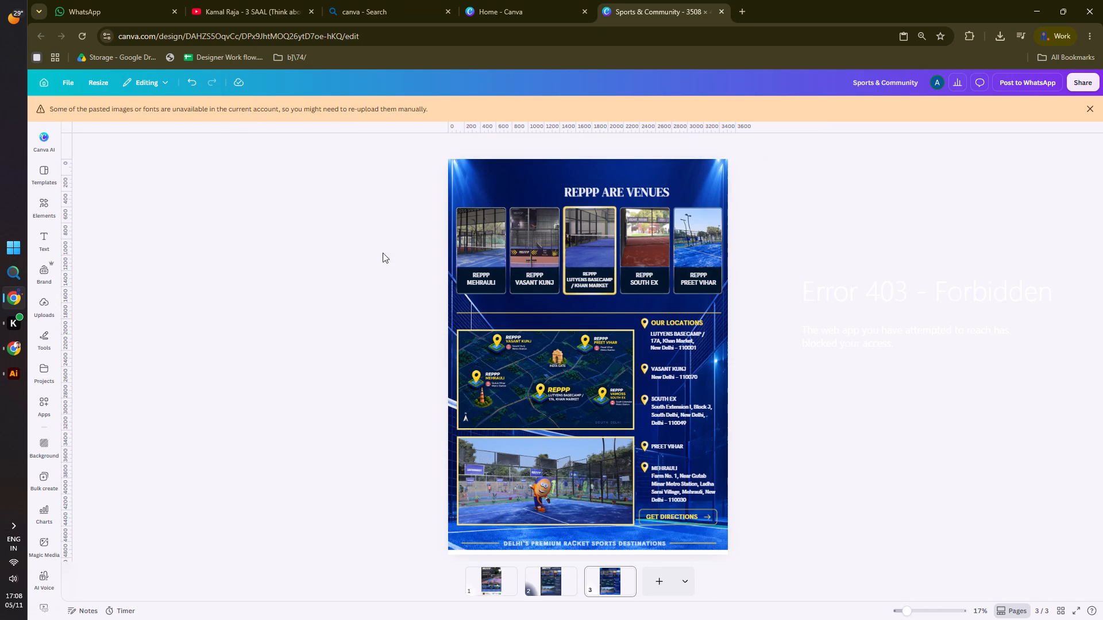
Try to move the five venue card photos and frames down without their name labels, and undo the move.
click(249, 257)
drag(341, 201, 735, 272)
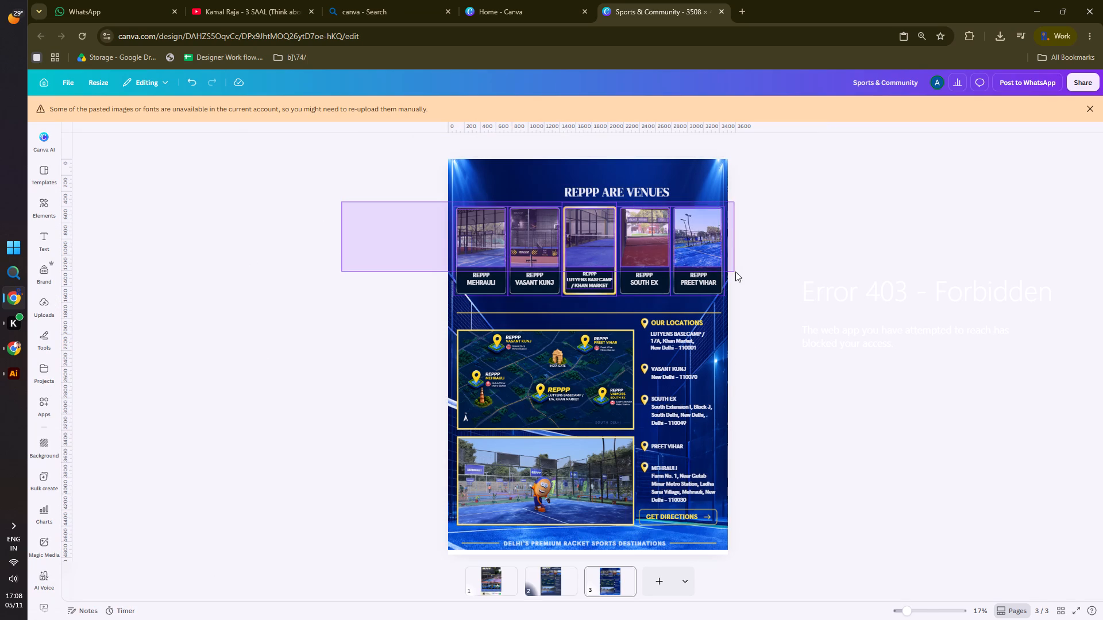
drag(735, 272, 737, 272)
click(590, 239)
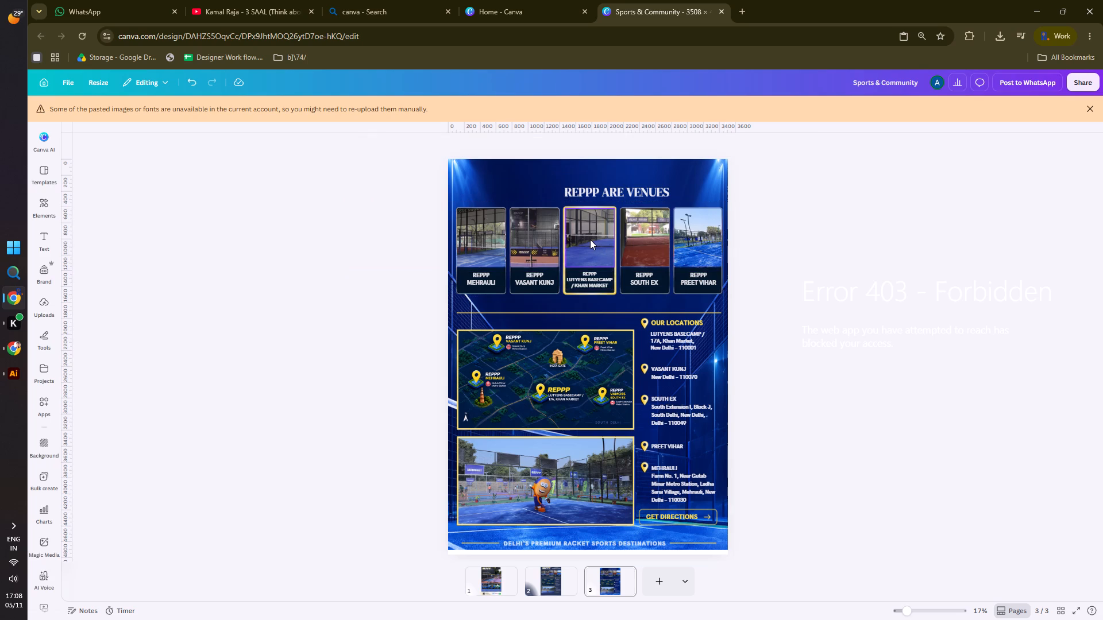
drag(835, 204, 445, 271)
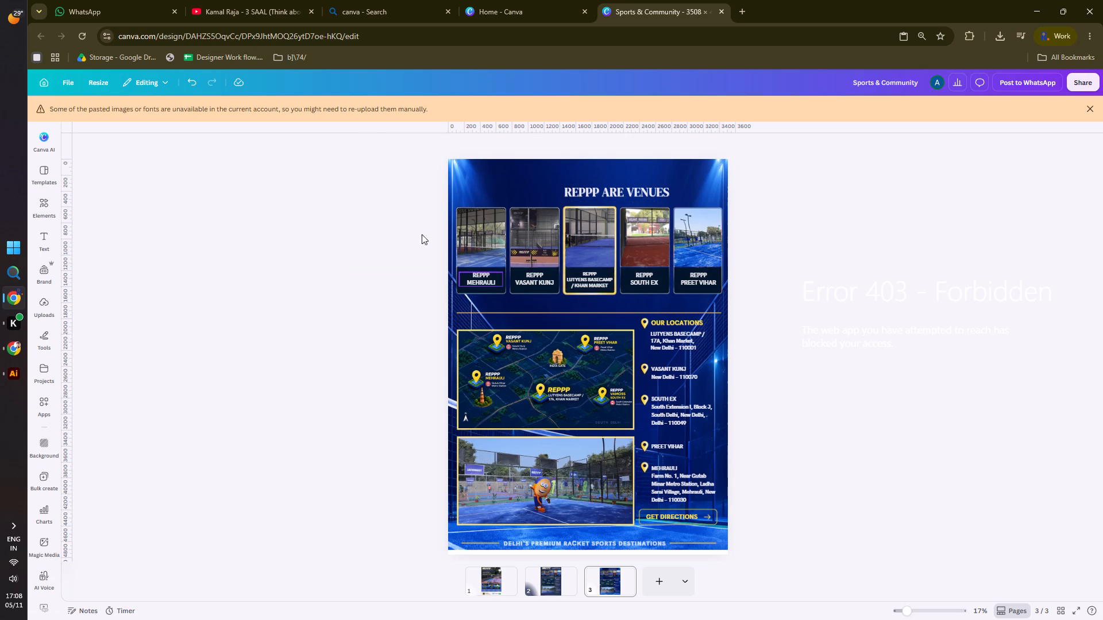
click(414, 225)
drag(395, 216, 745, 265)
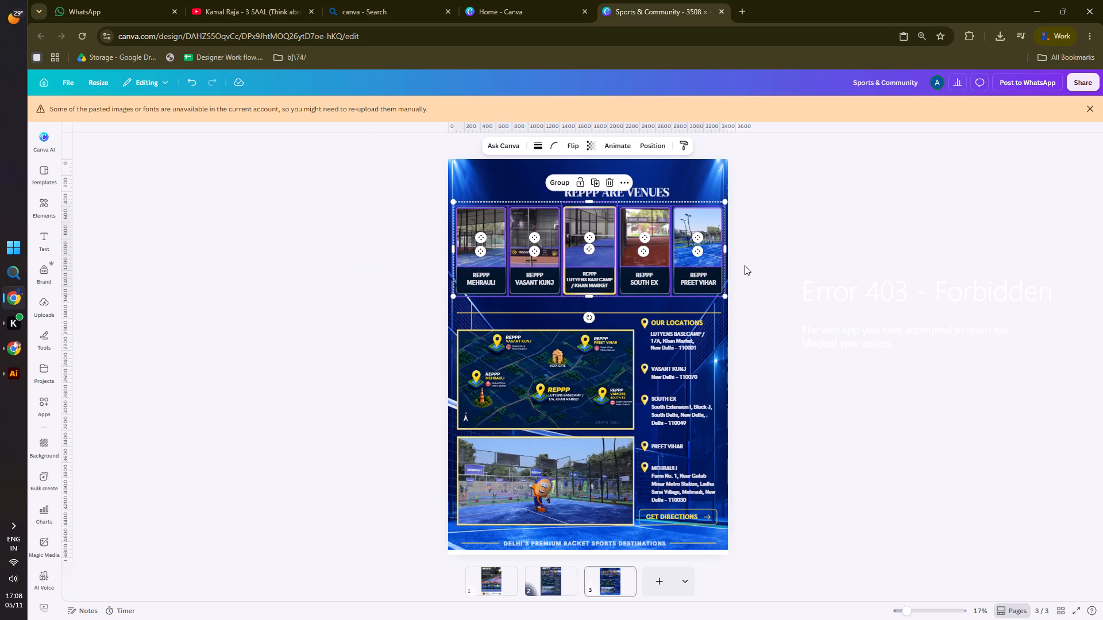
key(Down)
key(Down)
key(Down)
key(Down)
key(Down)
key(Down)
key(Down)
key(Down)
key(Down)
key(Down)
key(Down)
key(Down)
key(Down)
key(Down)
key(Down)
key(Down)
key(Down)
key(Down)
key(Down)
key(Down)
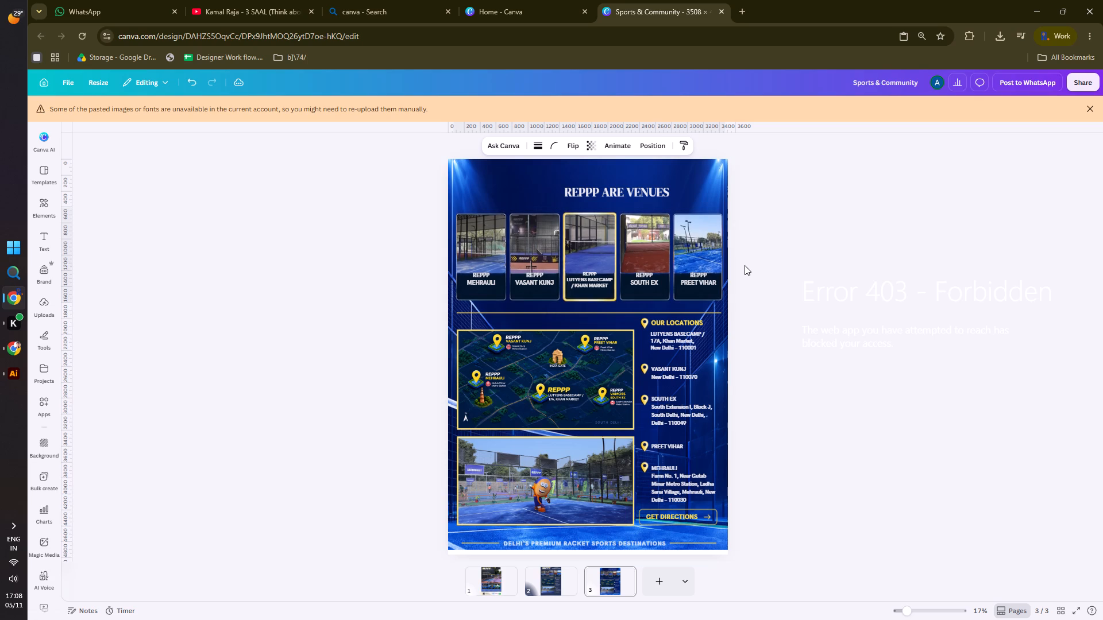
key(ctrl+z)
Add the five venue name labels to the selected card photos and frames, and group them all together.
shift+click(692, 281)
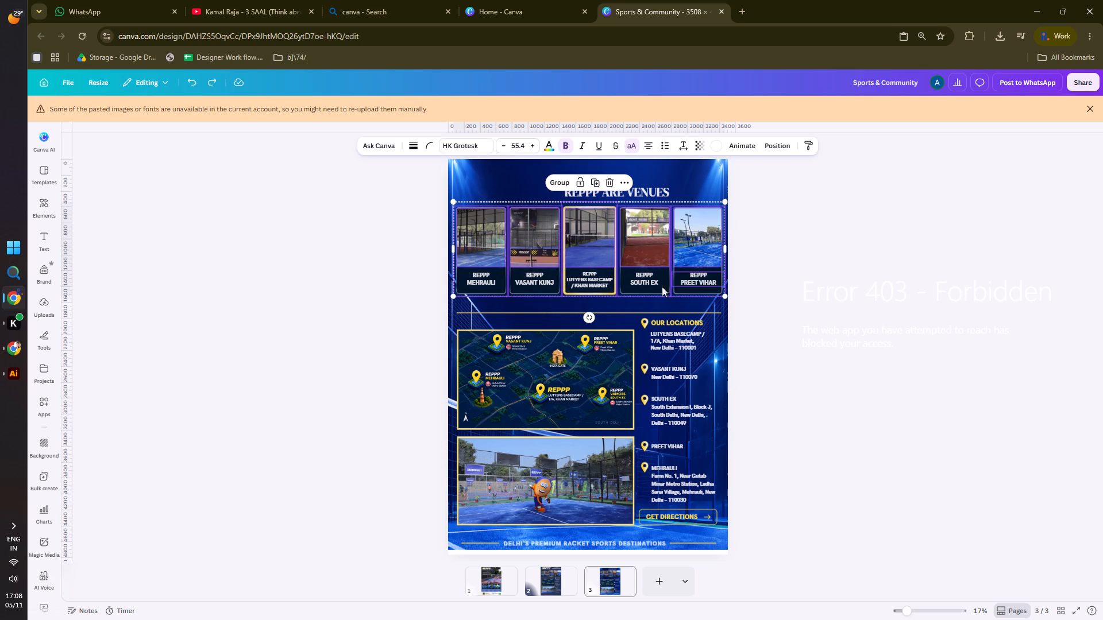
shift+click(642, 280)
shift+click(595, 280)
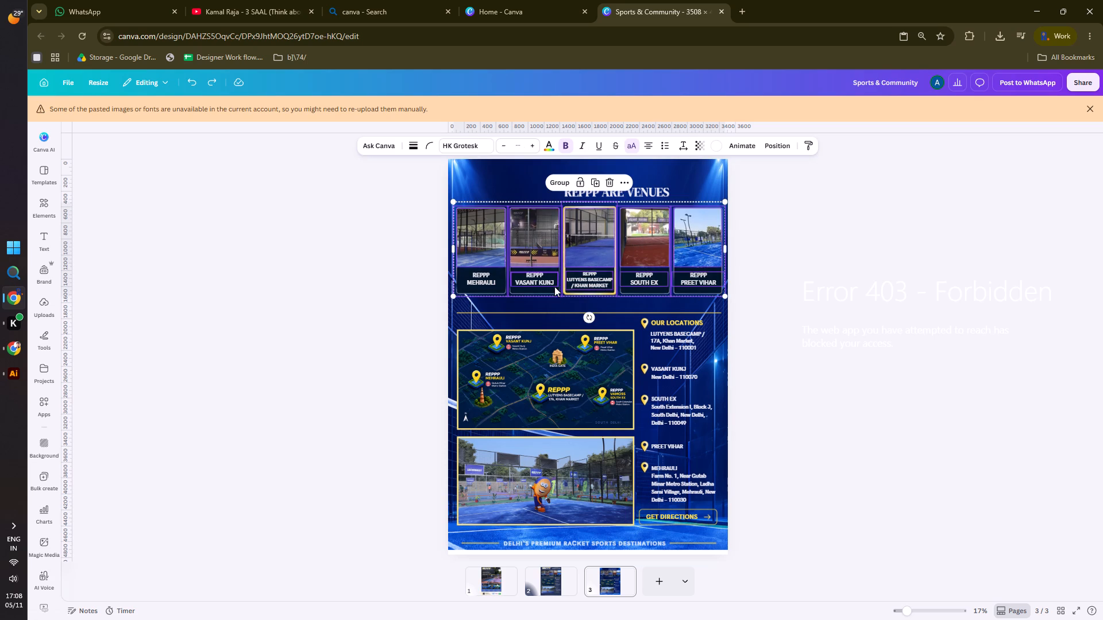
shift+click(538, 282)
shift+click(473, 281)
click(553, 180)
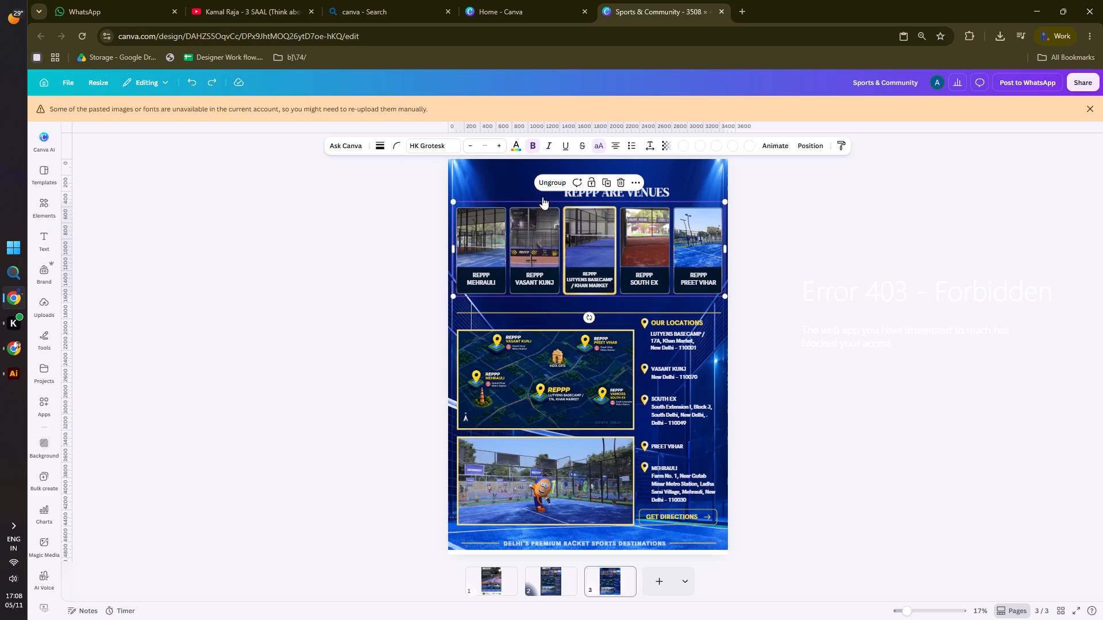
click(307, 265)
Move the grouped venue cards down to sit just above the yellow divider line.
click(533, 268)
key(Down)
key(Down)
key(Down)
key(Down)
key(Down)
key(Down)
key(Down)
key(Down)
key(Down)
key(Down)
key(Down)
key(Down)
key(Down)
key(Down)
key(Down)
key(Down)
key(Down)
key(Down)
key(Down)
key(Down)
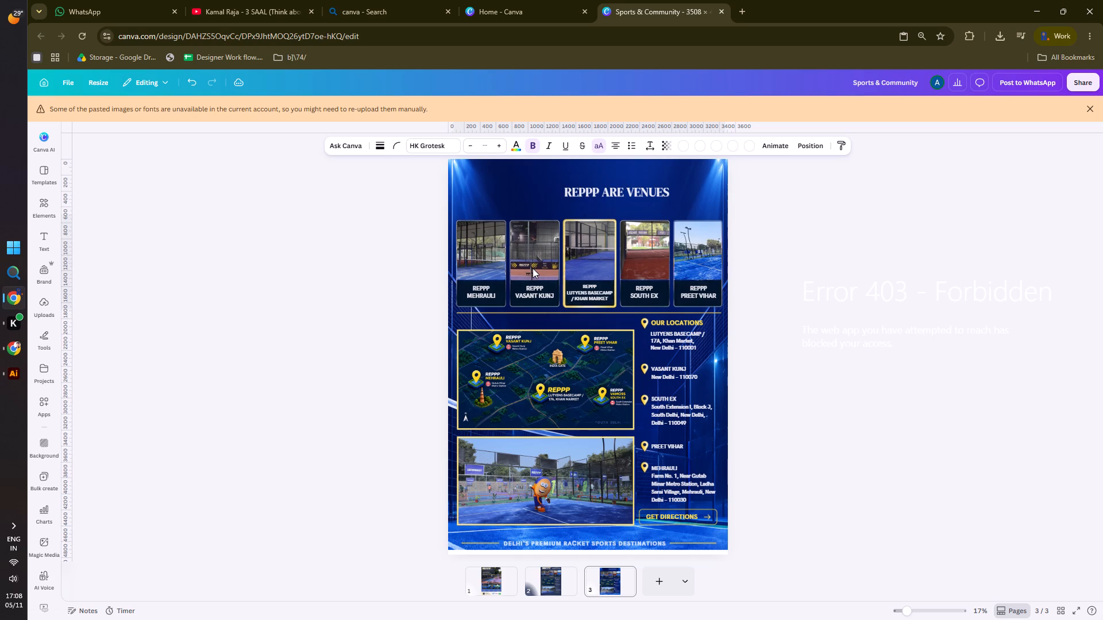
click(796, 270)
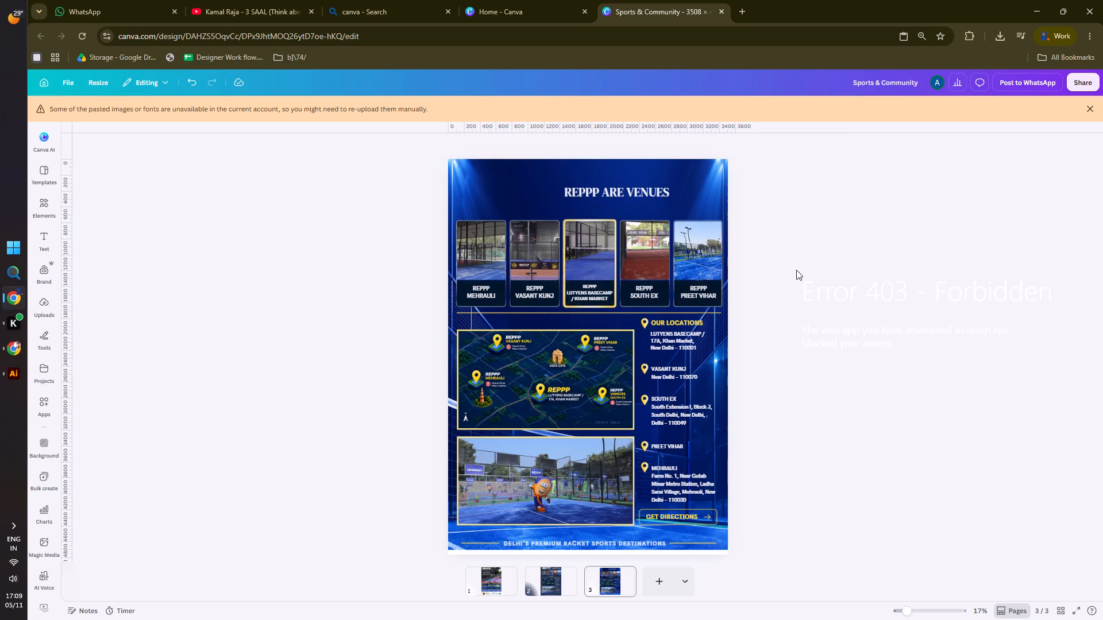
Move the REPPP ARE VENUES heading down and centre it just above the venue cards.
click(610, 195)
drag(621, 192, 597, 204)
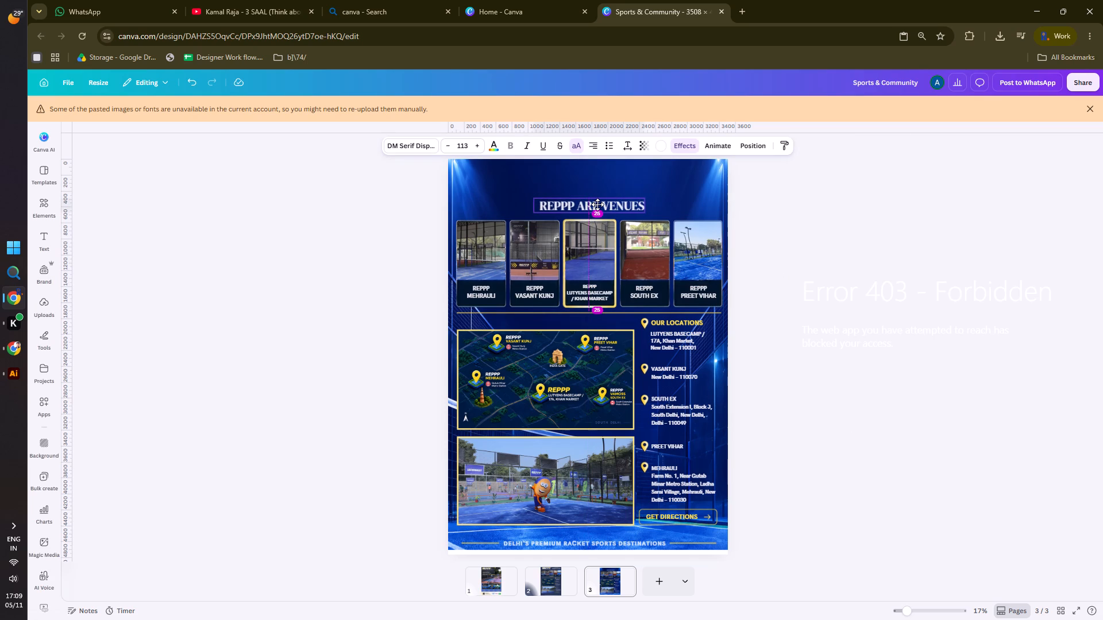
drag(597, 204, 595, 206)
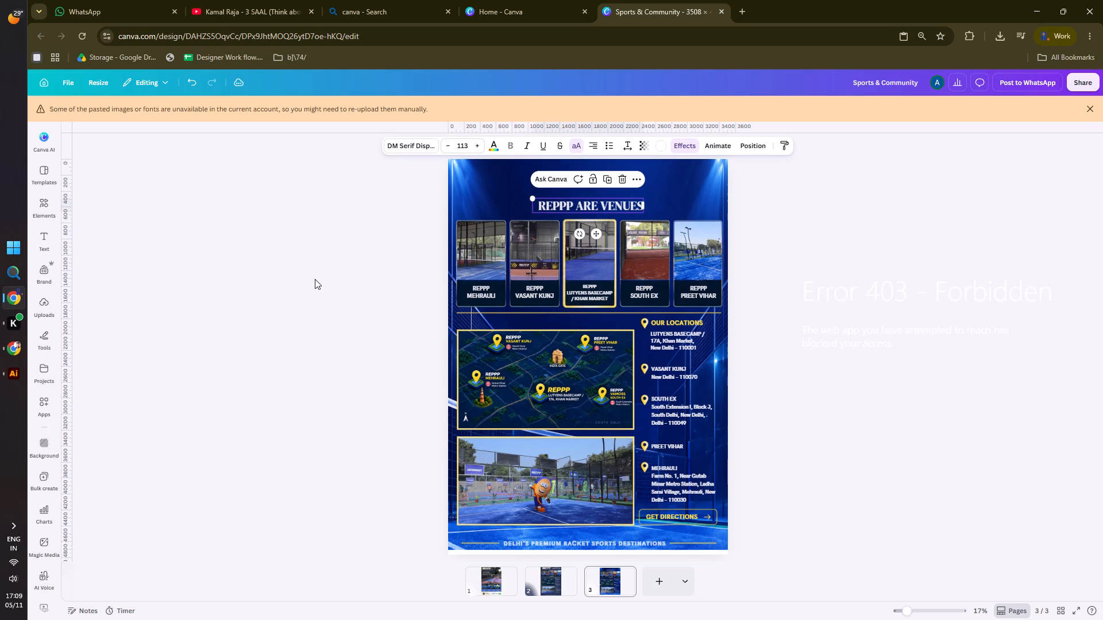
click(315, 279)
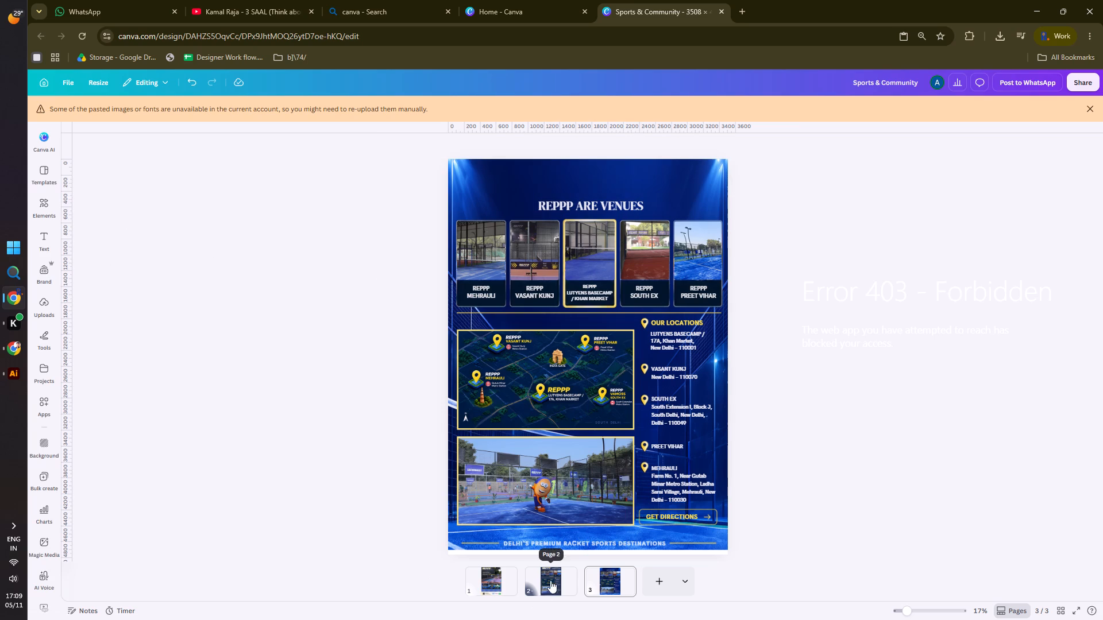
Copy the REPPP logo with its tagline from page 1 onto page 3, centred above the REPPP ARE VENUES heading.
click(486, 578)
click(504, 186)
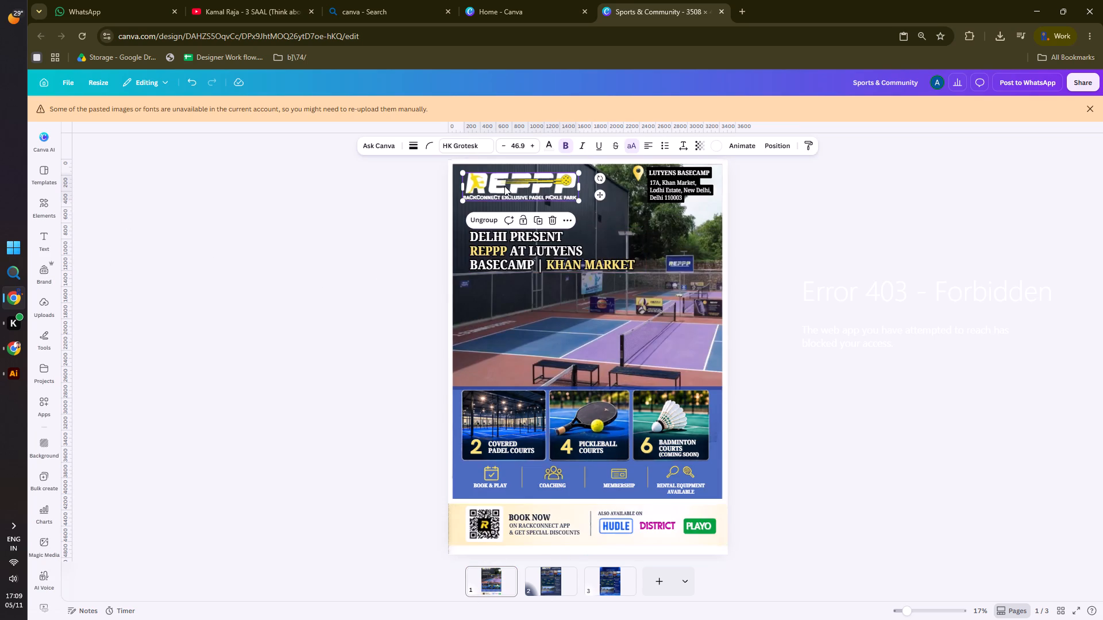
key(ctrl+c)
click(556, 580)
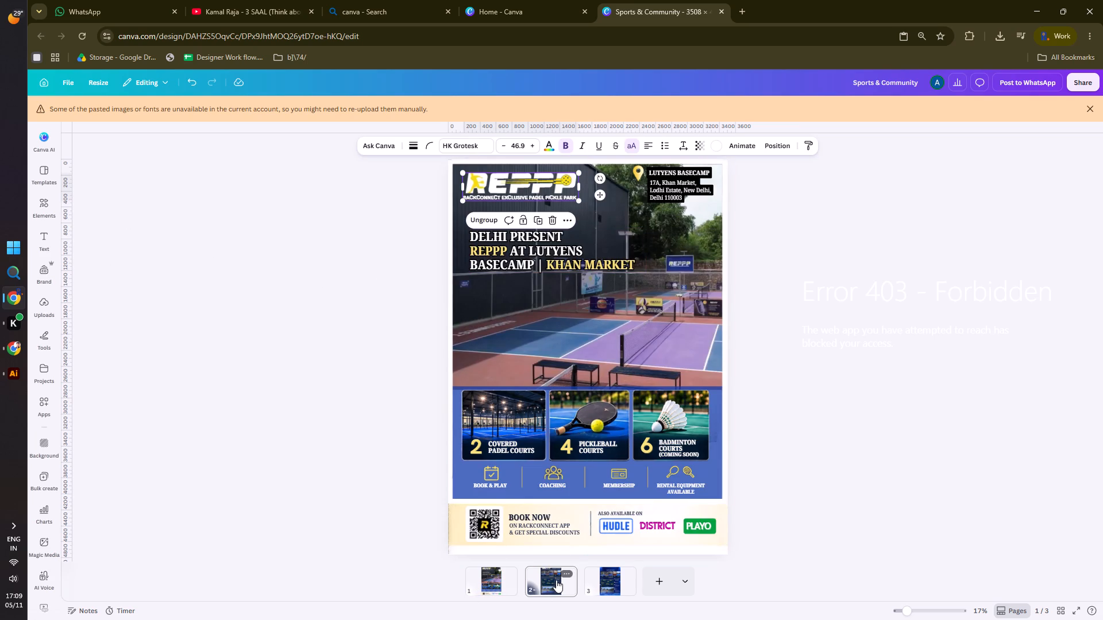
click(610, 581)
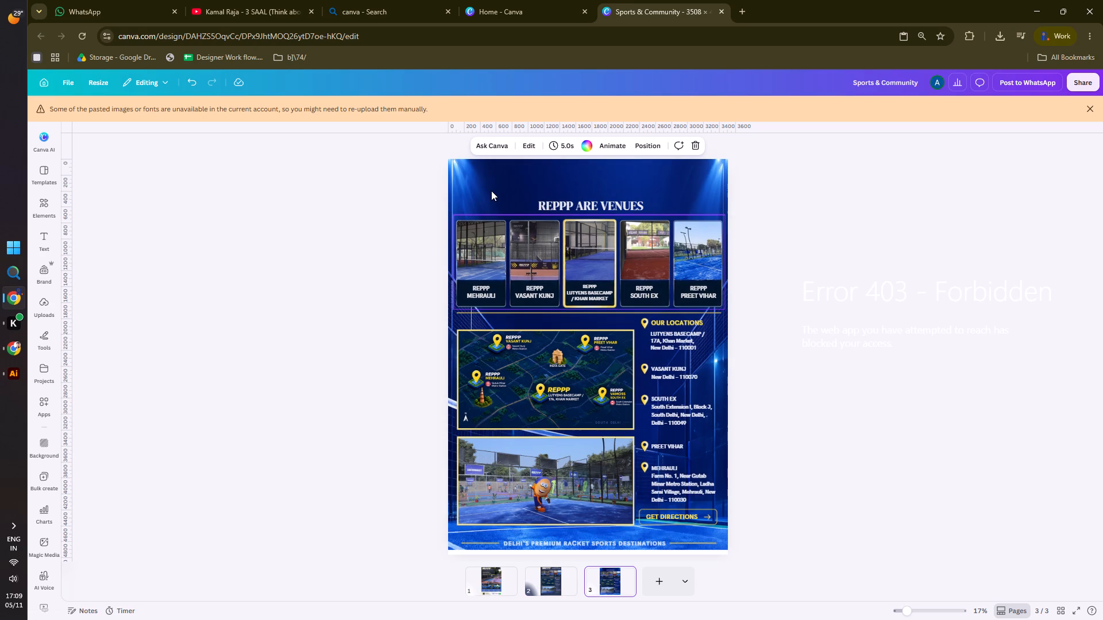
key(ctrl+v)
drag(523, 185, 581, 176)
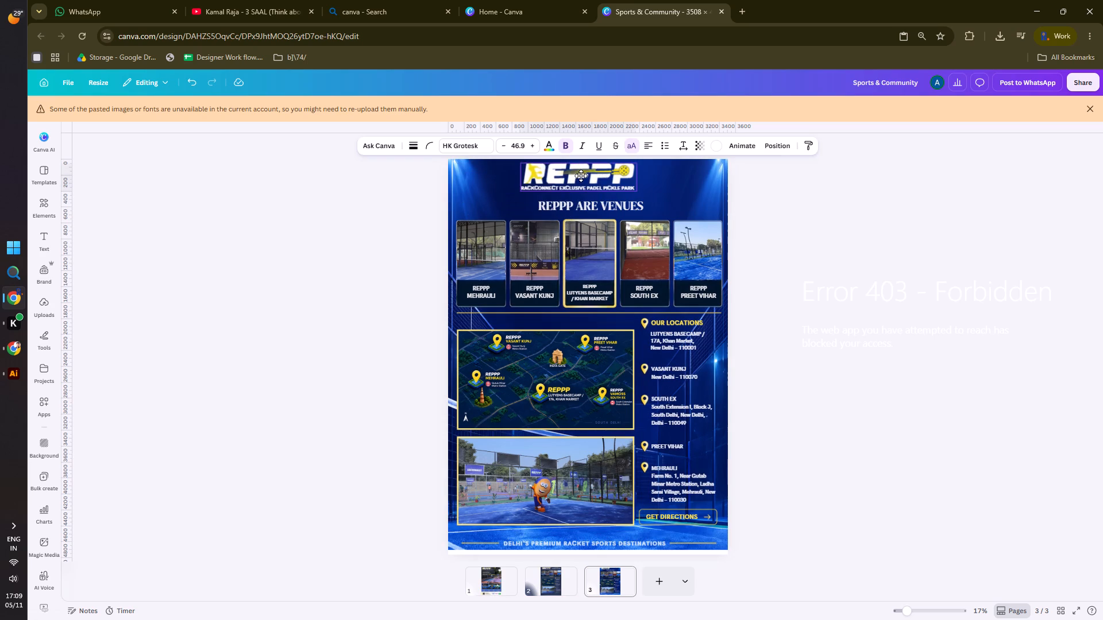
drag(581, 176, 591, 178)
click(291, 275)
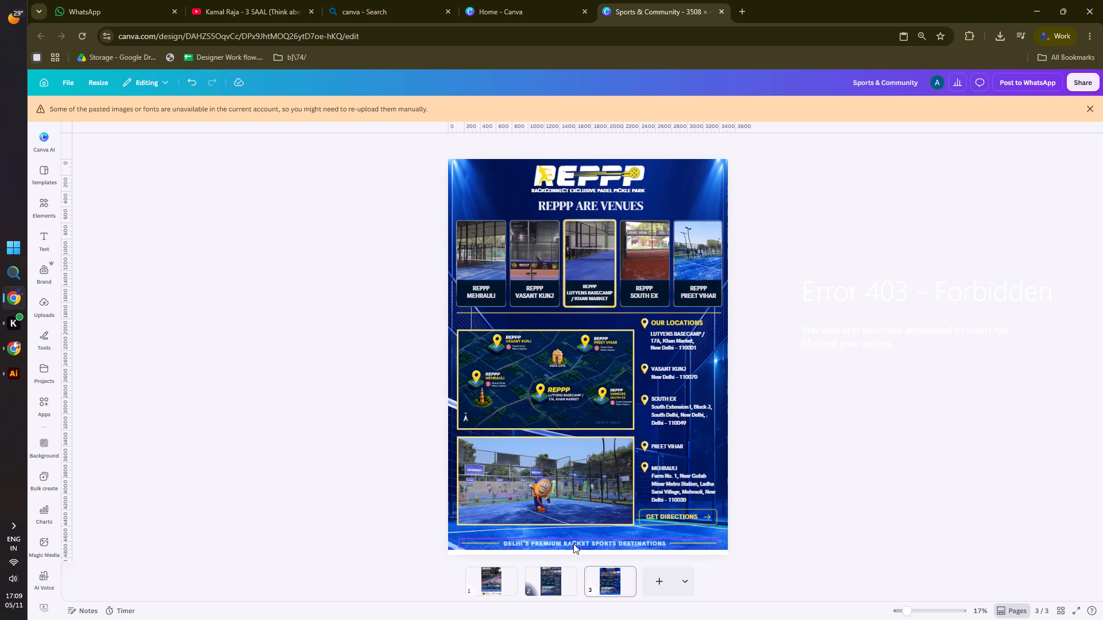
scroll(646, 544, up, 3)
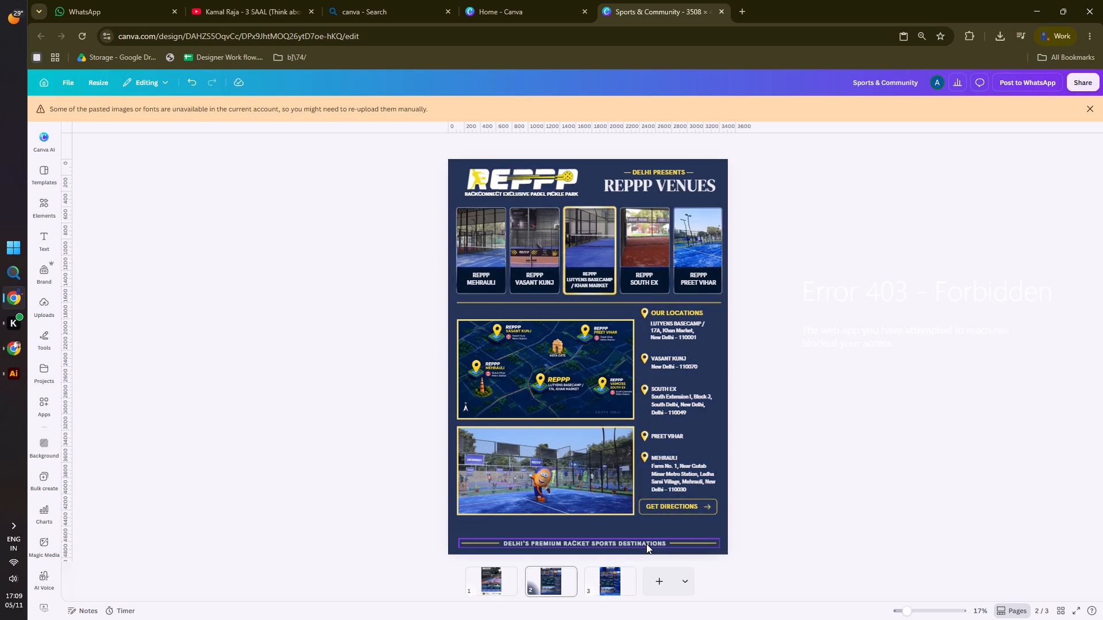
click(614, 578)
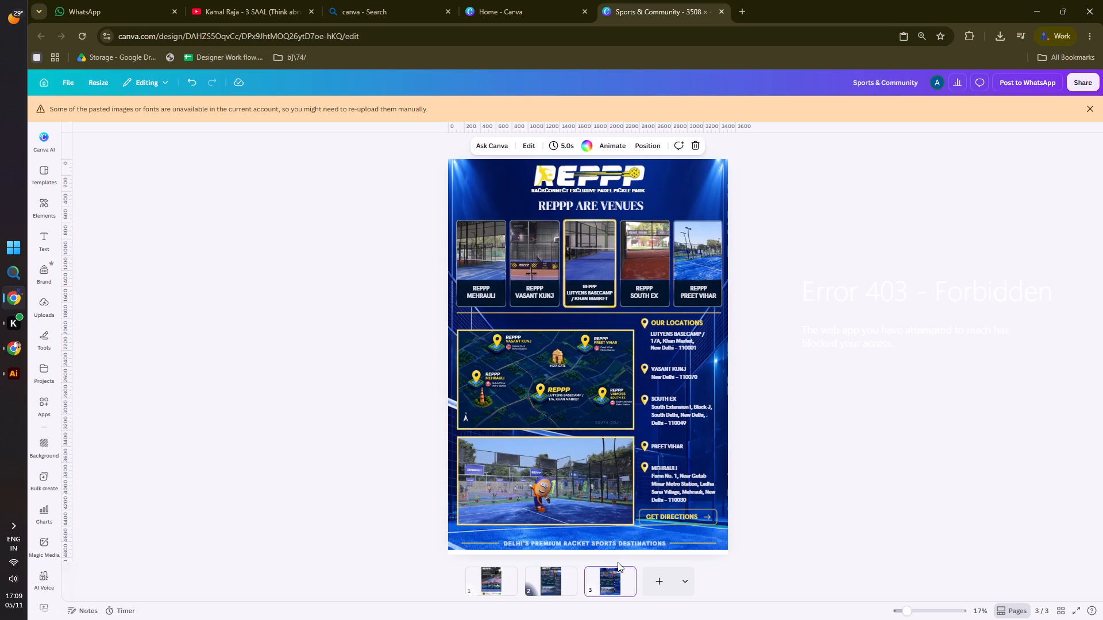
ctrl+scroll(669, 553, up, 1)
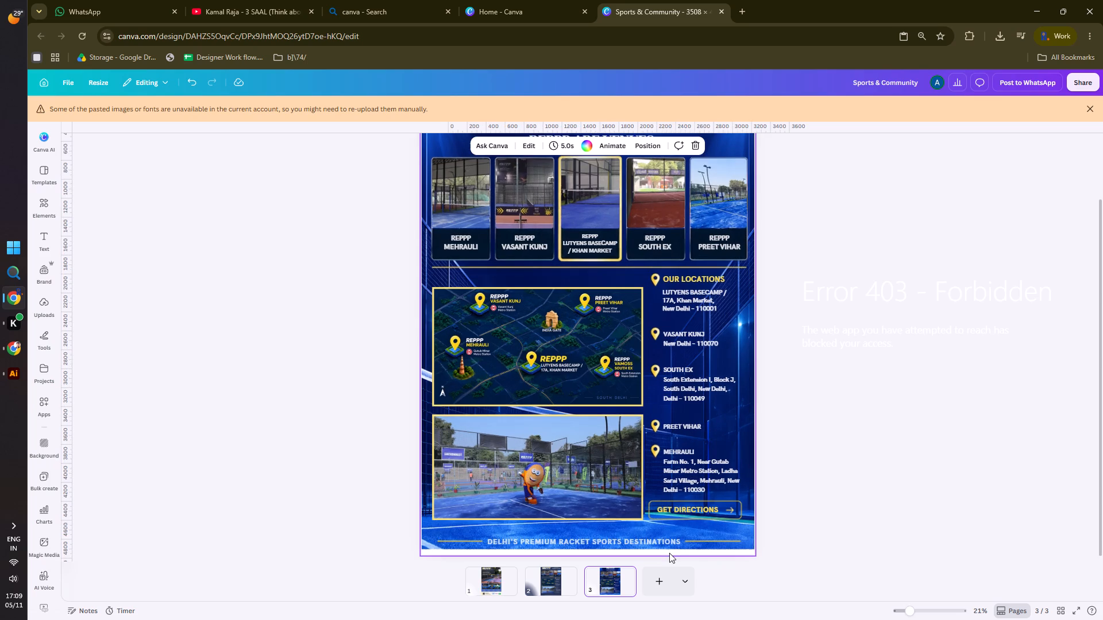
ctrl+scroll(669, 553, up, 5)
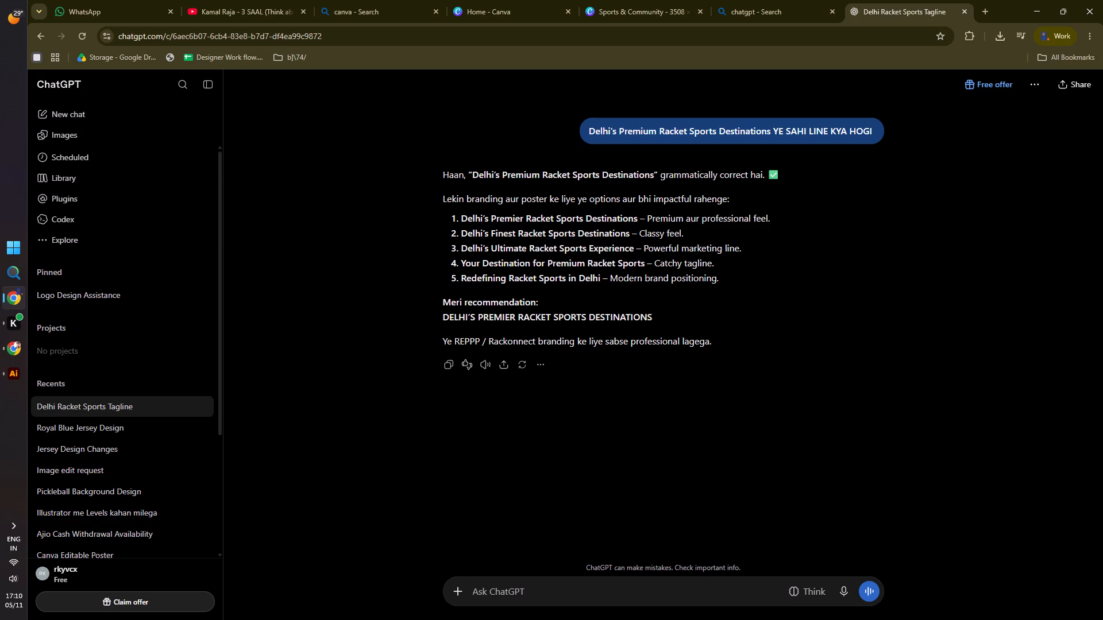
Return to the Sports & Community design in Canva and examine the whole page 3 poster.
click(630, 0)
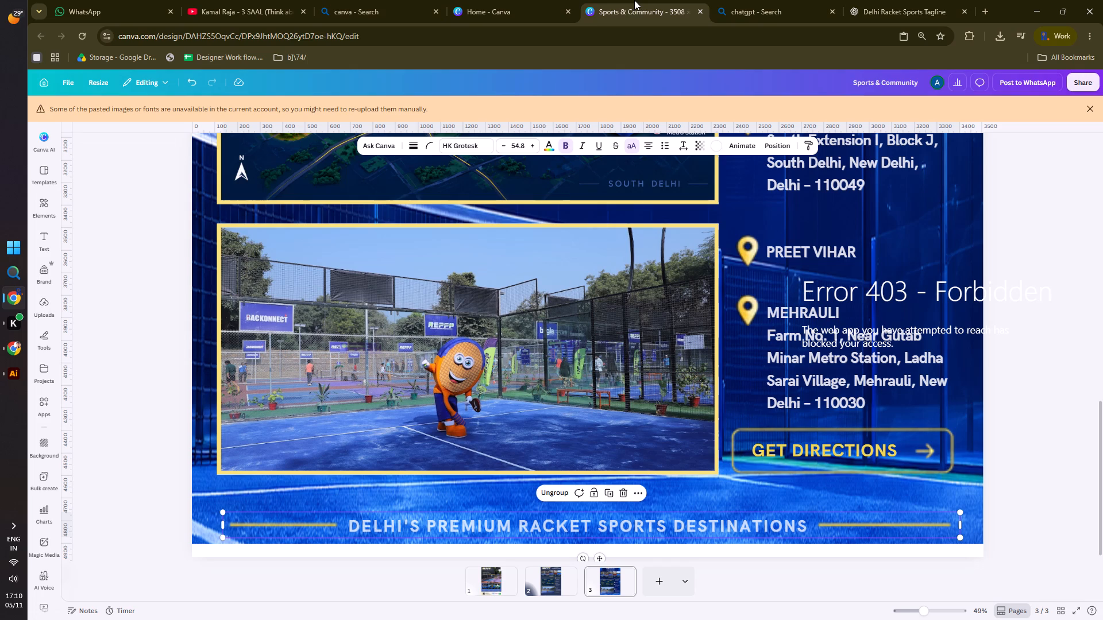
ctrl+scroll(626, 290, down, 4)
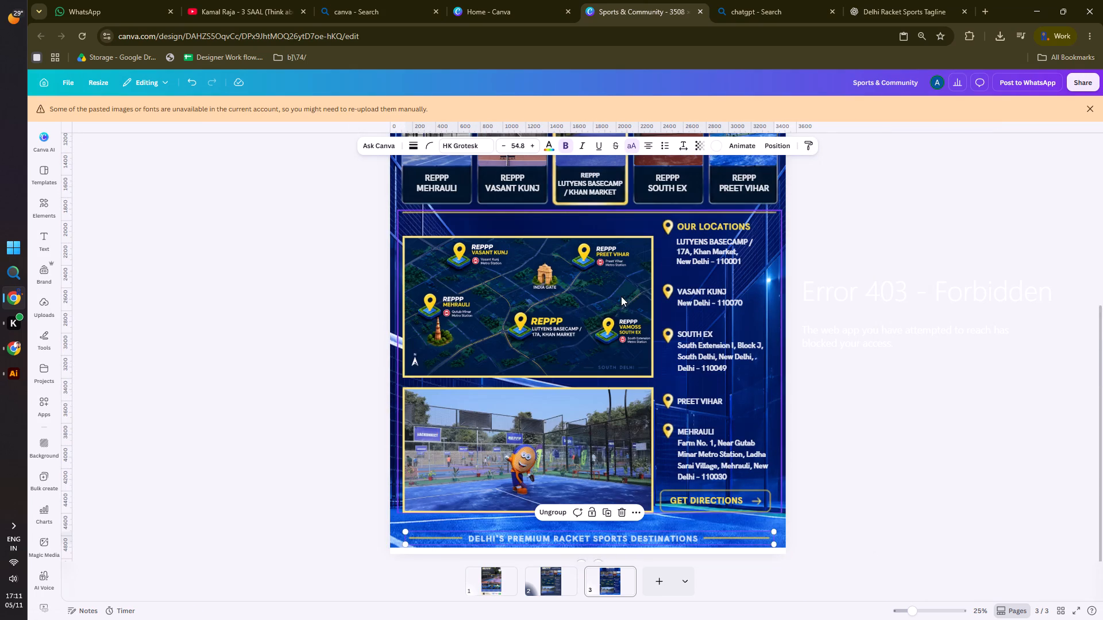
click(261, 297)
ctrl+scroll(533, 289, down, 2)
scroll(443, 187, up, 2)
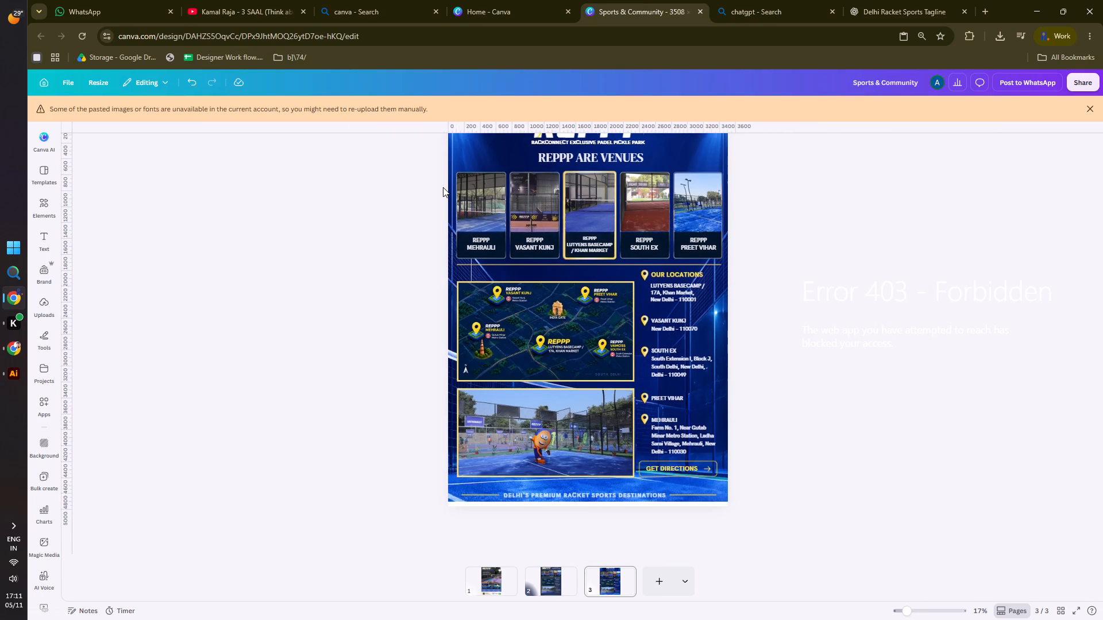
scroll(443, 187, up, 2)
scroll(443, 187, down, 1)
scroll(443, 187, up, 1)
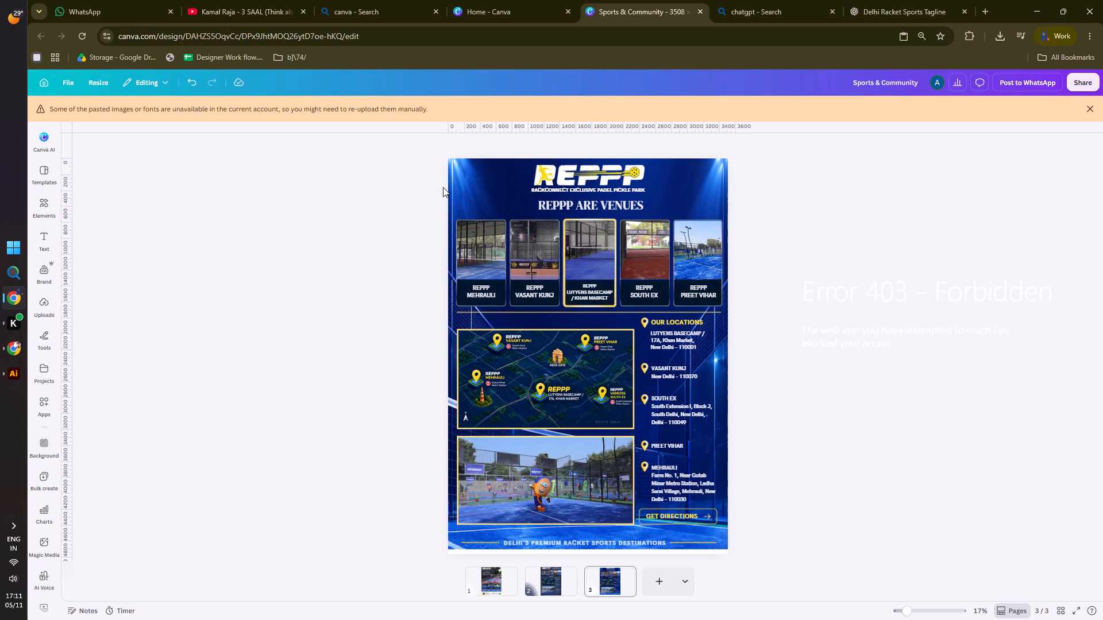
Ungroup the lower section holding the map, court photo, location list and GET DIRECTIONS button.
click(678, 517)
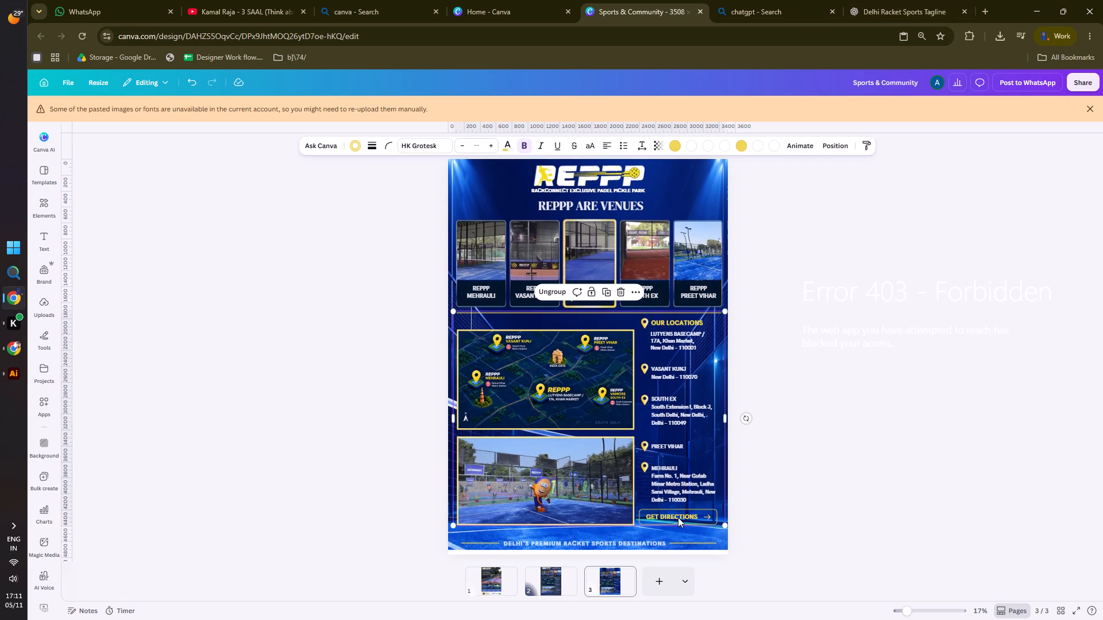
click(543, 289)
click(293, 340)
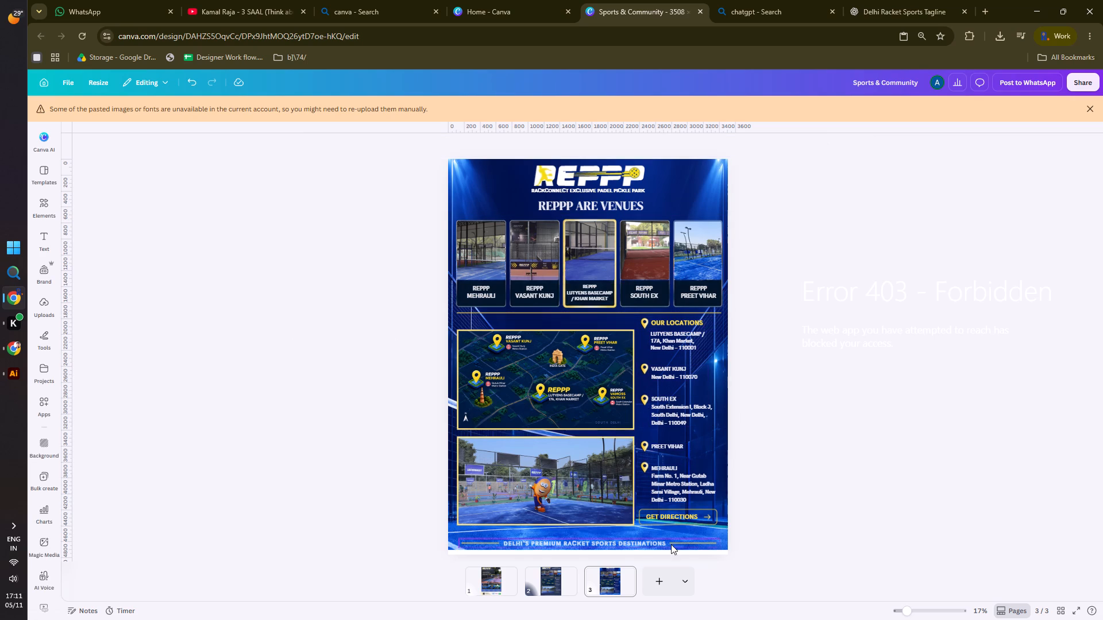
Recolour the GET DIRECTIONS button outline to the deeper yellow from the design's colours.
click(699, 524)
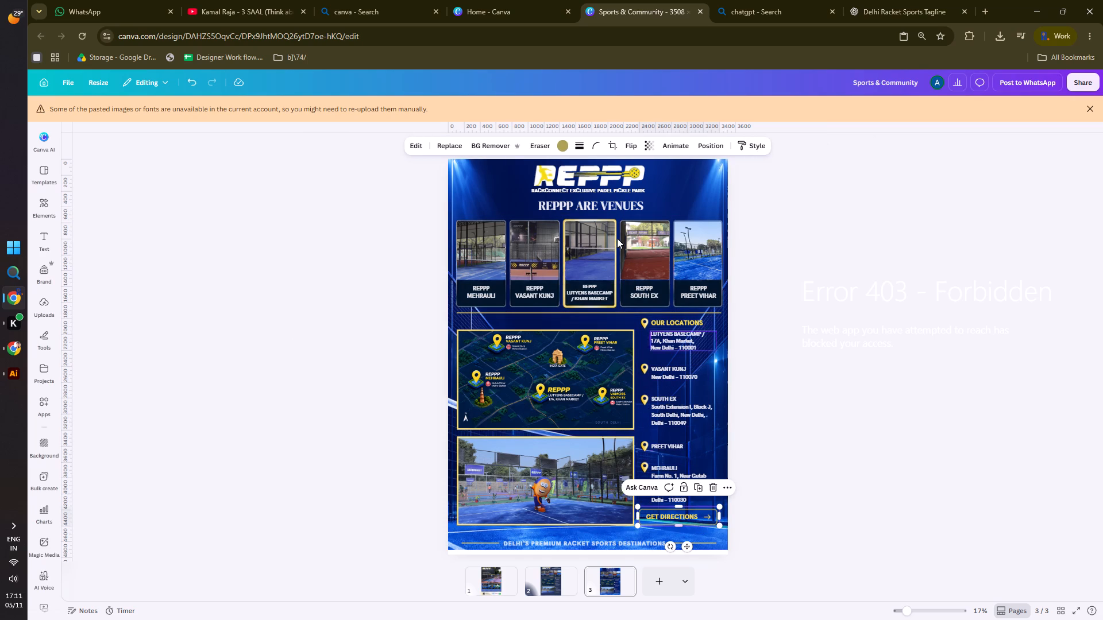
click(562, 148)
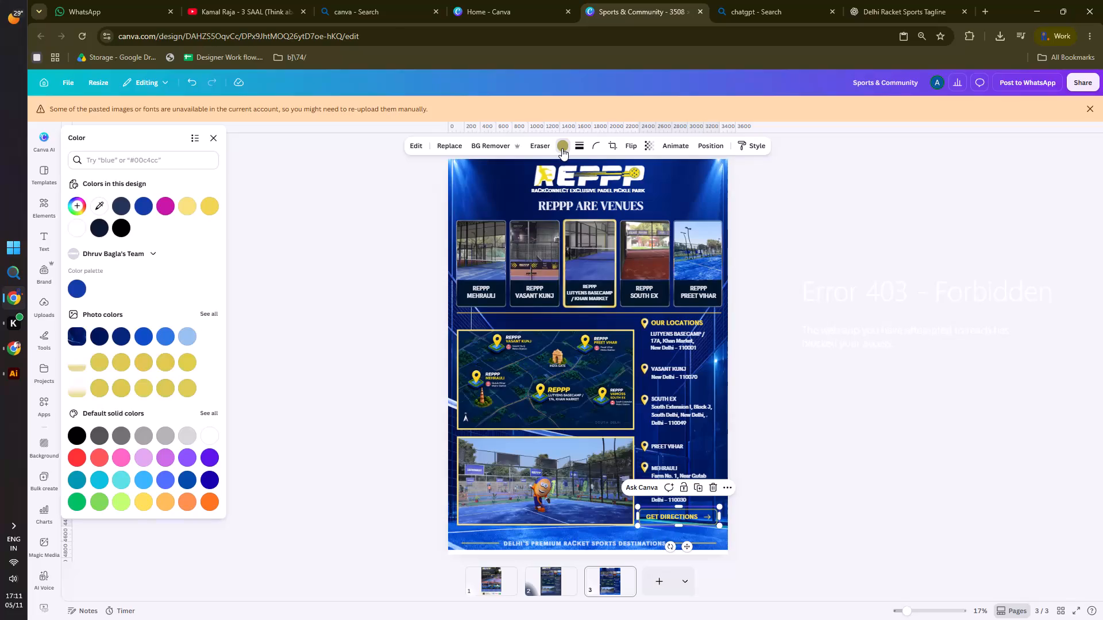
click(209, 208)
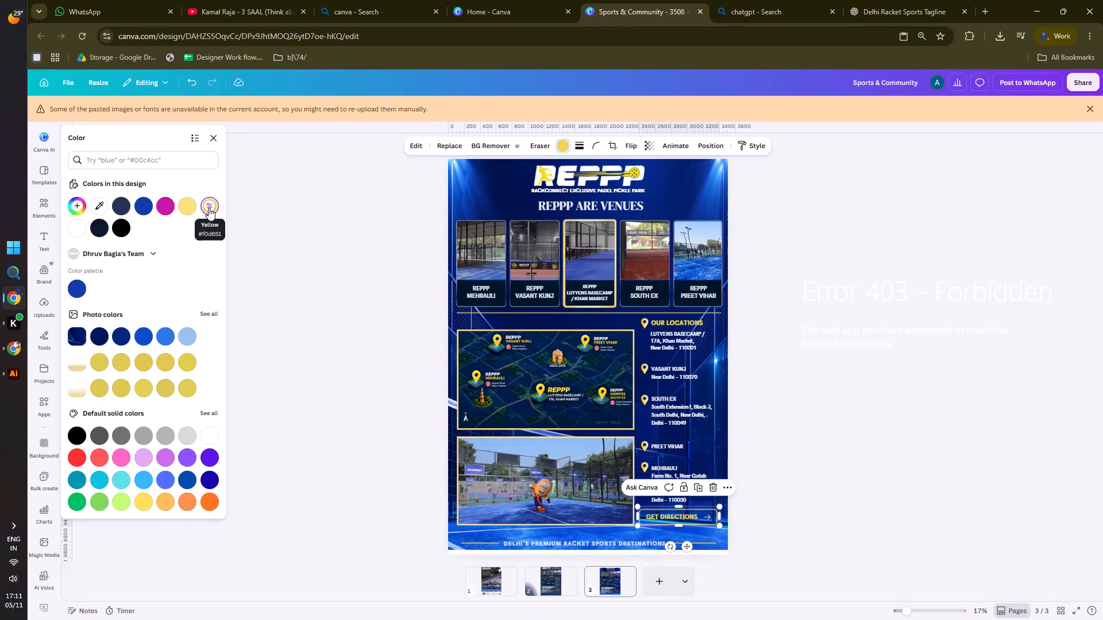
double_click(281, 204)
scroll(533, 291, down, 4)
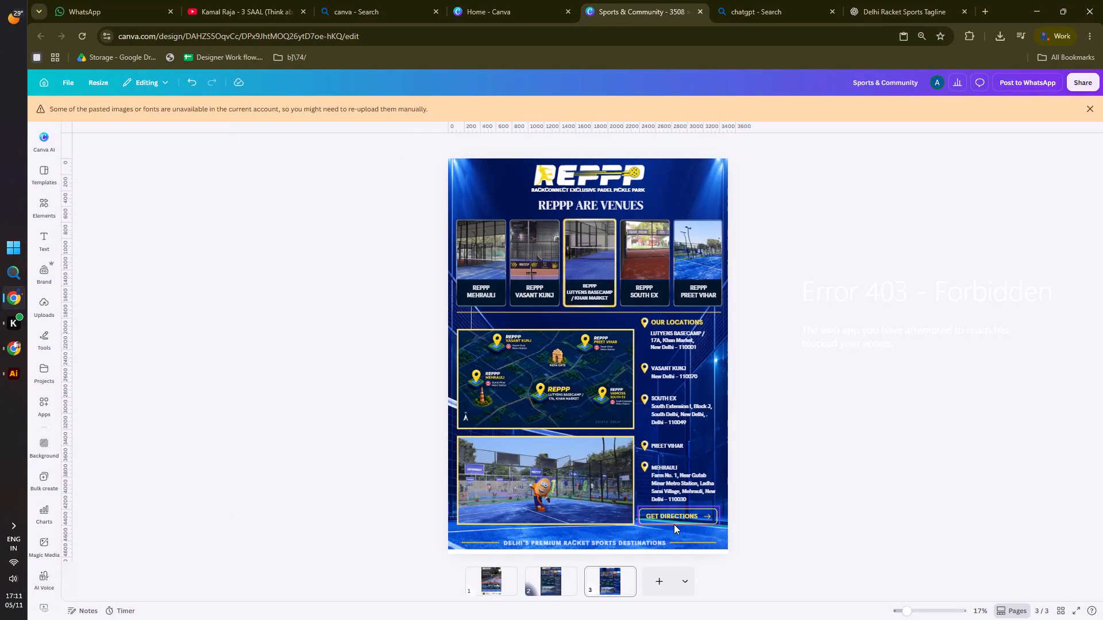
Add a rectangle shape to page 3 and reduce its height to form a wide, short bar.
ctrl+scroll(674, 524, up, 4)
ctrl+scroll(736, 513, up, 2)
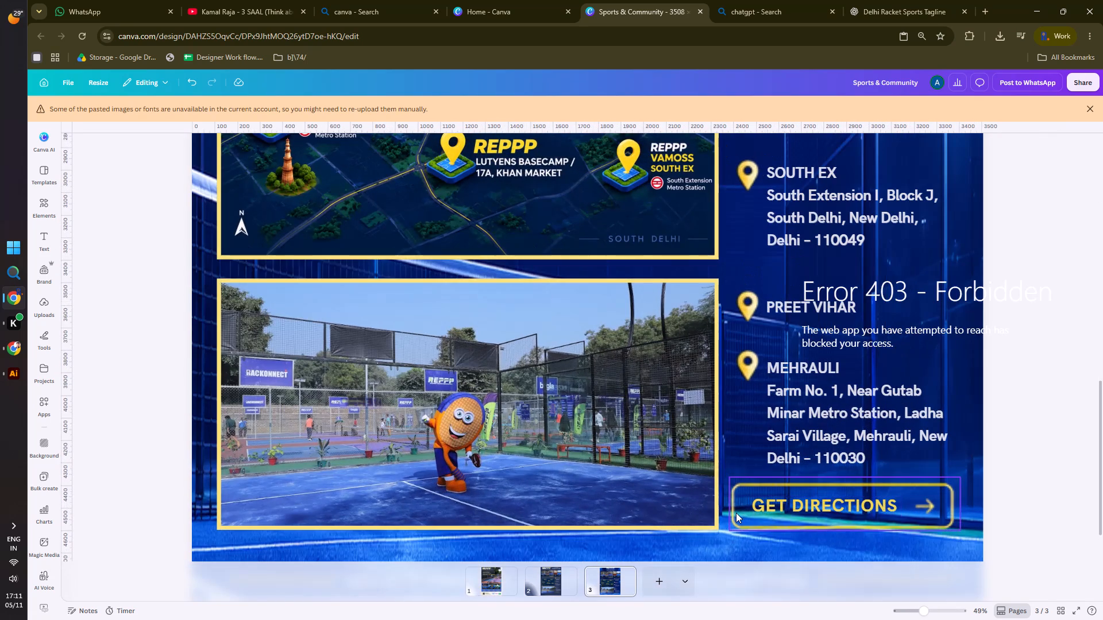
click(762, 525)
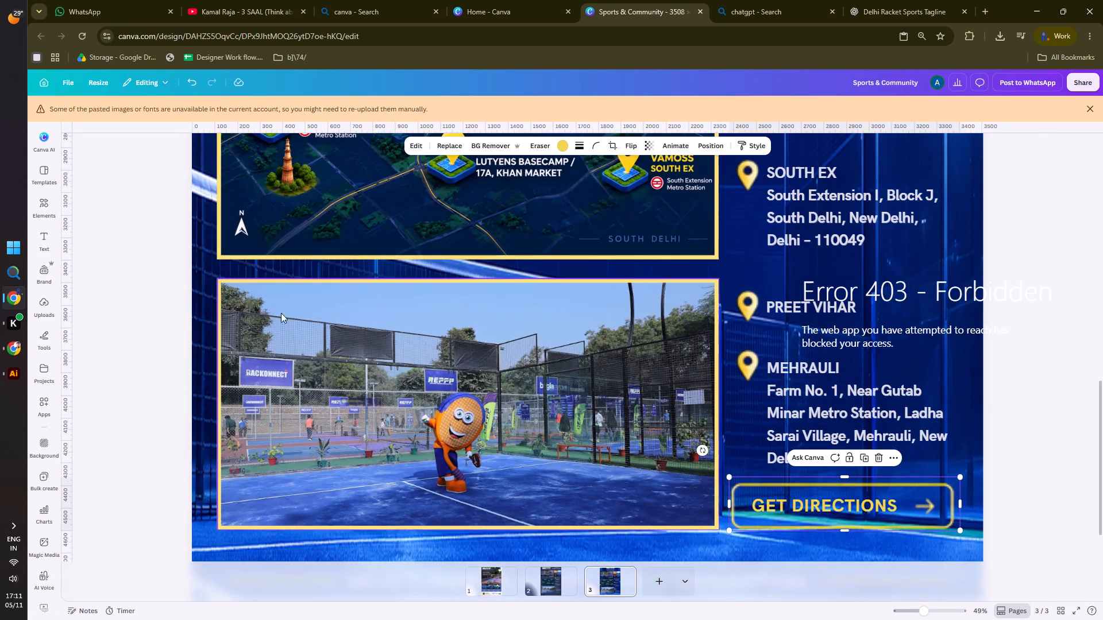
click(40, 203)
click(157, 148)
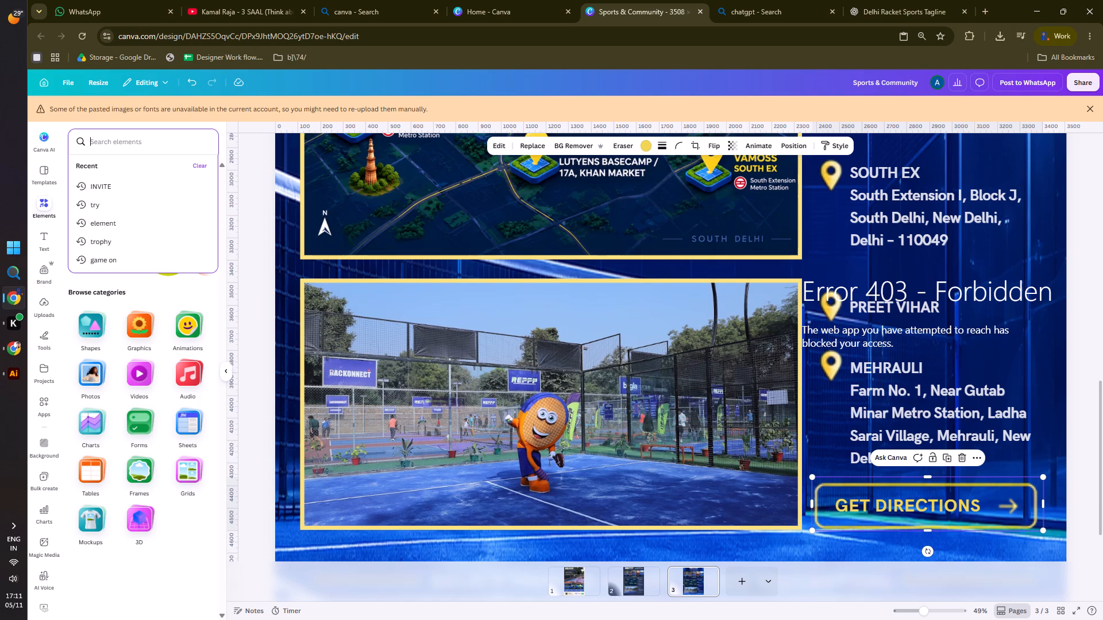
click(156, 145)
text(RE)
click(146, 200)
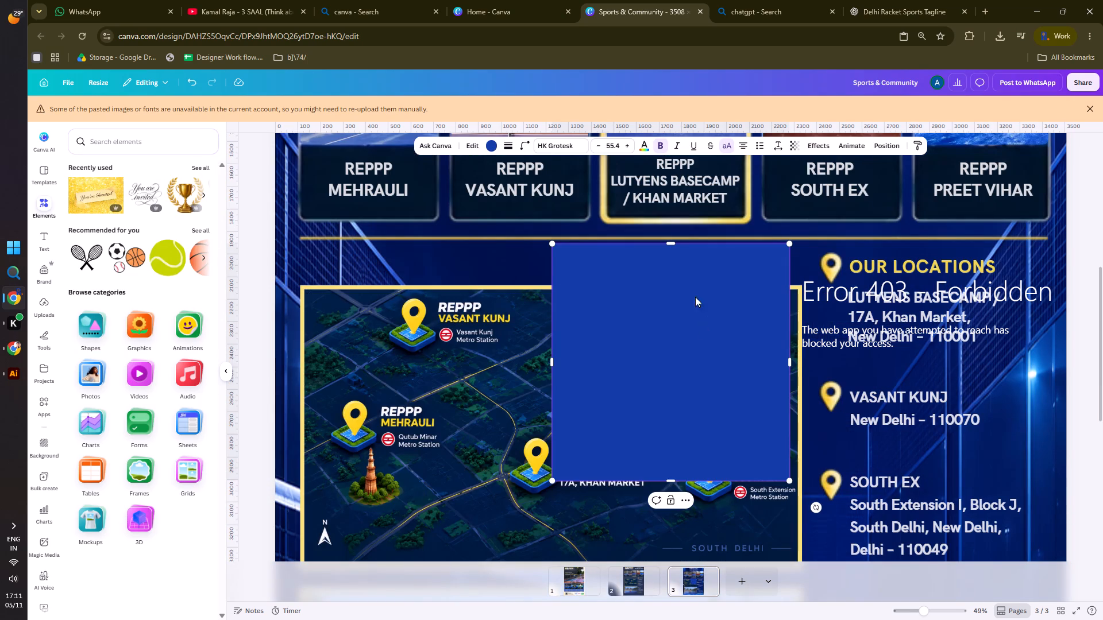
drag(672, 242, 660, 405)
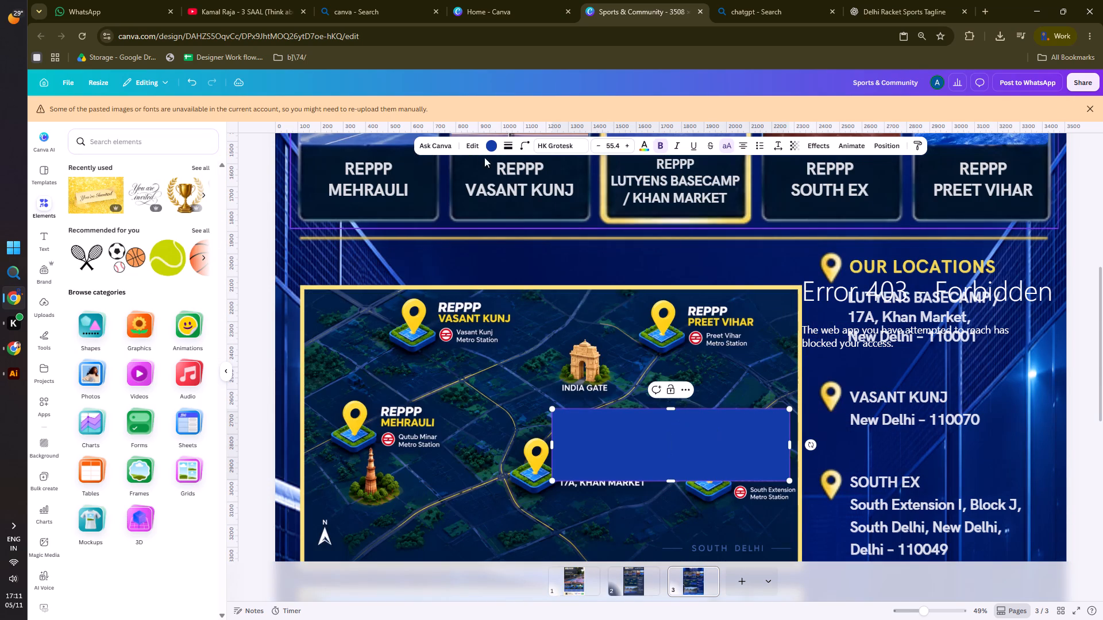
Fill the new rectangle with the design's deeper yellow and set its corner rounding to 61.
click(488, 146)
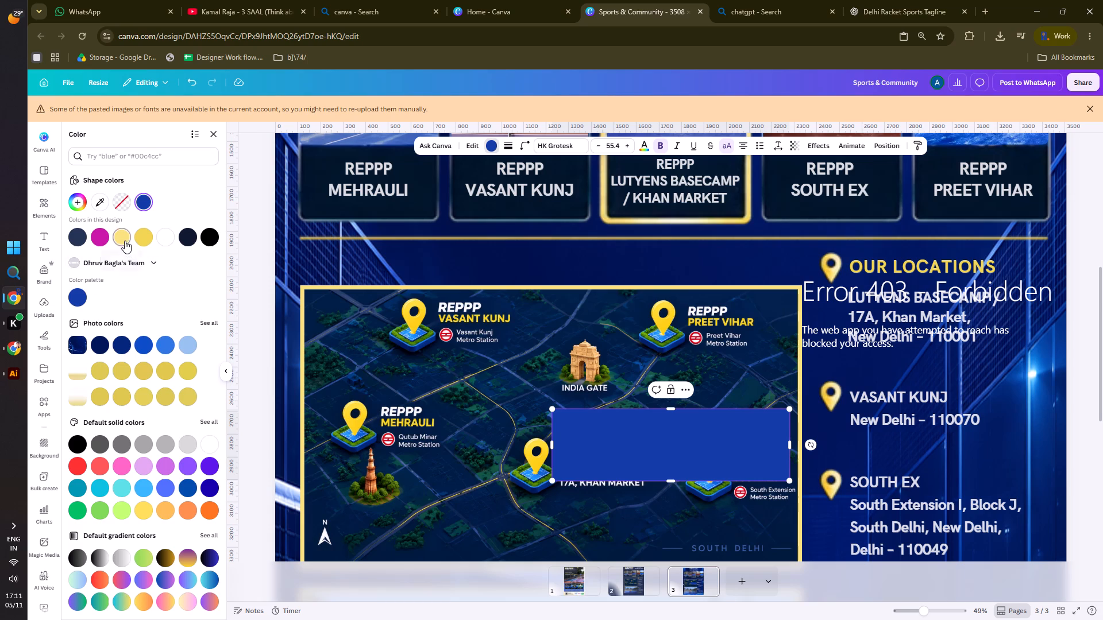
click(142, 239)
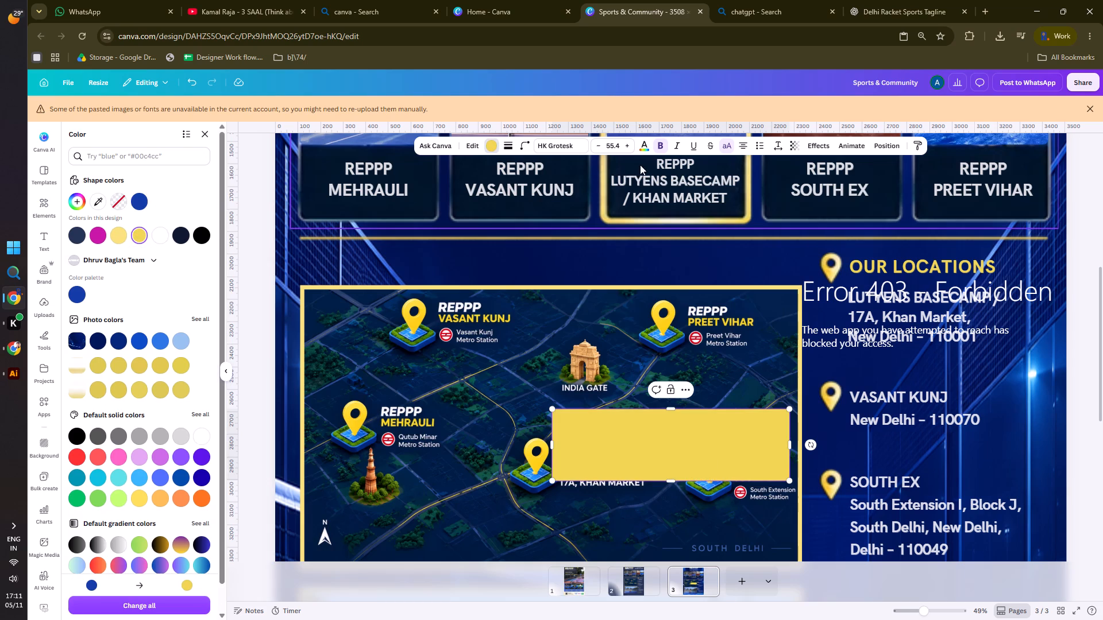
click(523, 146)
drag(479, 184, 519, 197)
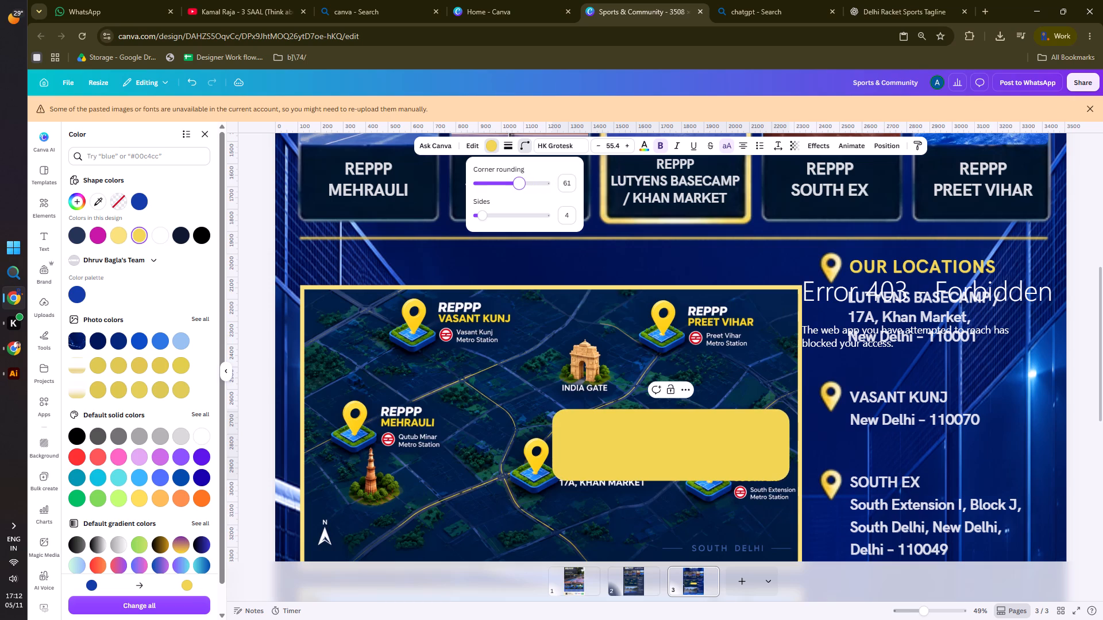
drag(519, 197, 519, 197)
double_click(250, 258)
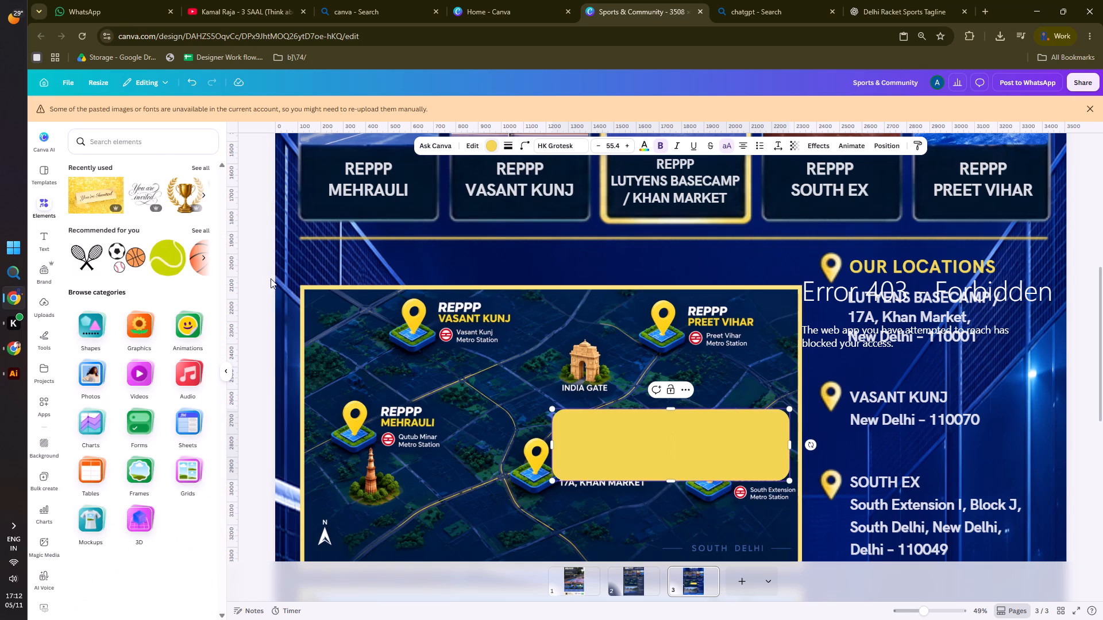
Move the new yellow bar from the map onto the GET DIRECTIONS button and reduce its height to nearly match the button.
alt+scroll(557, 327, down, 3)
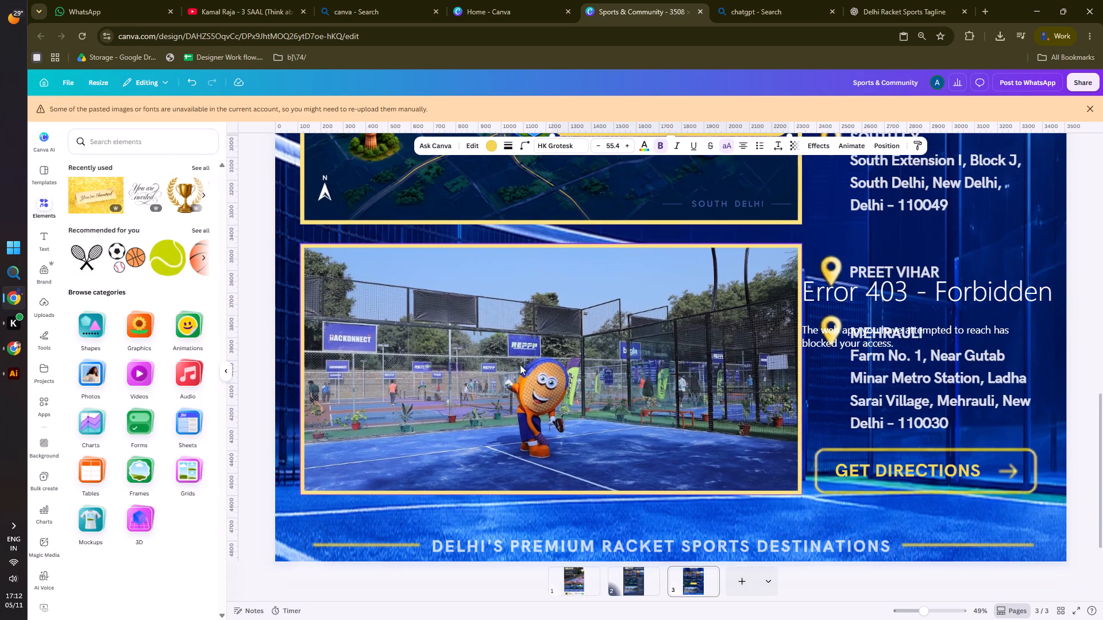
ctrl+scroll(516, 367, down, 3)
drag(681, 272, 738, 440)
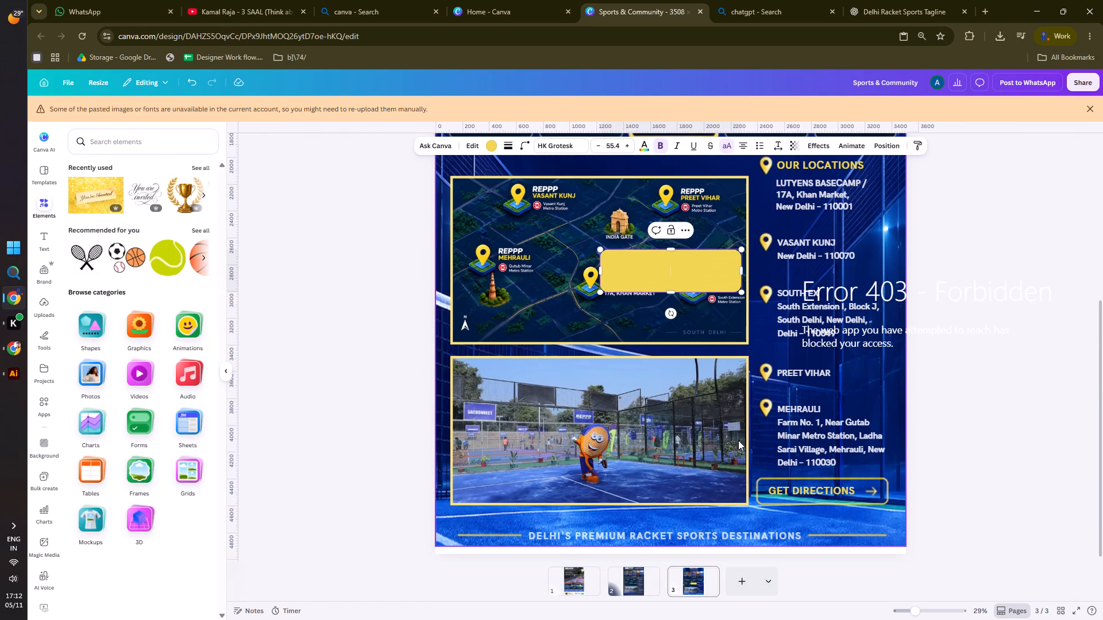
drag(738, 440, 738, 429)
drag(654, 282, 665, 280)
drag(671, 279, 782, 486)
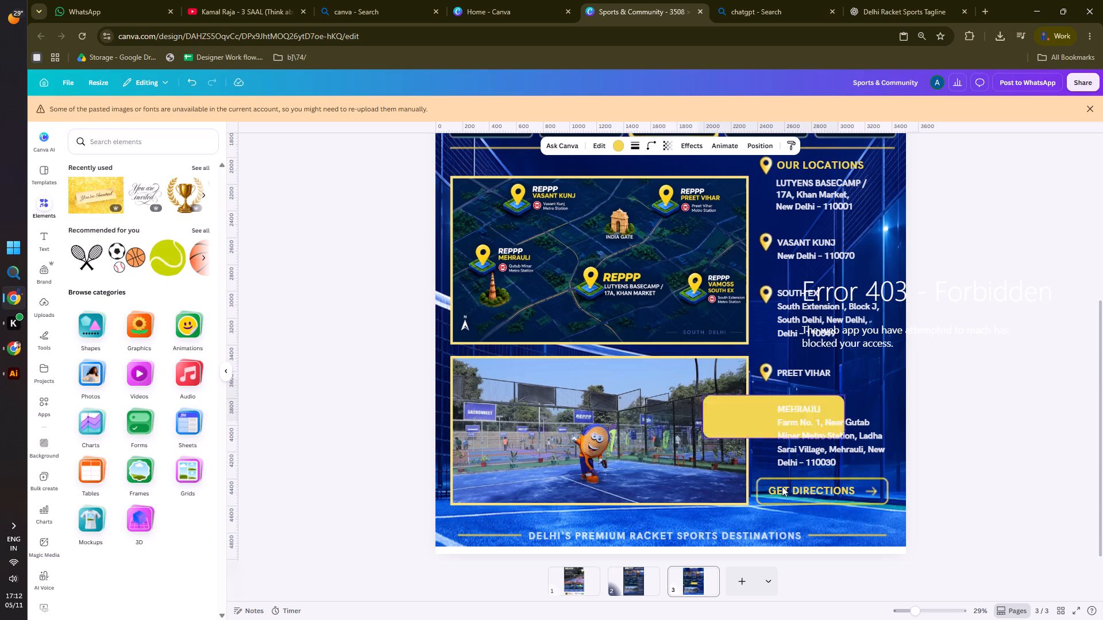
drag(782, 486, 788, 503)
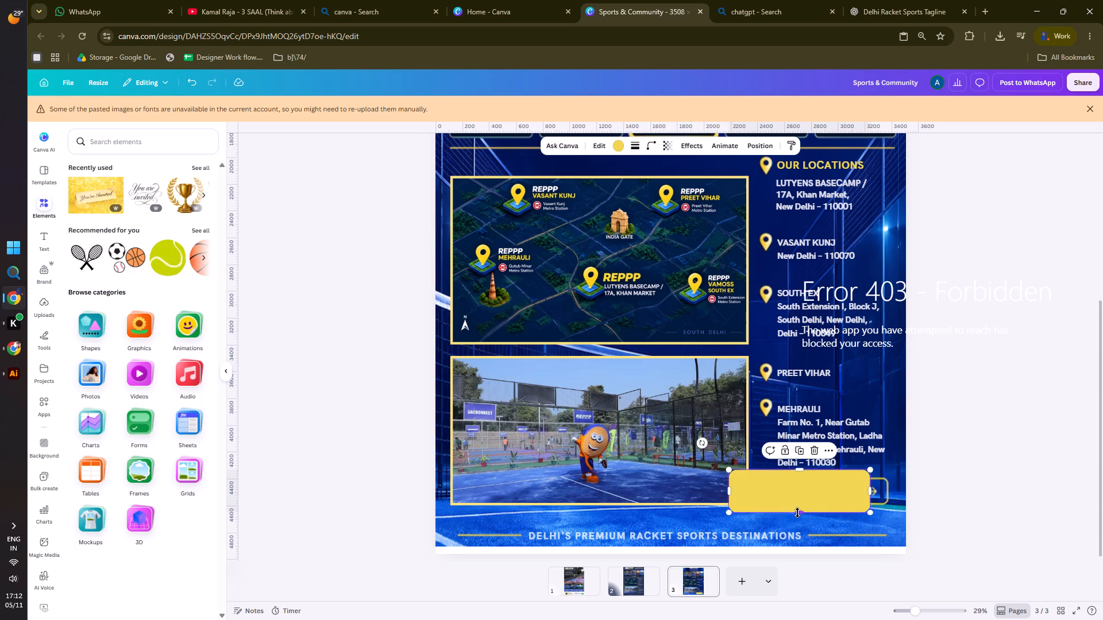
drag(797, 513, 816, 516)
drag(803, 516, 801, 504)
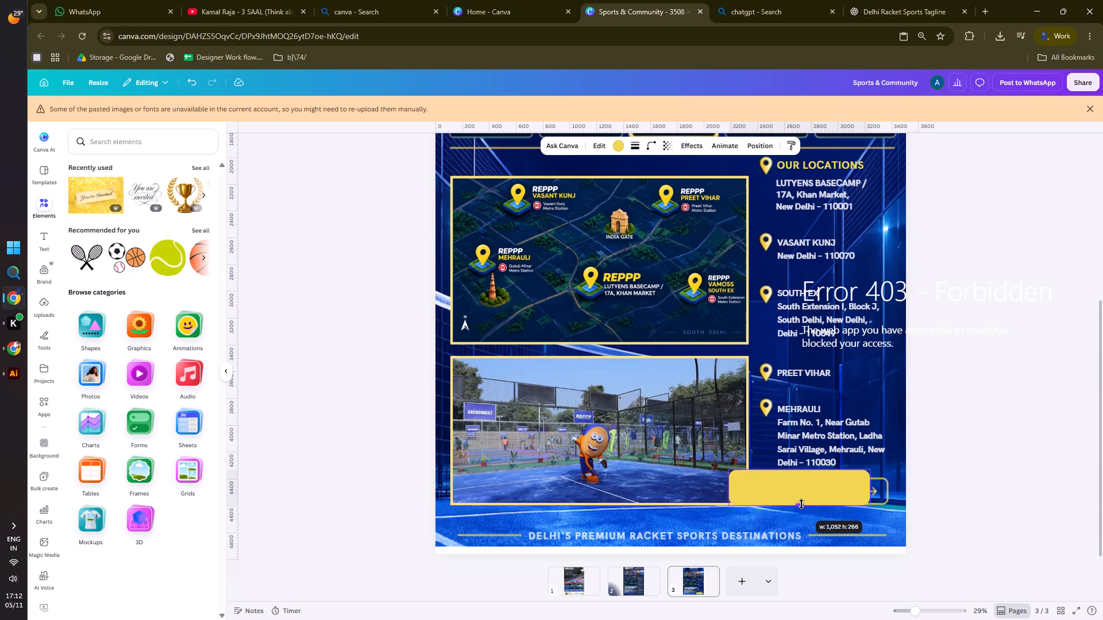
drag(801, 504, 801, 499)
drag(777, 483, 810, 496)
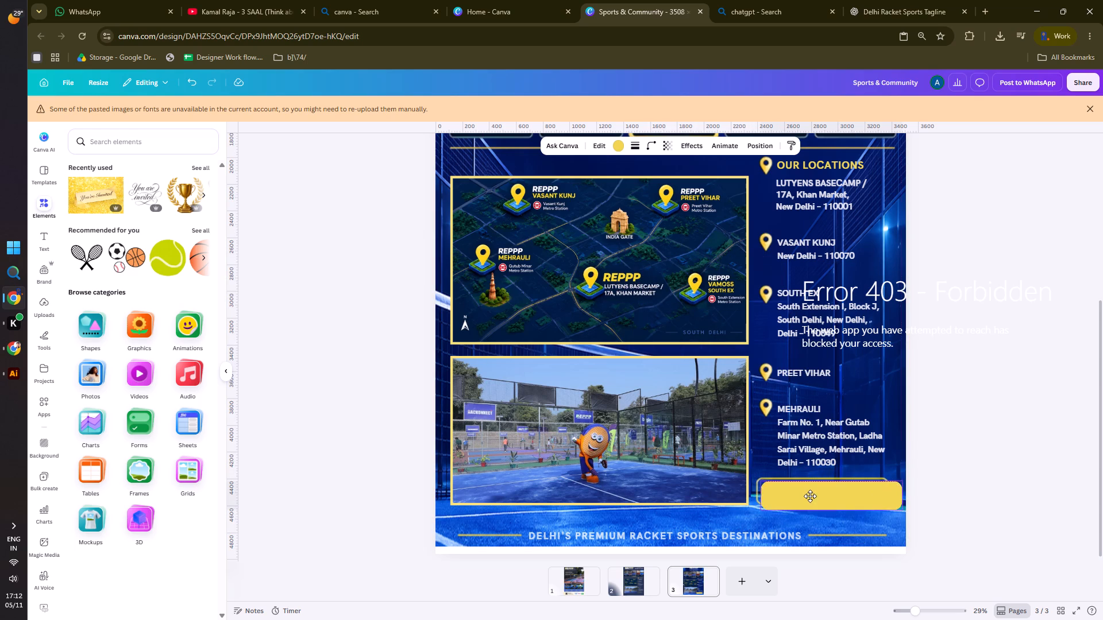
drag(810, 496, 803, 491)
Trim the yellow bar's height and both ends so it matches the GET DIRECTIONS button outline.
alt+scroll(803, 491, up, 4)
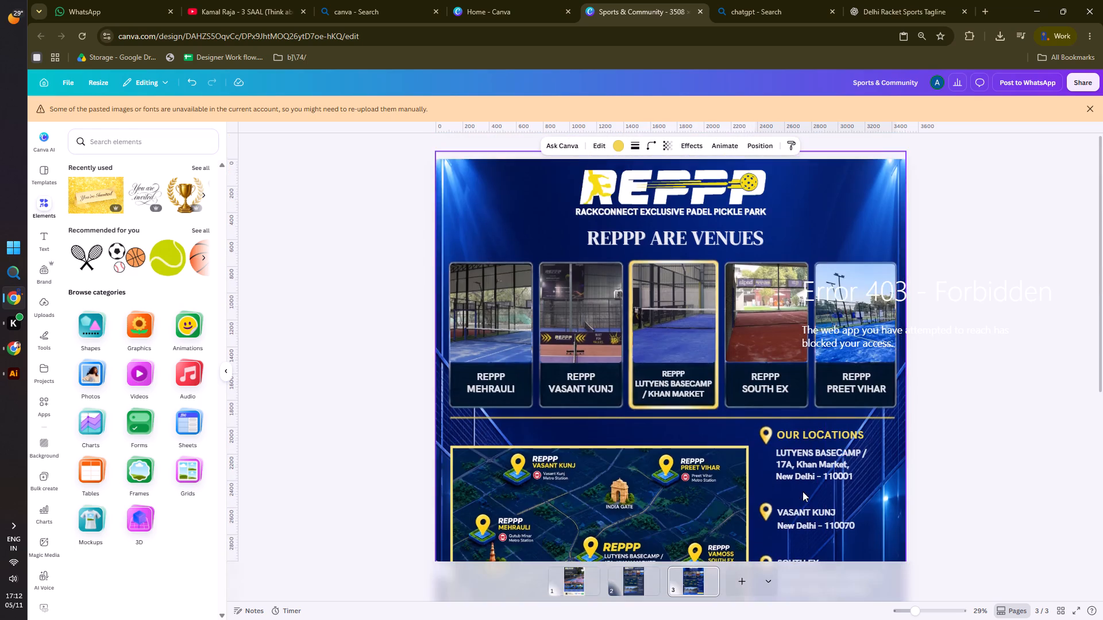
scroll(796, 479, down, 5)
ctrl+scroll(822, 514, up, 6)
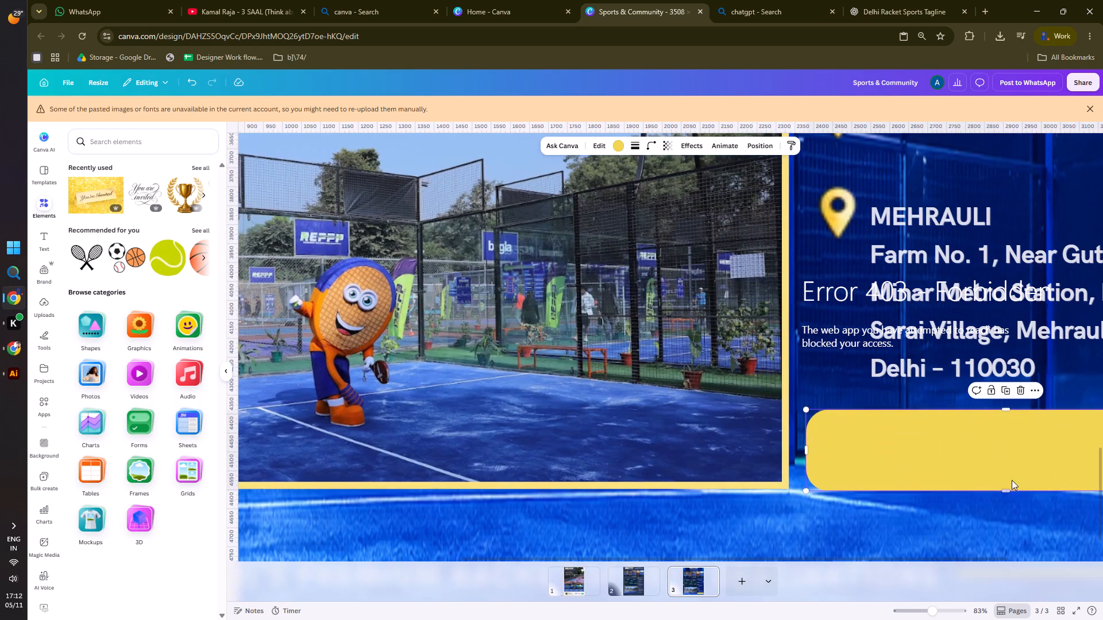
drag(1005, 493, 1005, 484)
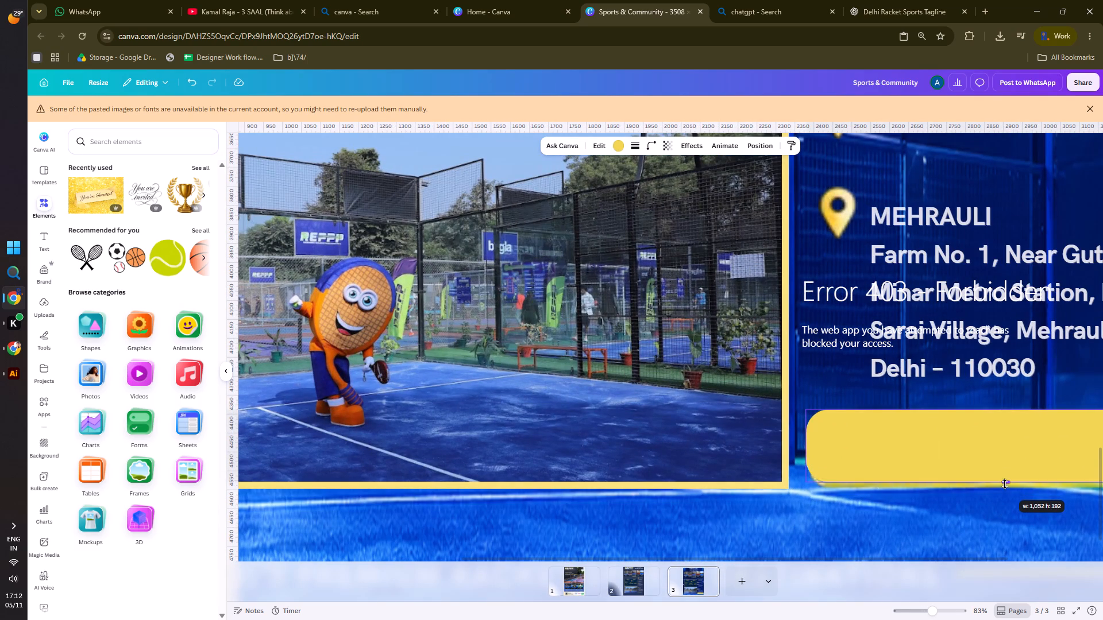
drag(1005, 484, 1005, 487)
drag(807, 448, 813, 448)
alt+scroll(822, 462, down, 2)
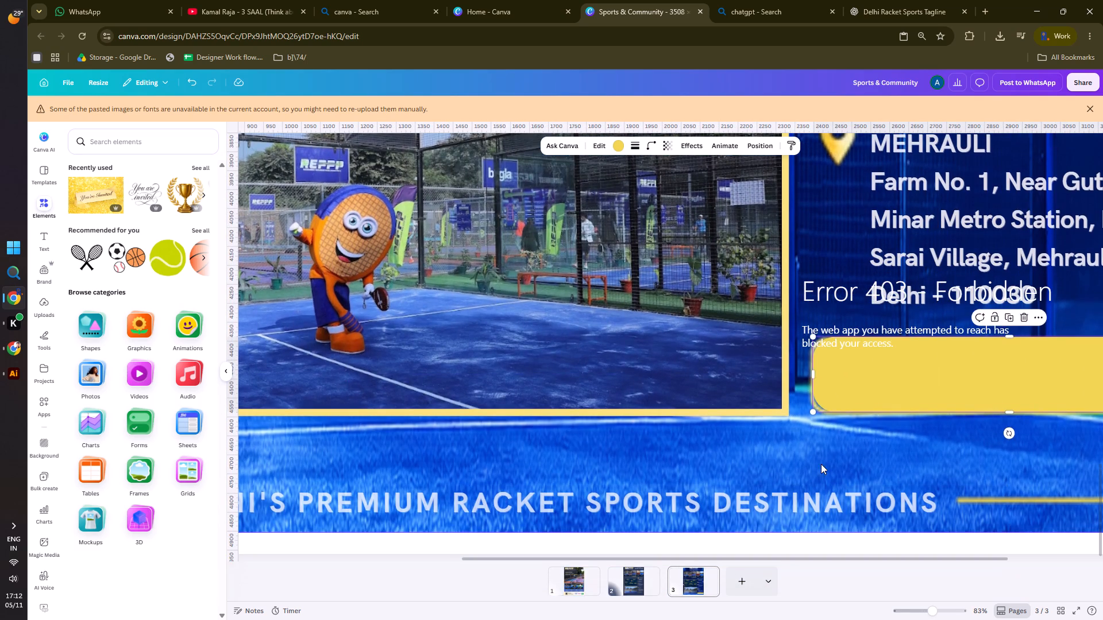
ctrl+scroll(805, 457, down, 2)
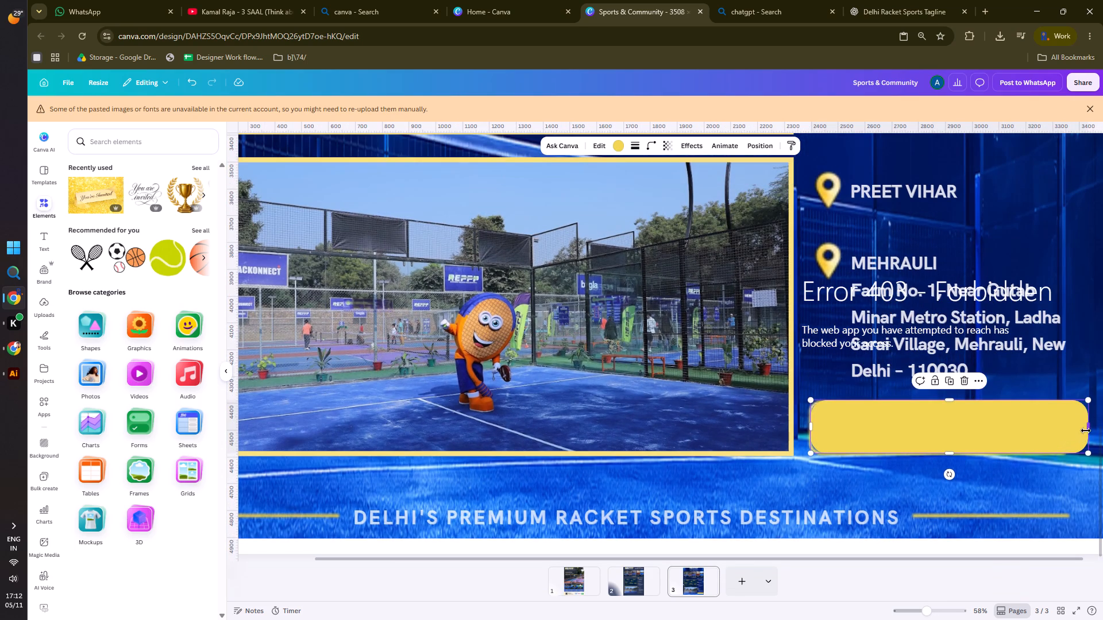
drag(1086, 431, 1071, 432)
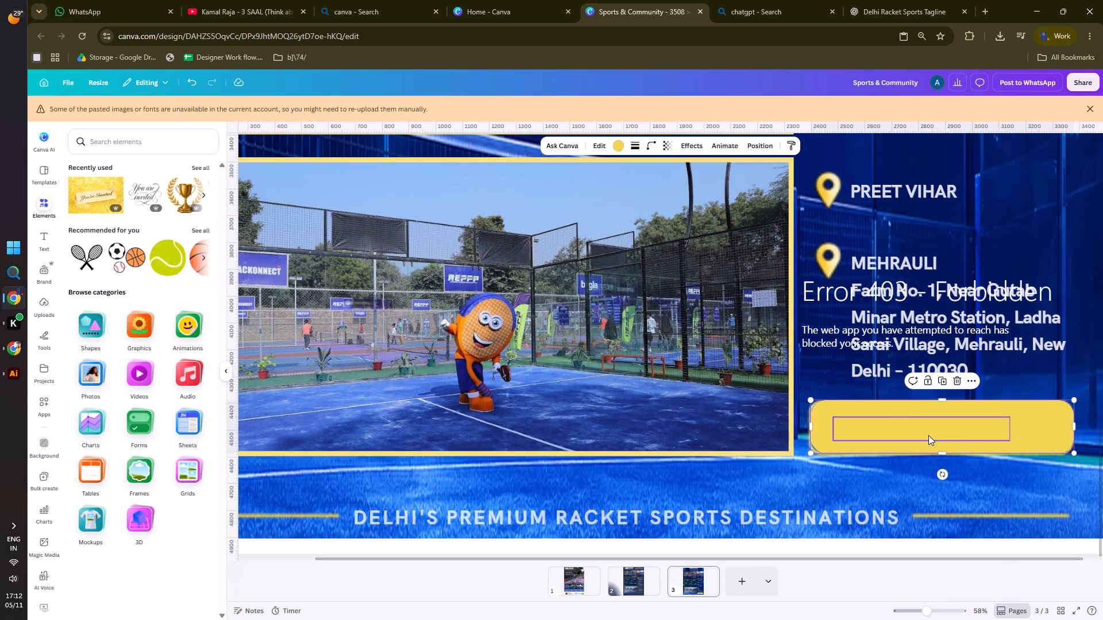
Shift the yellow bar slightly down and delete the old GET DIRECTIONS button outline behind it.
drag(858, 407, 859, 423)
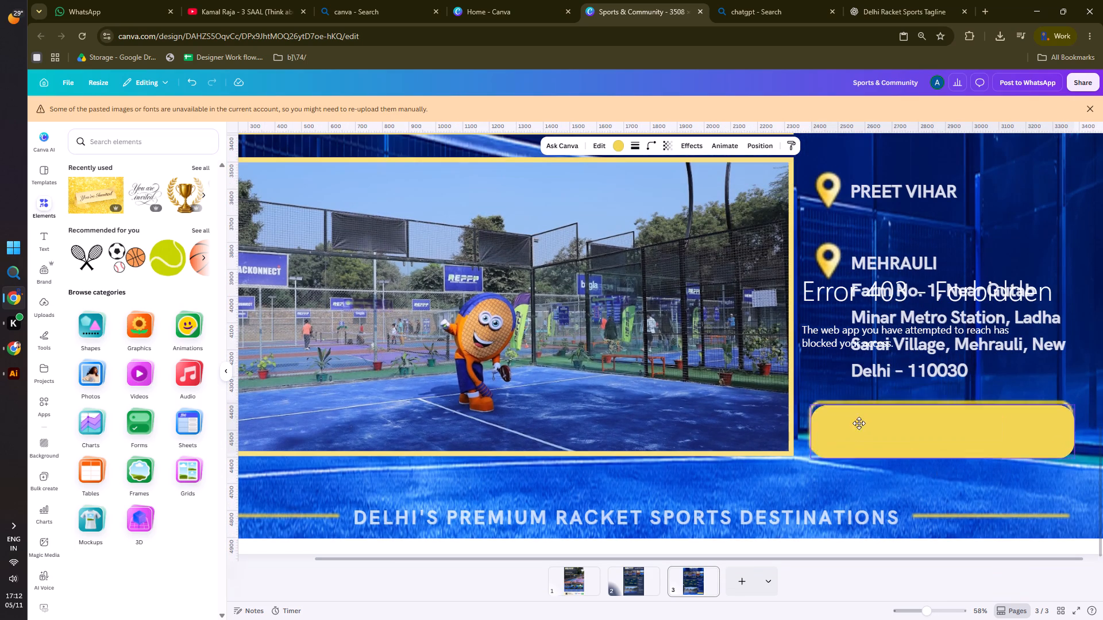
drag(859, 423, 859, 432)
click(837, 402)
key(Delete)
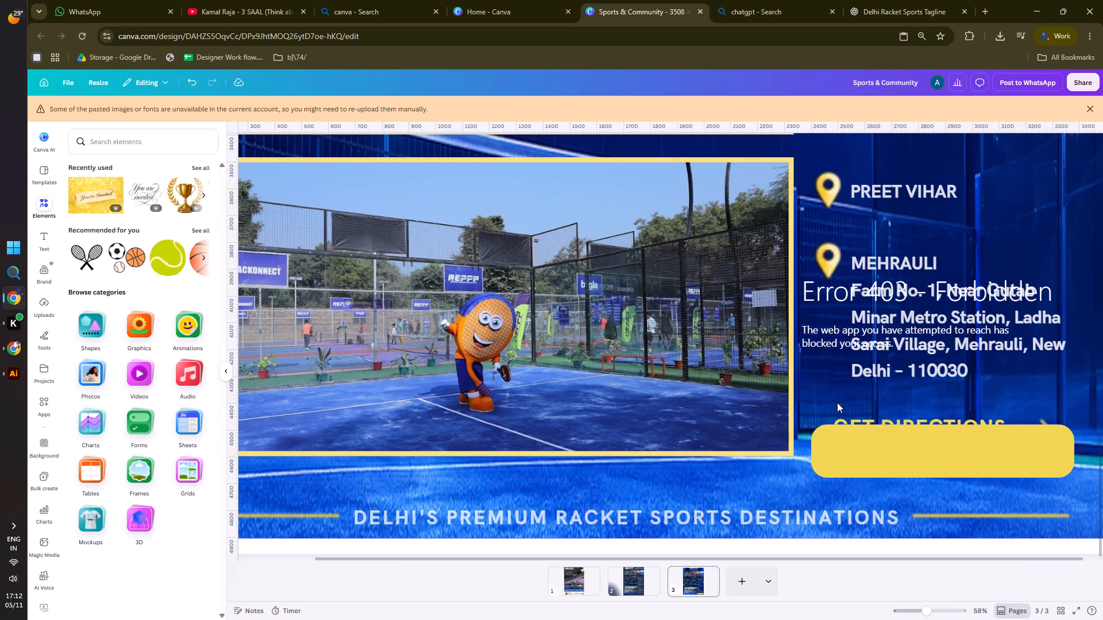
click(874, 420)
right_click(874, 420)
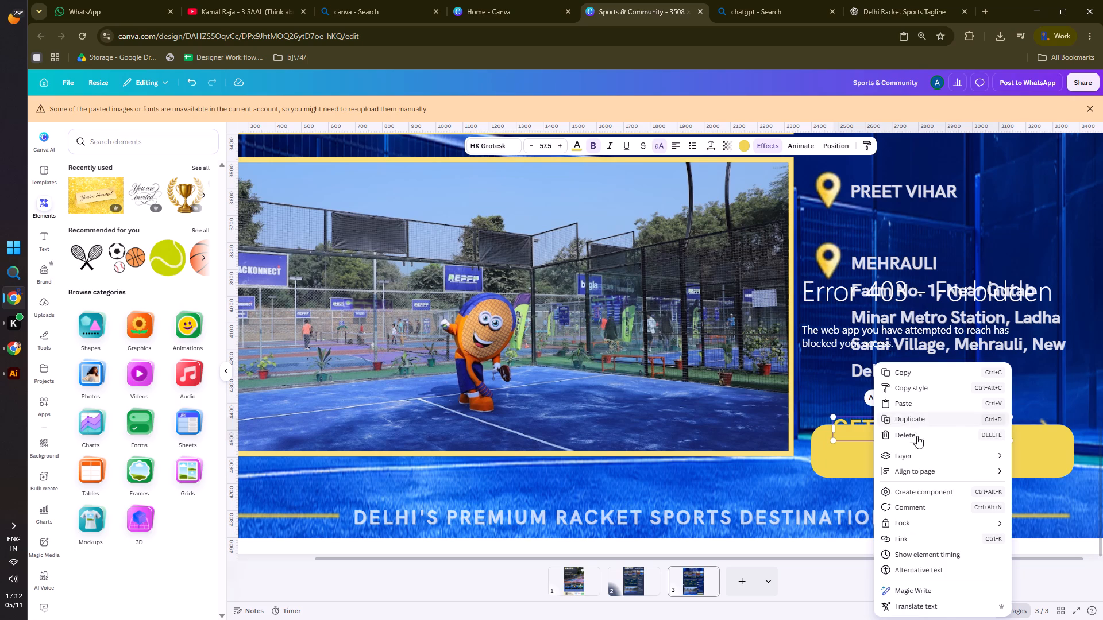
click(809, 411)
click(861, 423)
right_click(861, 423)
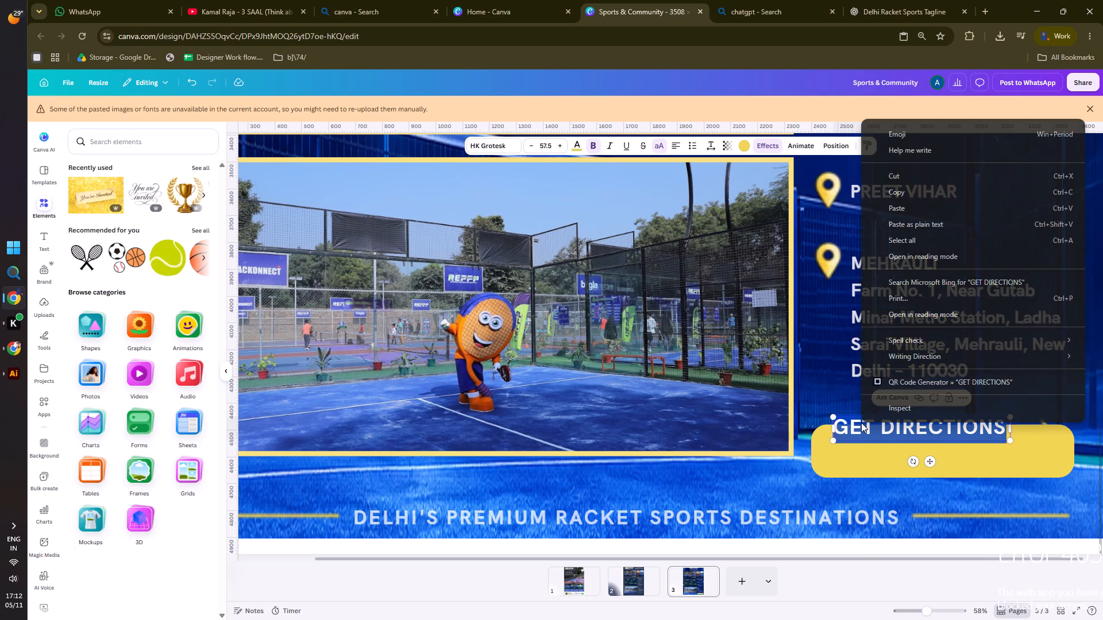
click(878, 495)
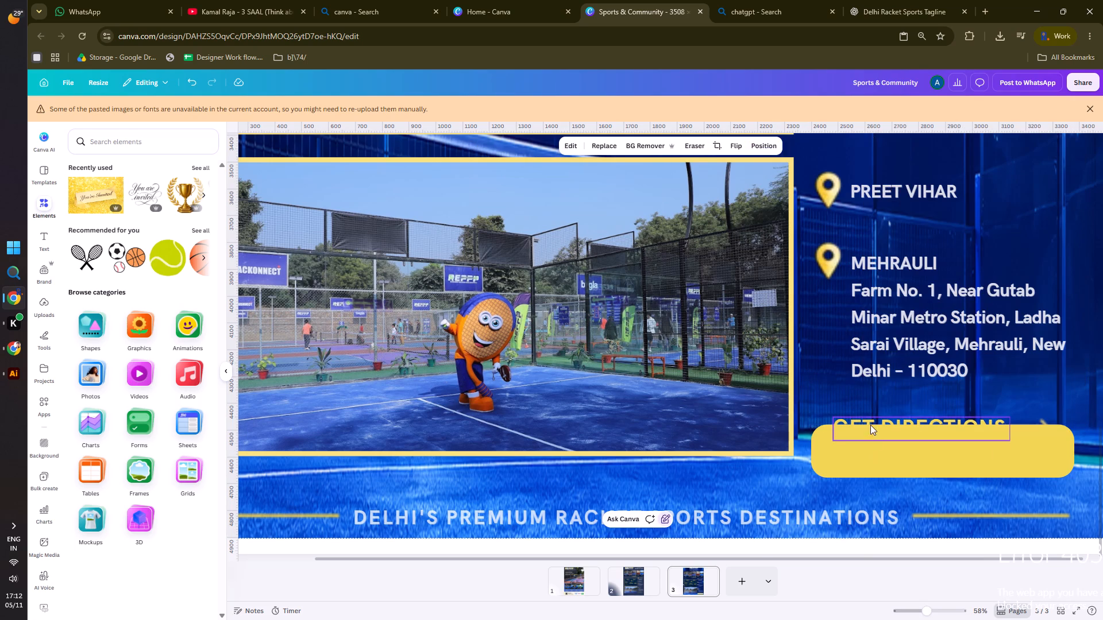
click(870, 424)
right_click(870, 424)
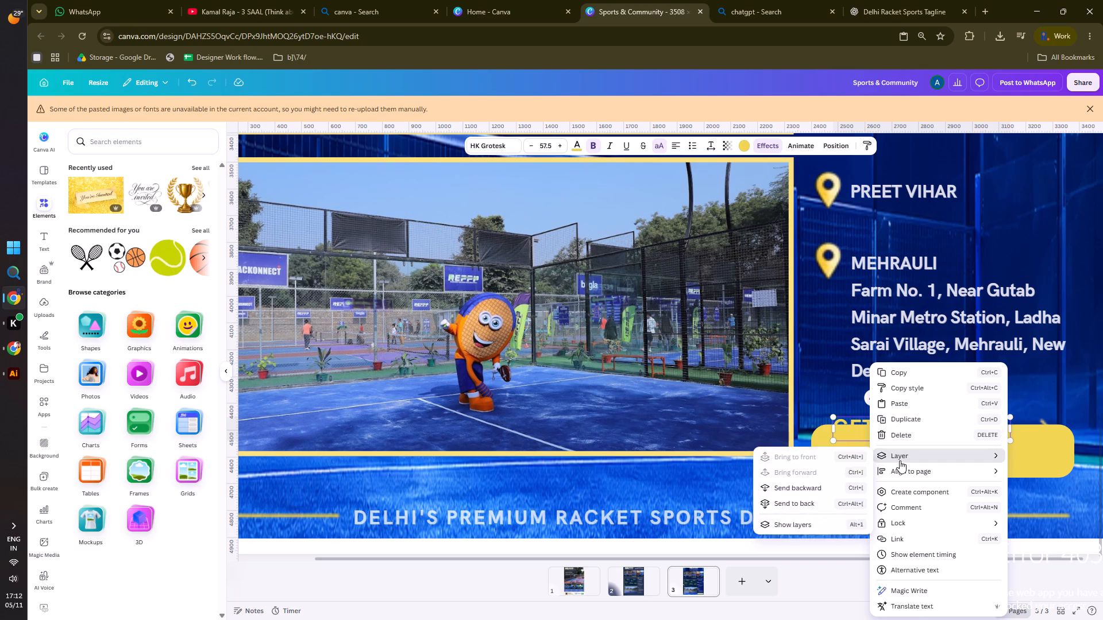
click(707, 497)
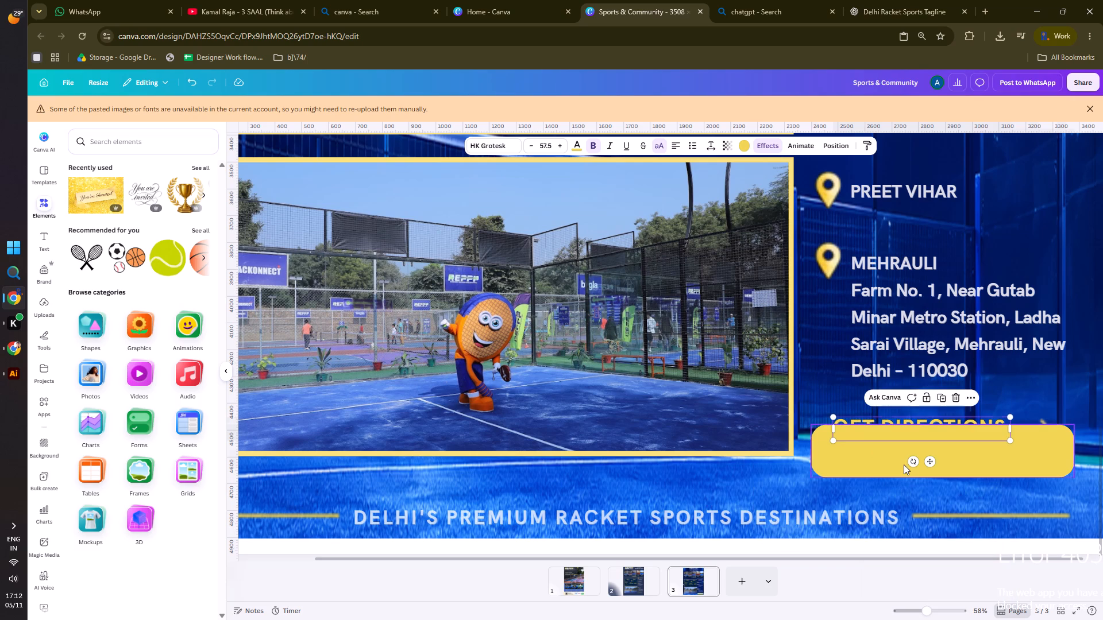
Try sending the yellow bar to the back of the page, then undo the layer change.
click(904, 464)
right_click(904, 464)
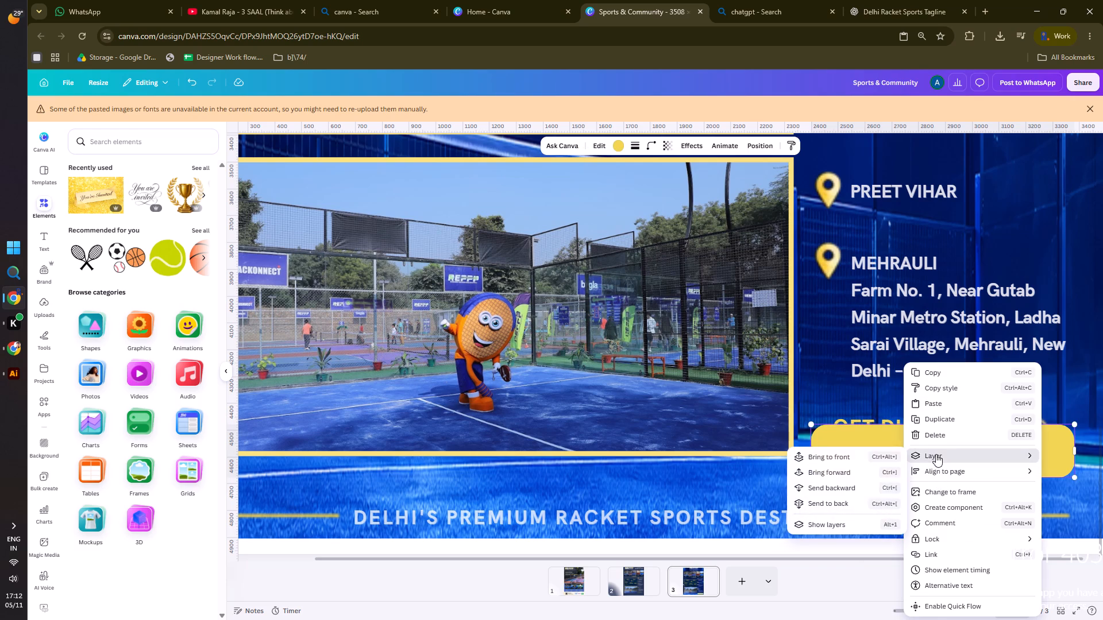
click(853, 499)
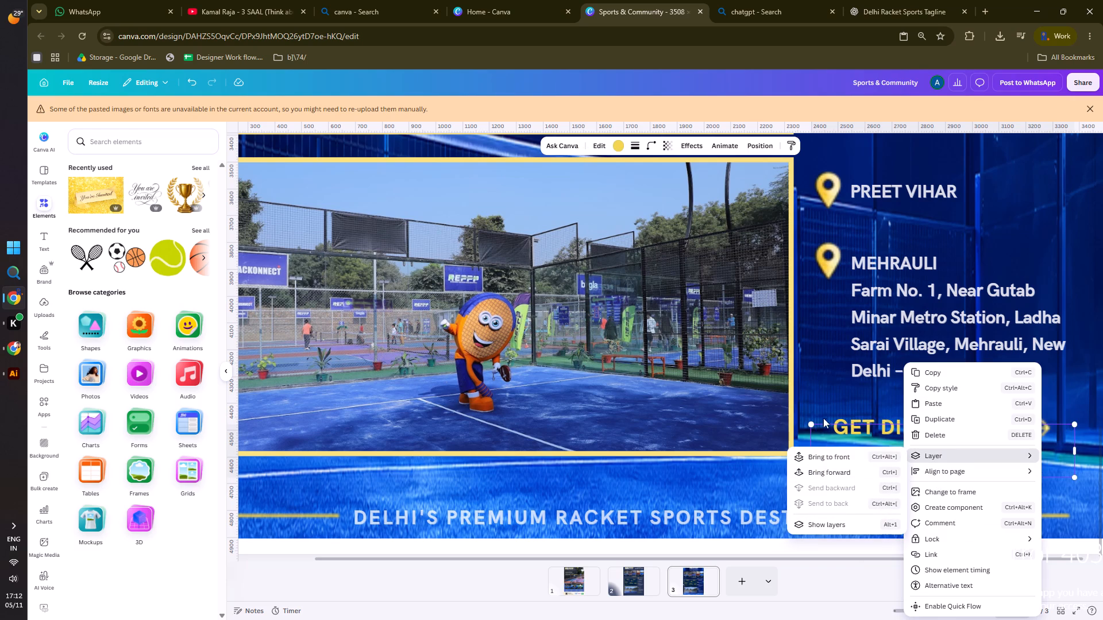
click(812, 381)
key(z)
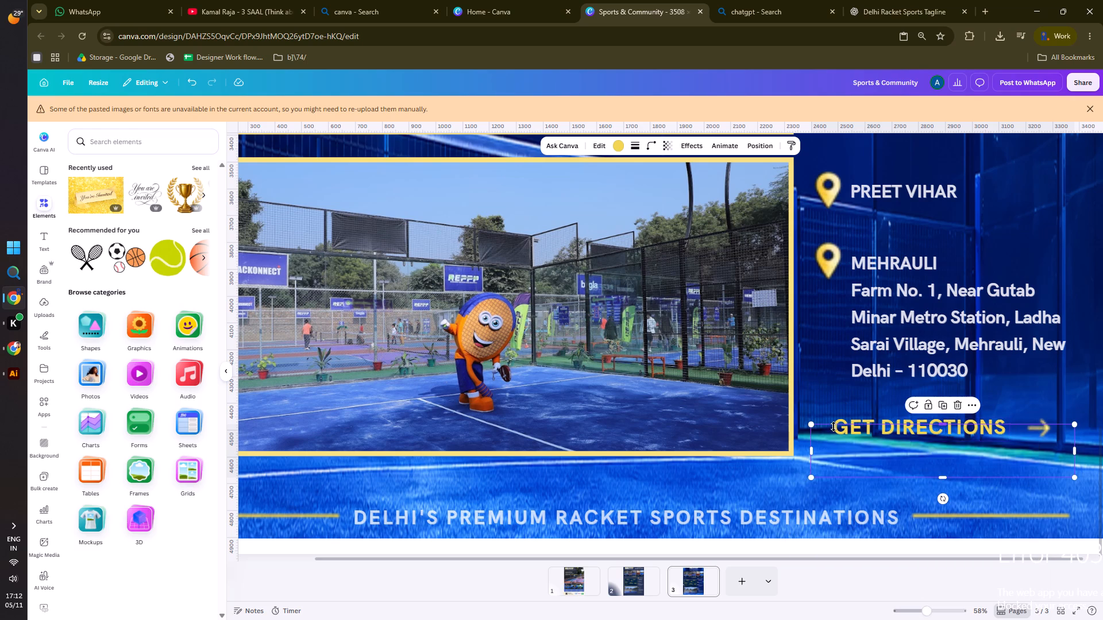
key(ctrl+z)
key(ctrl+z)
Send the yellow bar backward in the layer order, behind the GET DIRECTIONS text and arrow.
right_click(853, 445)
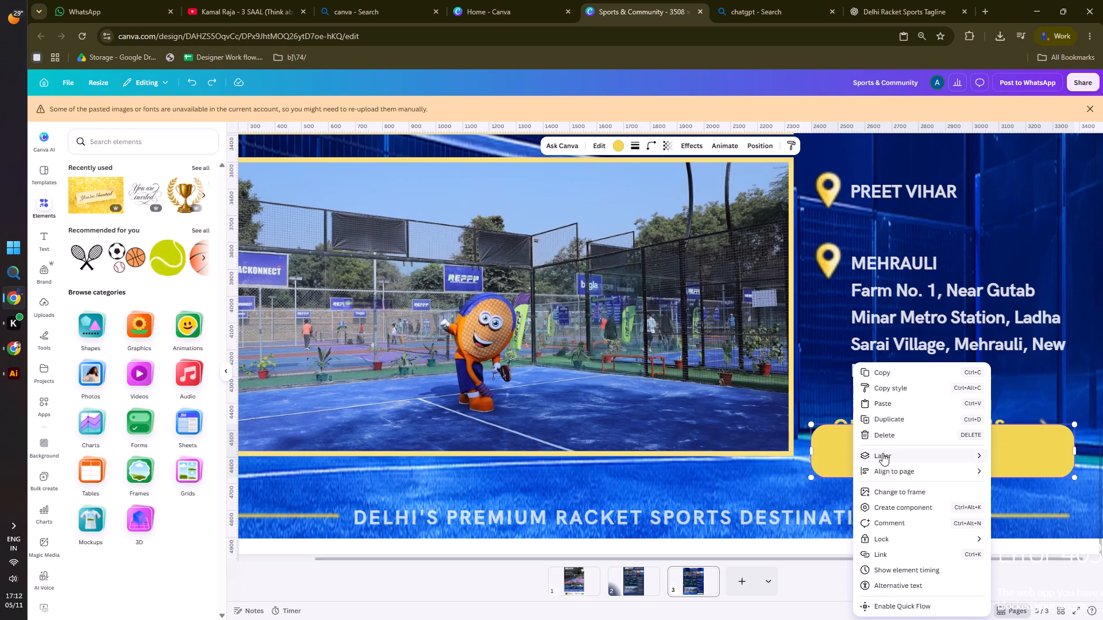
click(798, 475)
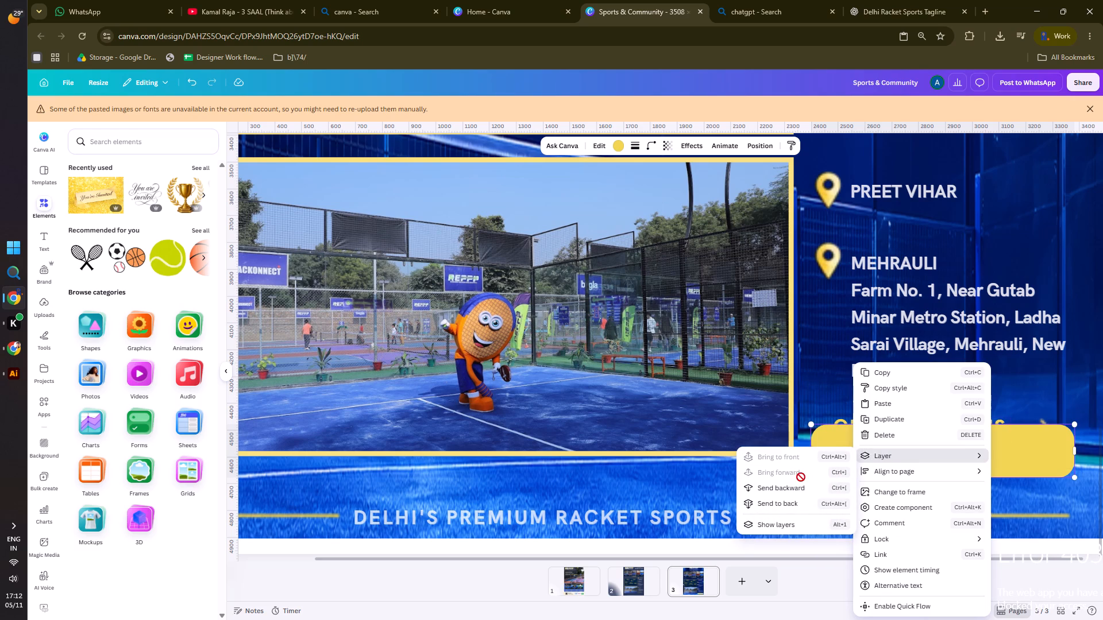
click(786, 487)
click(765, 488)
click(689, 487)
click(851, 452)
right_click(851, 452)
click(712, 500)
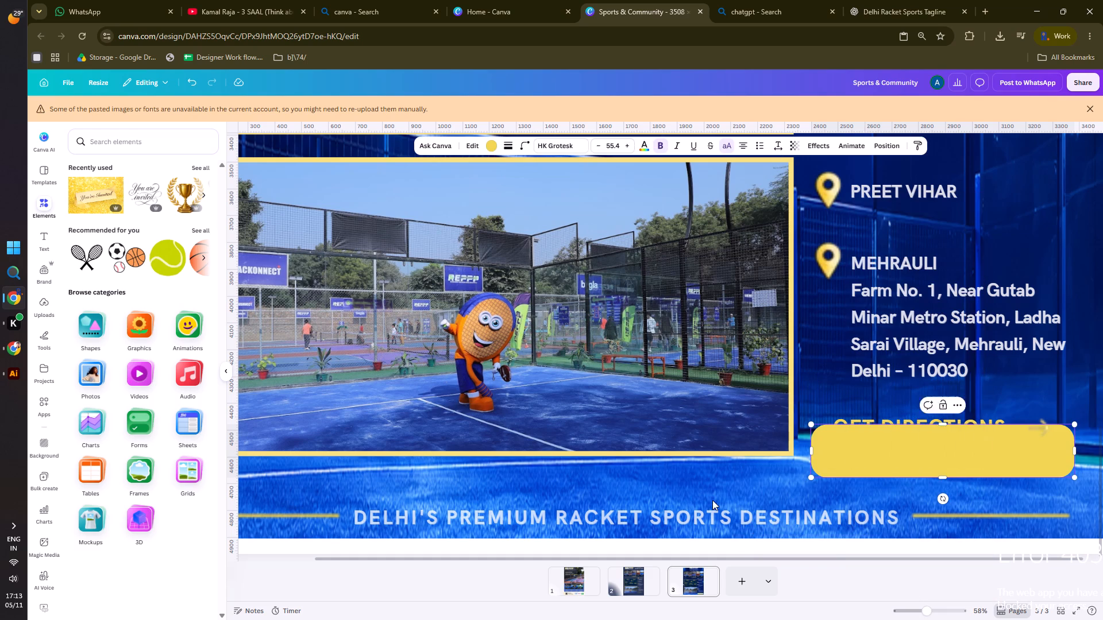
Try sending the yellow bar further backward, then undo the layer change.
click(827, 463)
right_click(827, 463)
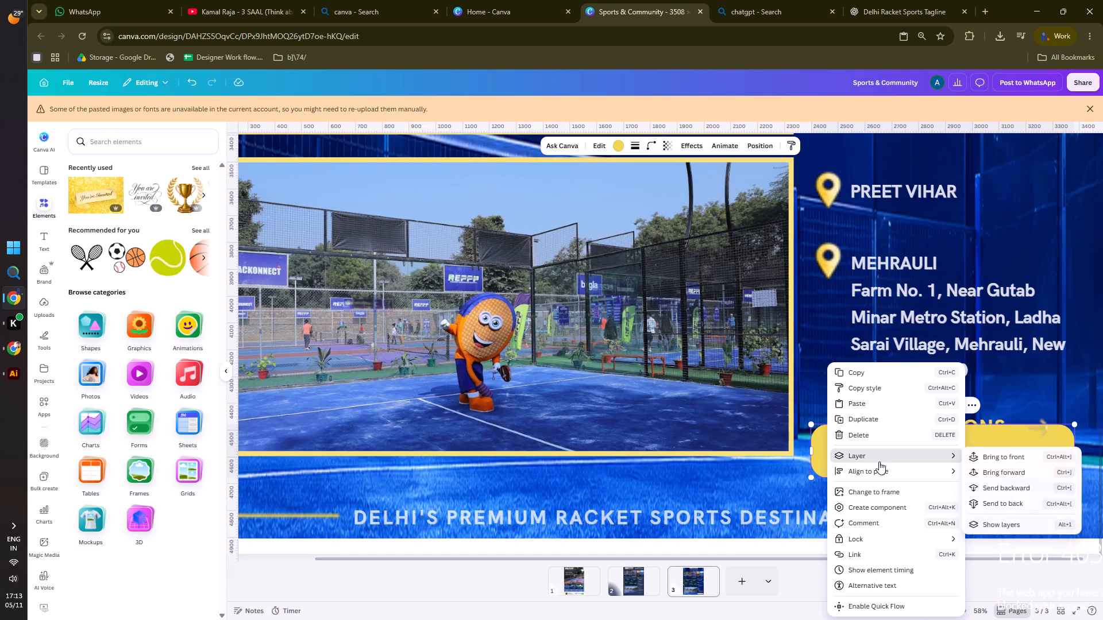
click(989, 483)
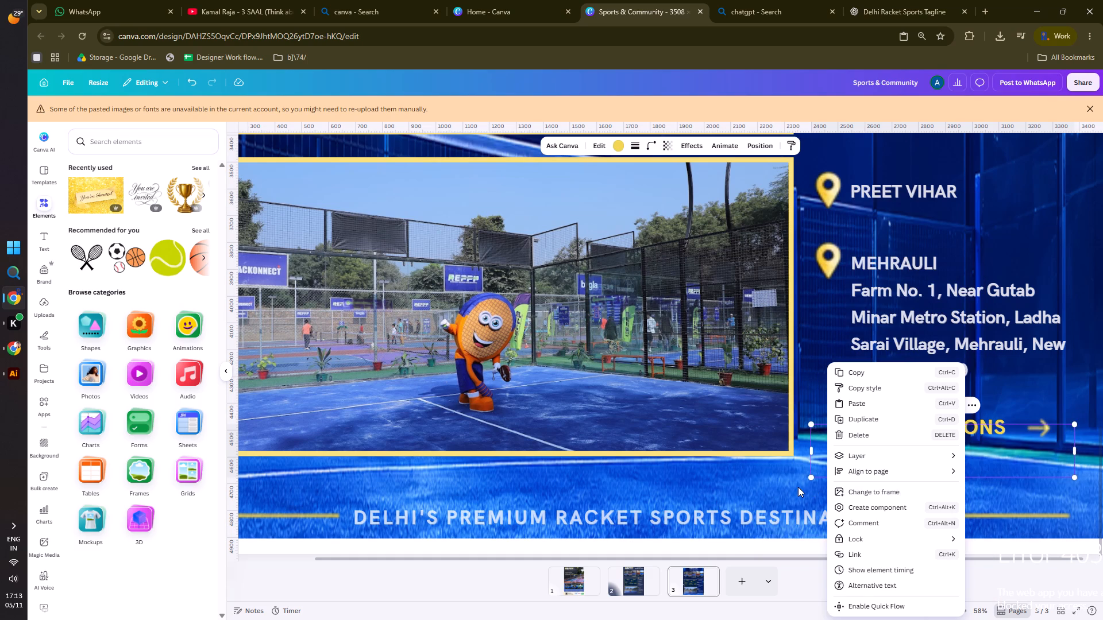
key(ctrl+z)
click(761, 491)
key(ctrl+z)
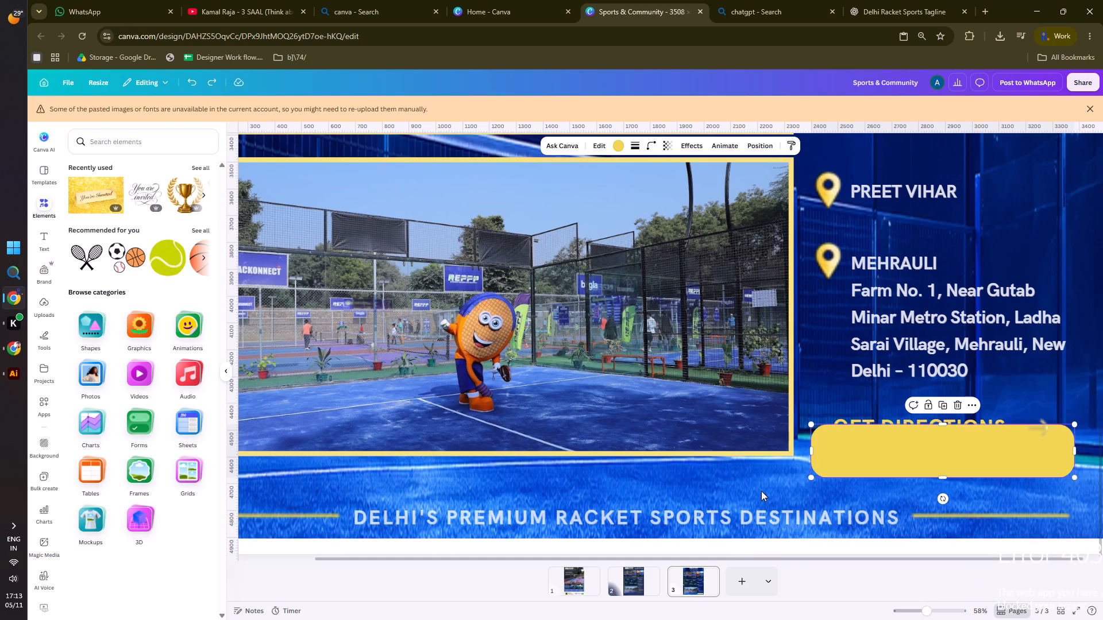
Move the GET DIRECTIONS text off the bar to the court photo's lower edge, partly overlapping the bar's end.
click(732, 474)
drag(860, 423, 774, 362)
drag(819, 368, 767, 463)
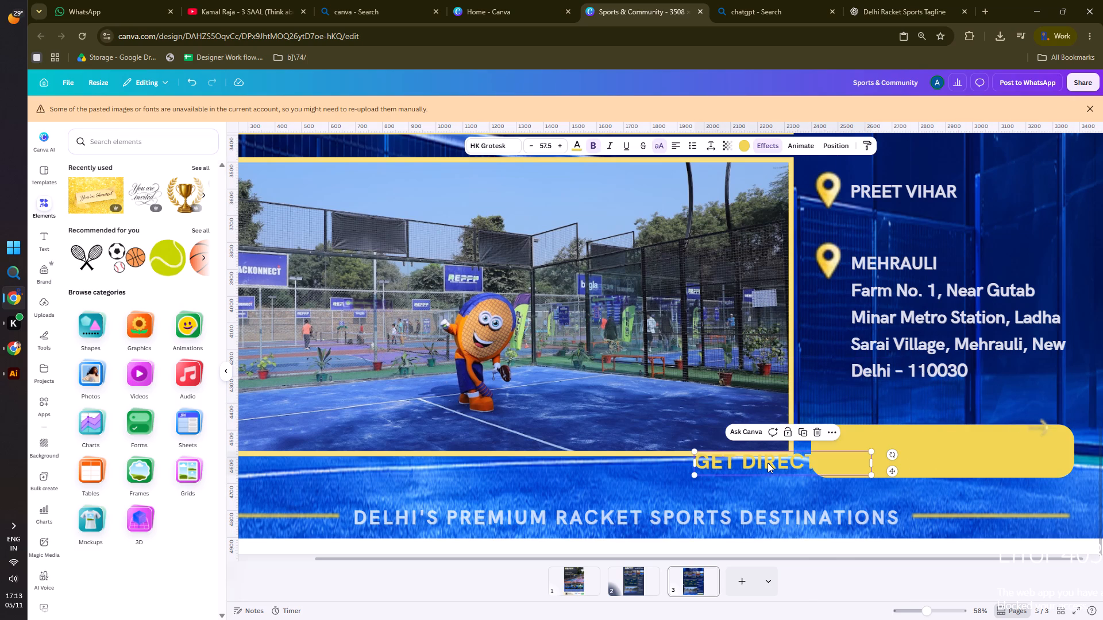
right_click(768, 463)
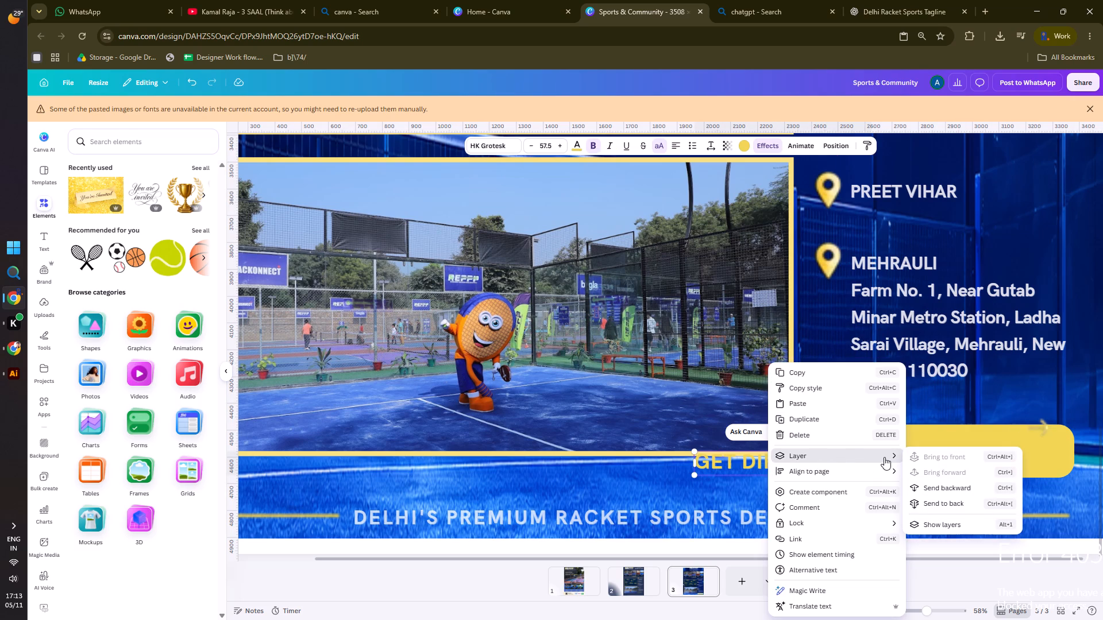
click(930, 344)
Collapse the elements side panel and review the lower part of the poster as a whole.
alt+scroll(831, 348, down, 3)
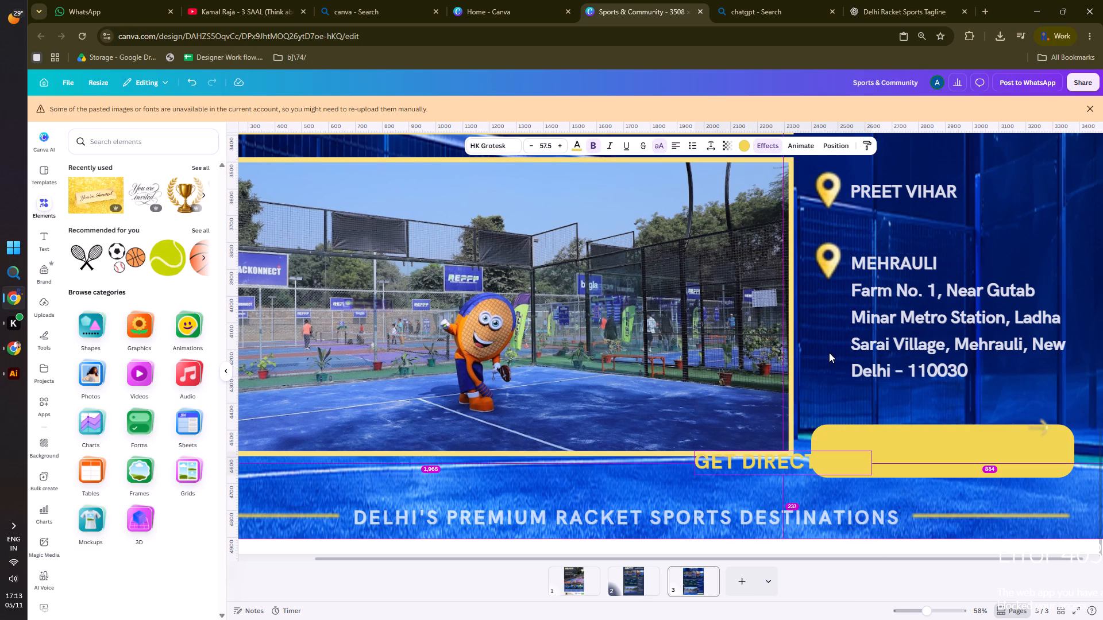
alt+scroll(829, 352, down, 1)
ctrl+scroll(829, 353, down, 5)
click(350, 394)
scroll(450, 381, down, 1)
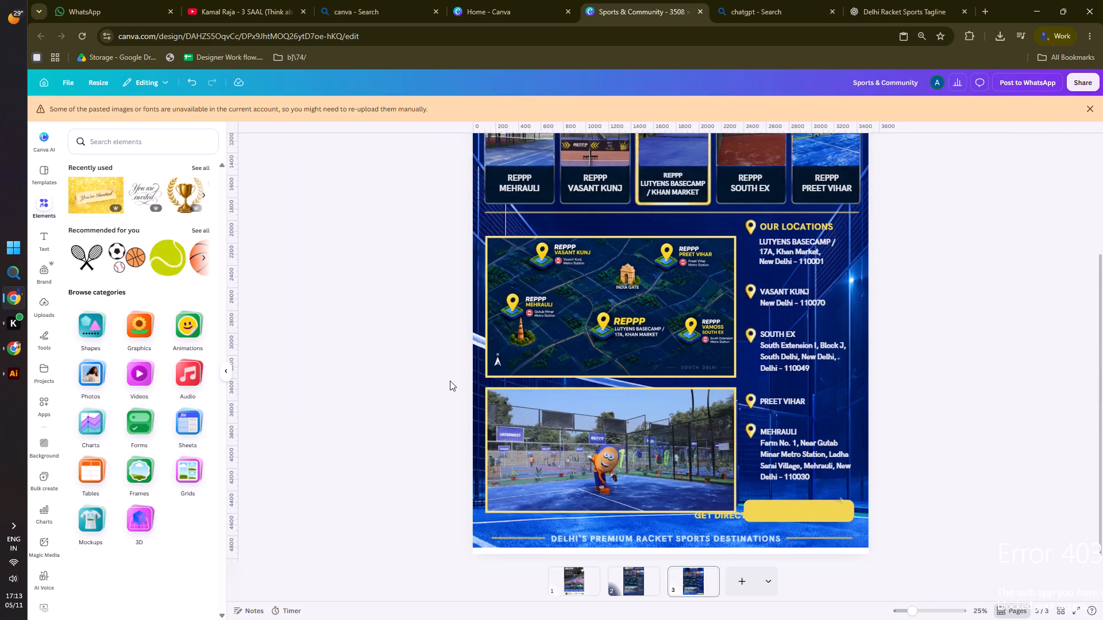
click(227, 370)
click(267, 356)
scroll(360, 360, down, 5)
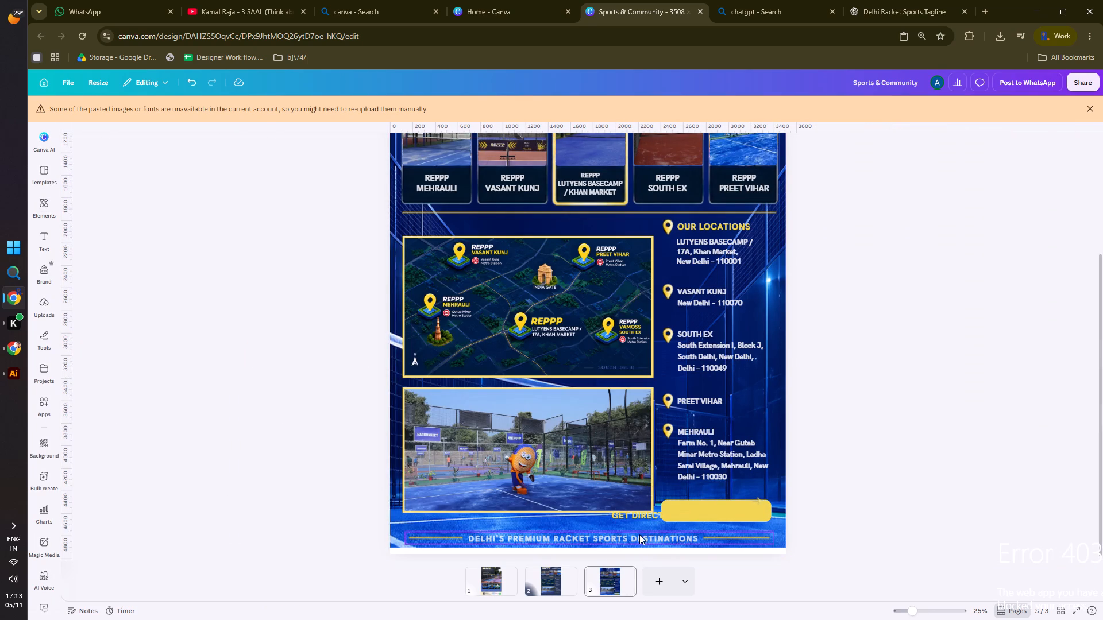
Move the tagline group up across the yellow bar and bring it in front of the bar in the layer order.
drag(639, 537, 707, 513)
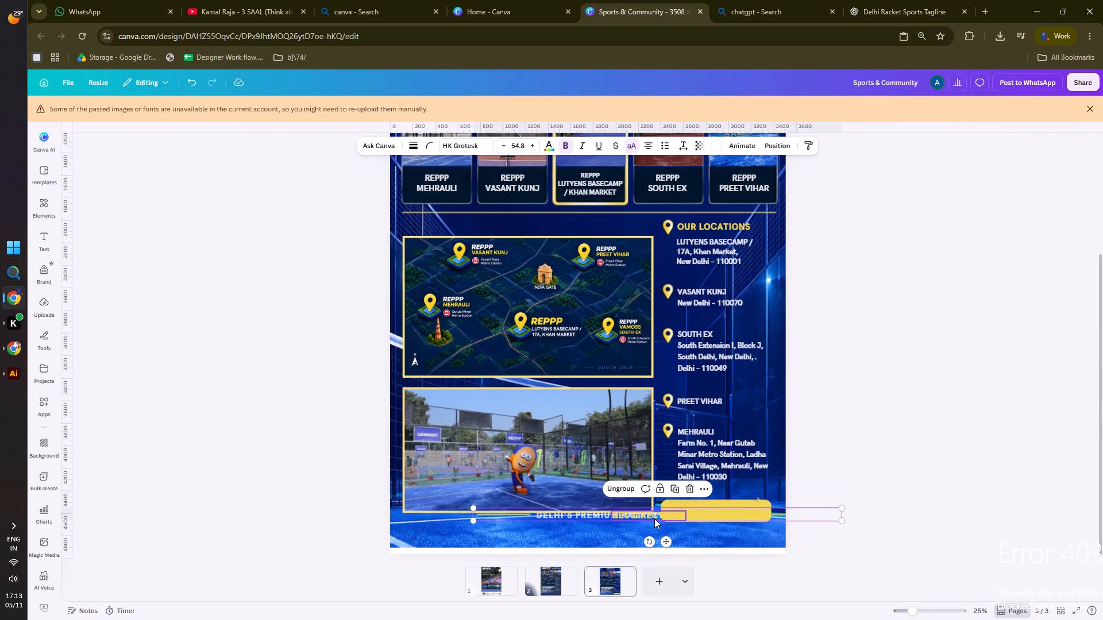
right_click(591, 512)
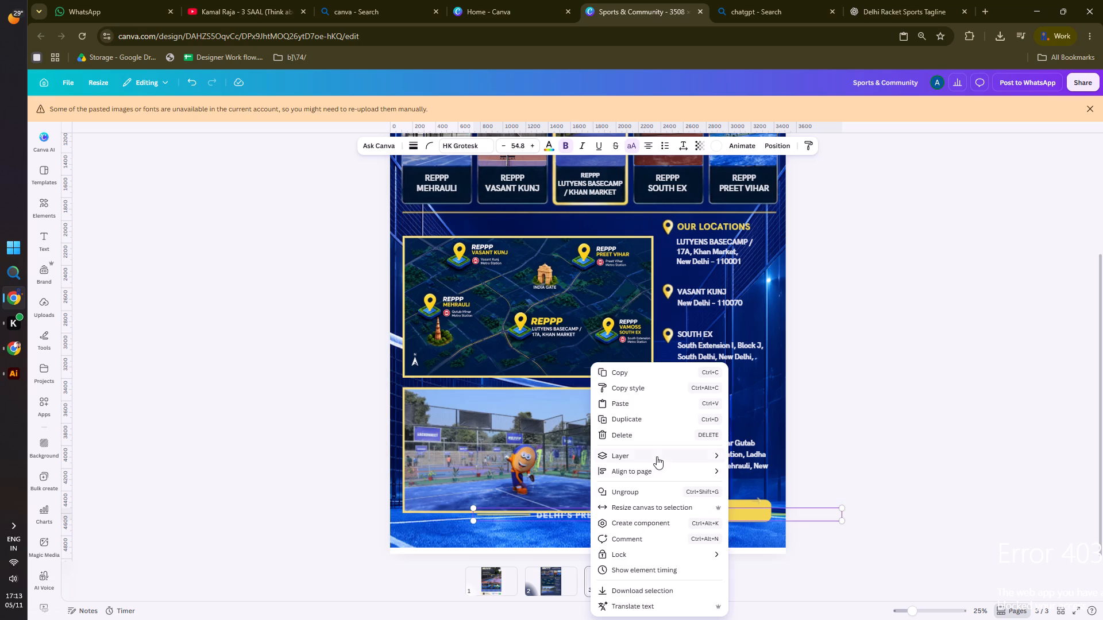
click(768, 461)
click(854, 406)
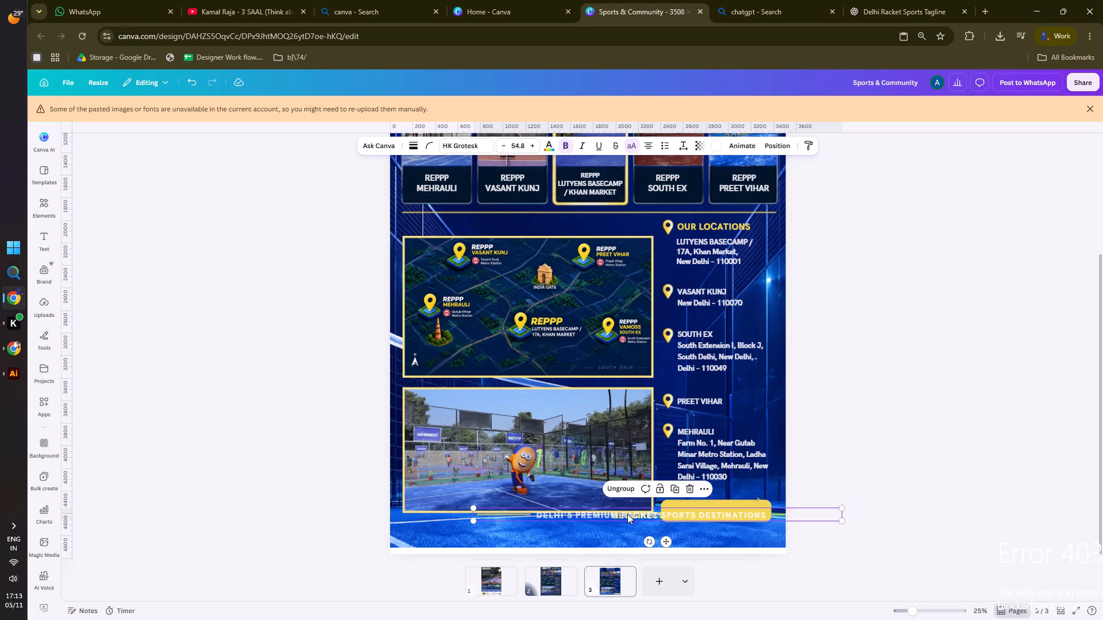
Duplicate the tagline group, with one copy at the poster's foot and the other just below the yellow bar.
alt+drag(663, 516, 611, 541)
click(684, 516)
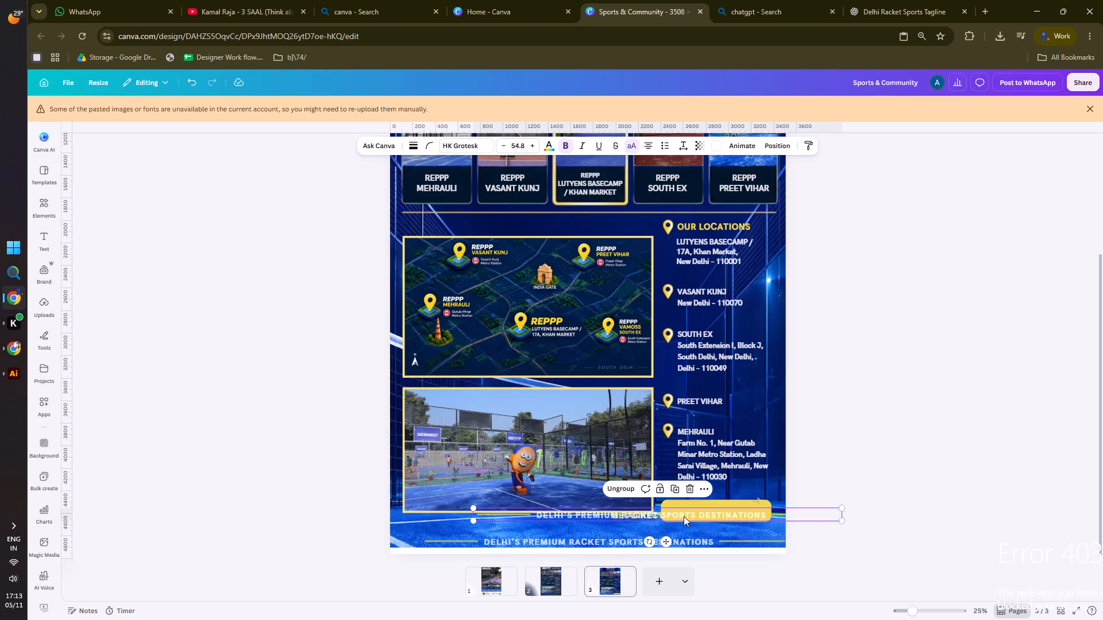
drag(637, 514, 638, 524)
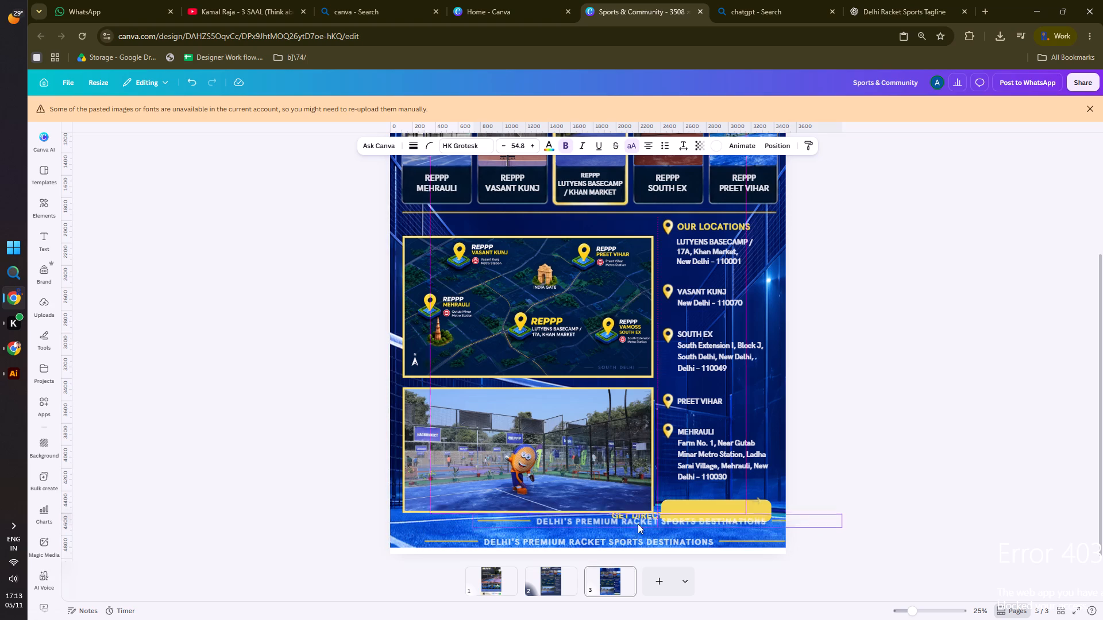
drag(638, 524, 637, 525)
Replace the upper tagline copy's text with GET DIRECTIONS, copied from the existing yellow text.
triple_click(635, 518)
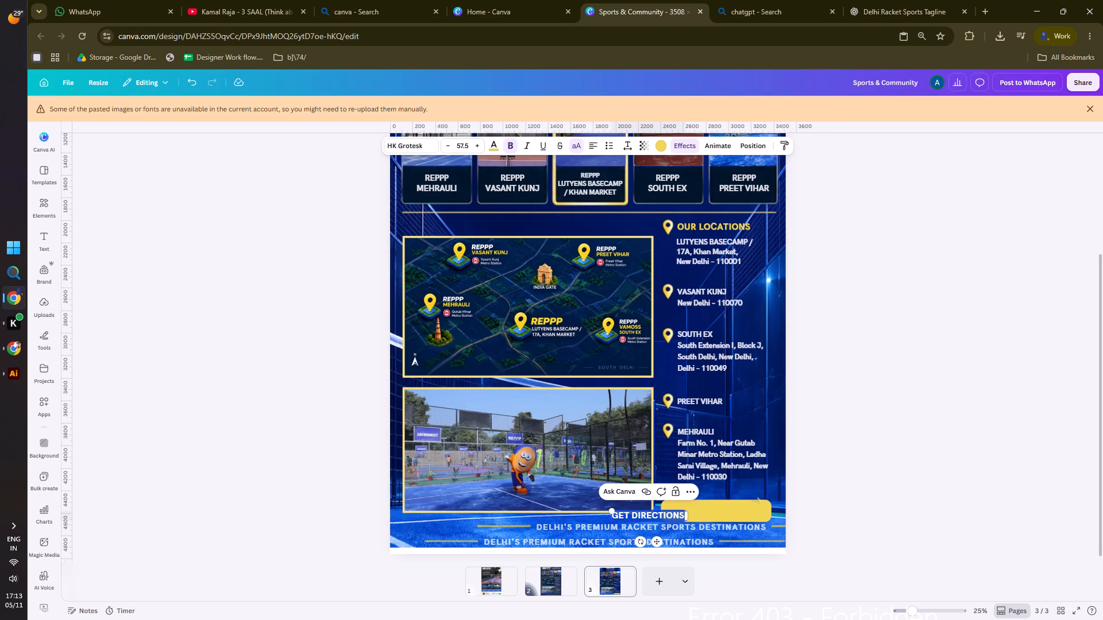
key(ctrl+c)
triple_click(617, 528)
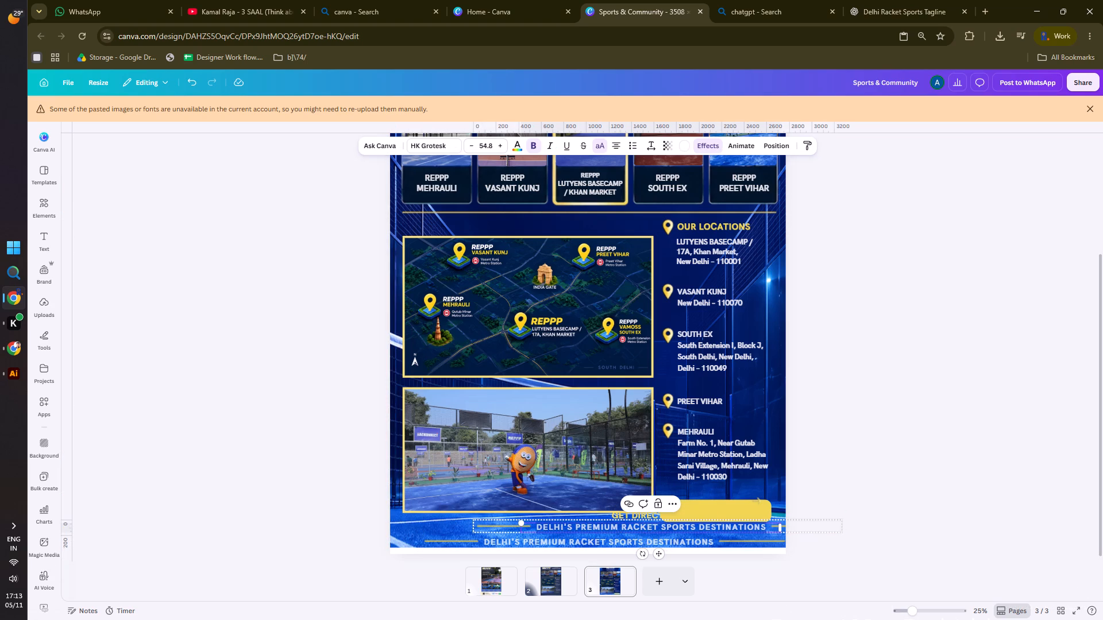
key(ctrl+v)
click(335, 491)
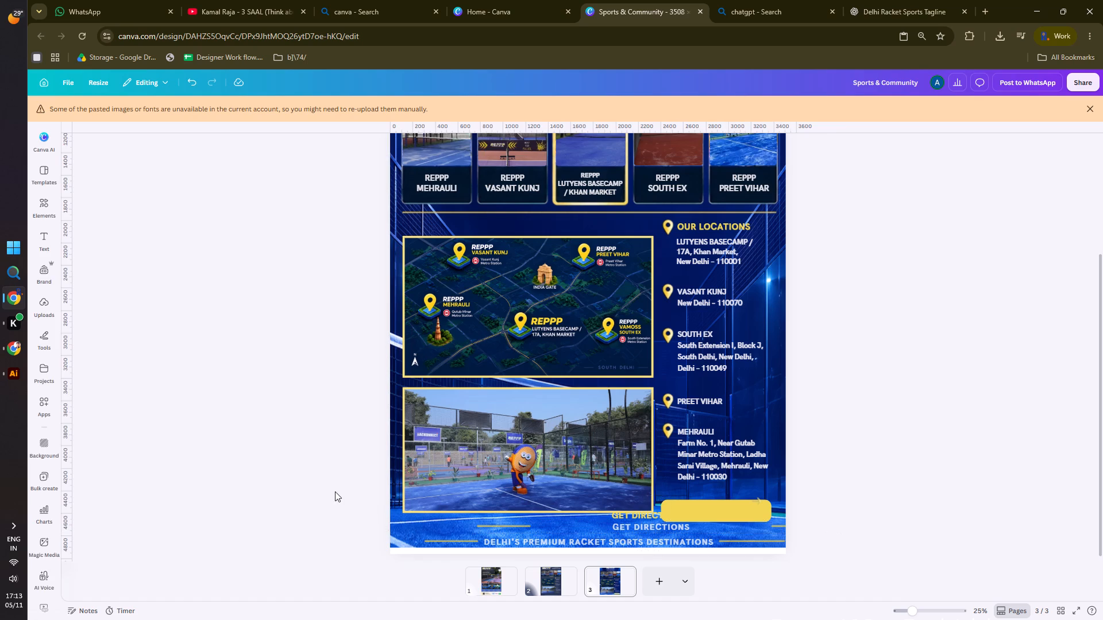
Ungroup the new GET DIRECTIONS copy and delete the decorative line before its text.
click(576, 527)
click(626, 501)
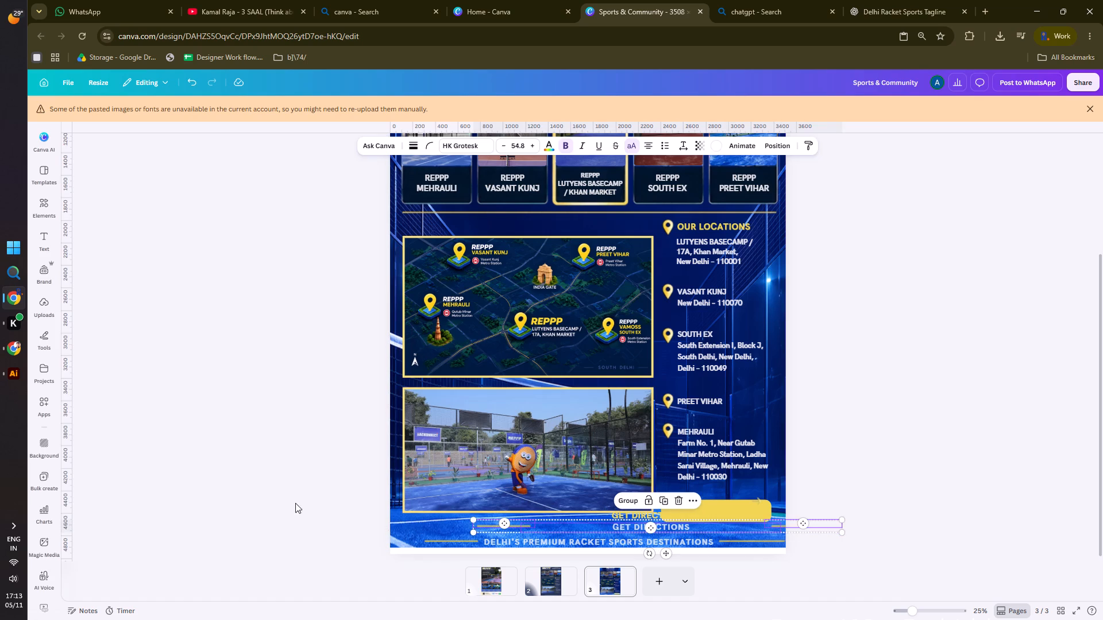
click(295, 503)
click(495, 525)
key(Delete)
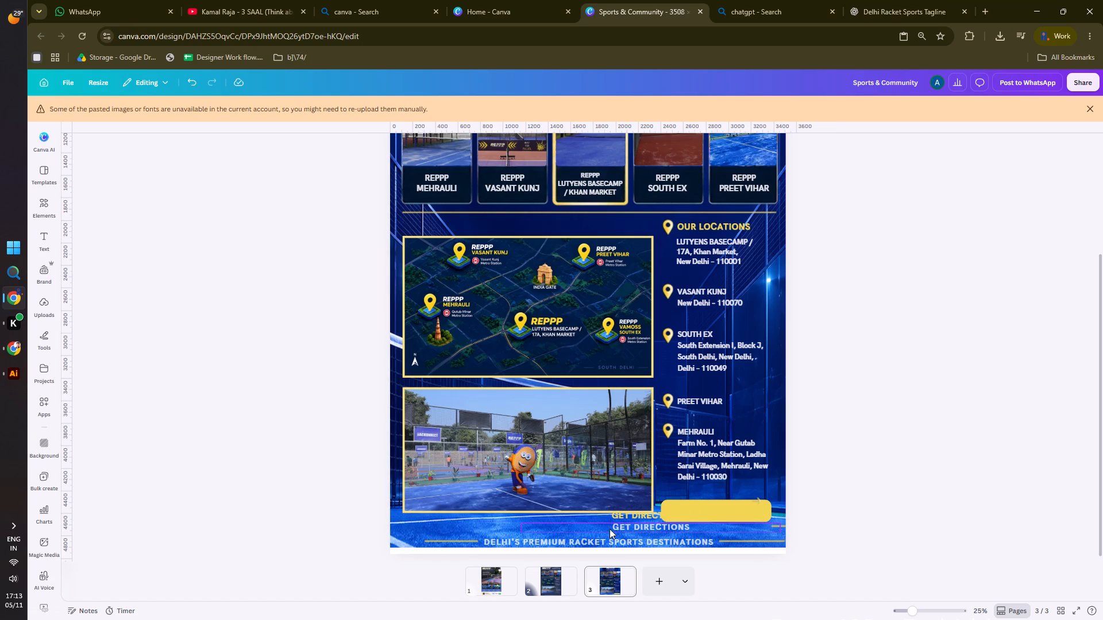
click(774, 526)
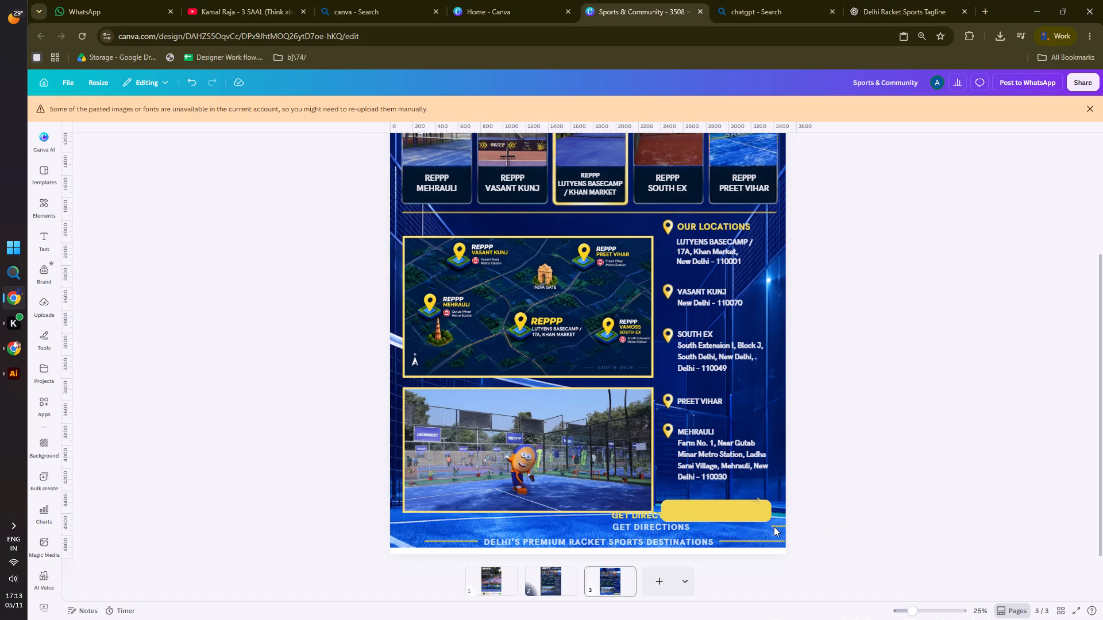
Enlarge the white GET DIRECTIONS text to font size 79.3.
click(637, 525)
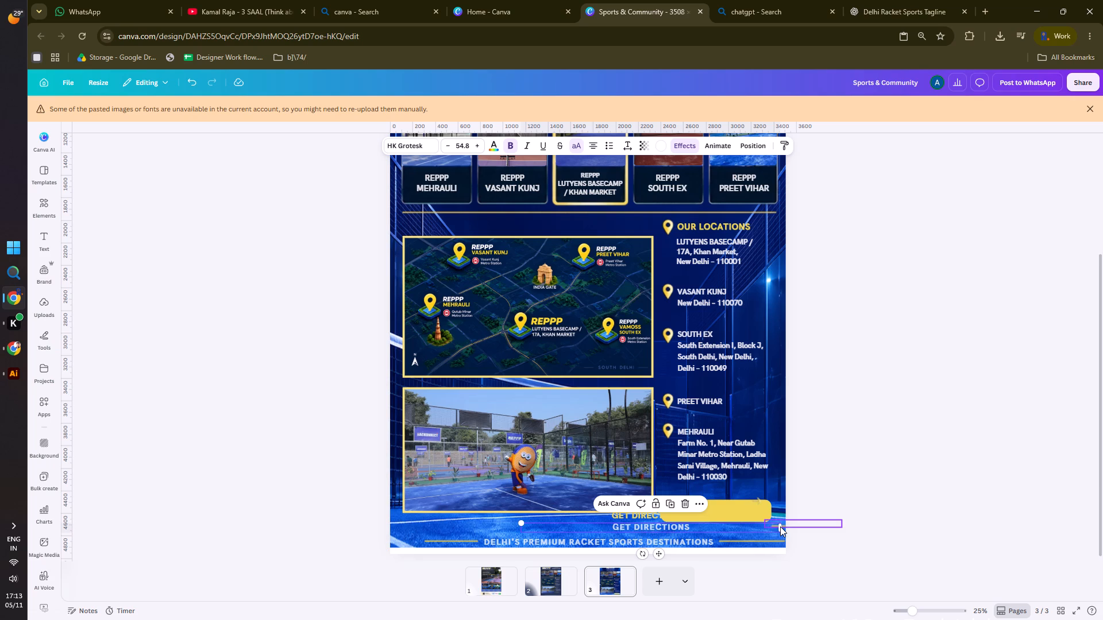
click(781, 526)
drag(778, 526, 766, 528)
double_click(781, 526)
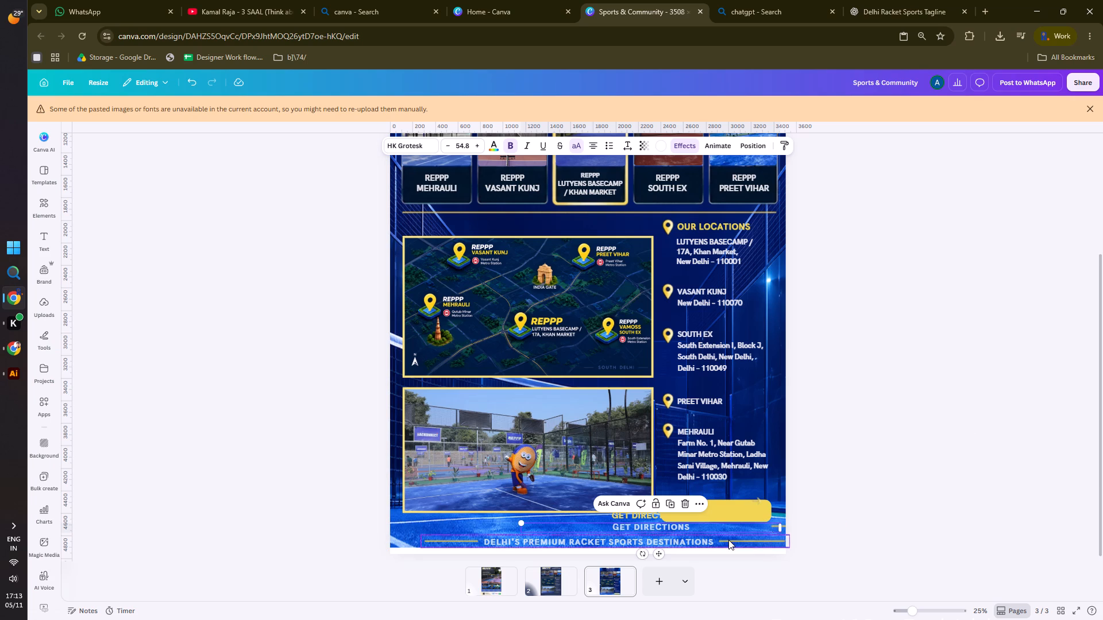
drag(520, 522, 506, 514)
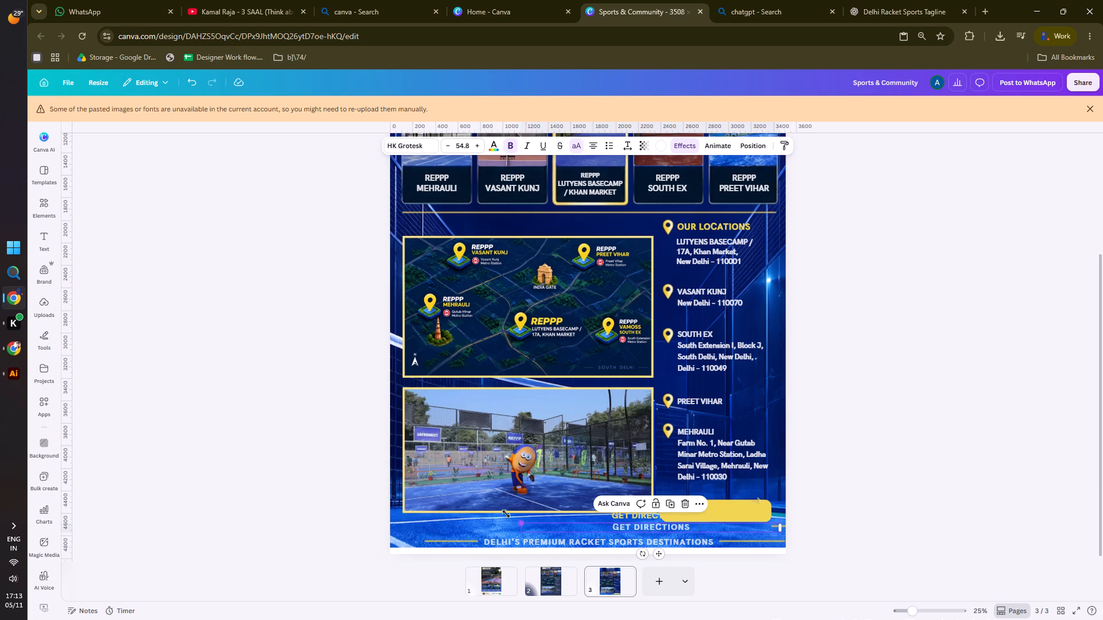
drag(506, 514, 408, 423)
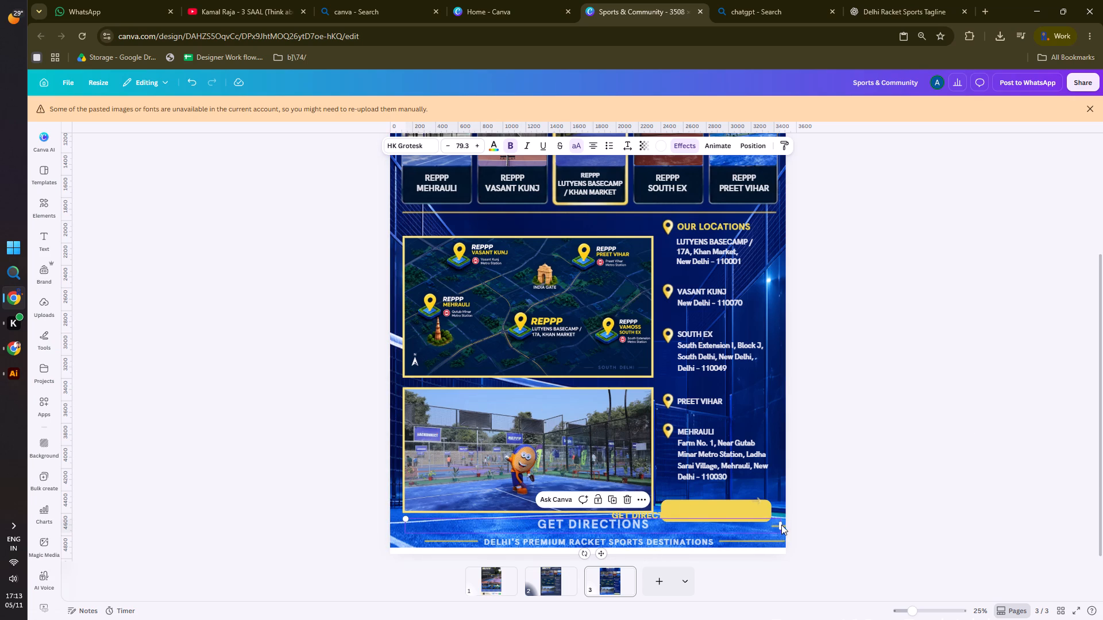
Move the white GET DIRECTIONS text up over the court photo and narrow its box to about 1,041 wide, fitting the words.
click(781, 525)
drag(603, 525, 603, 518)
drag(602, 518, 574, 421)
double_click(749, 422)
click(754, 421)
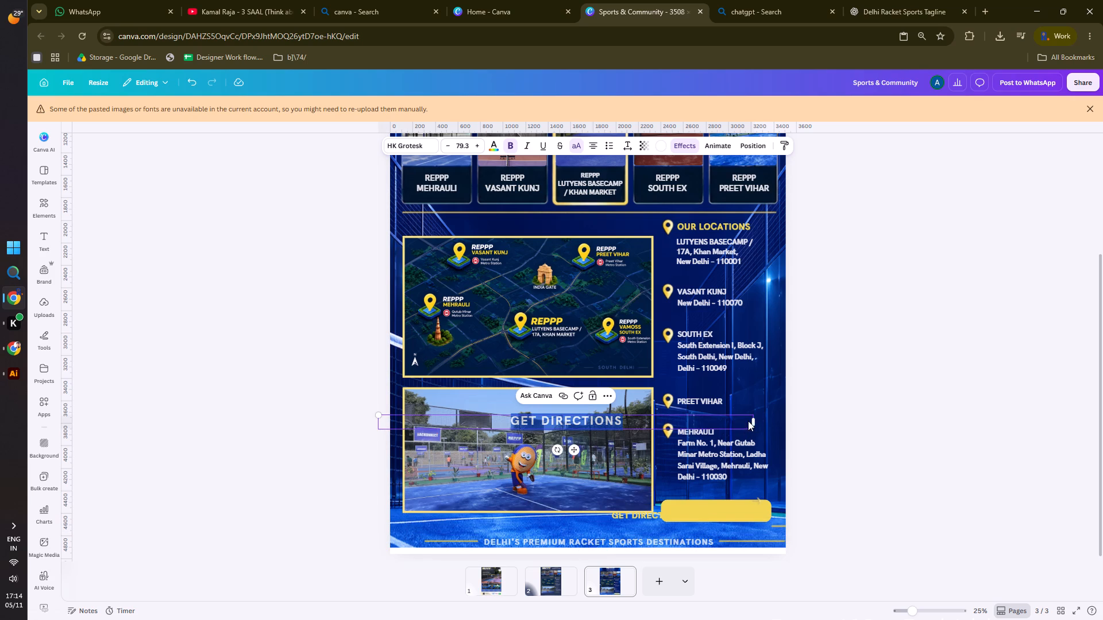
drag(580, 429, 580, 412)
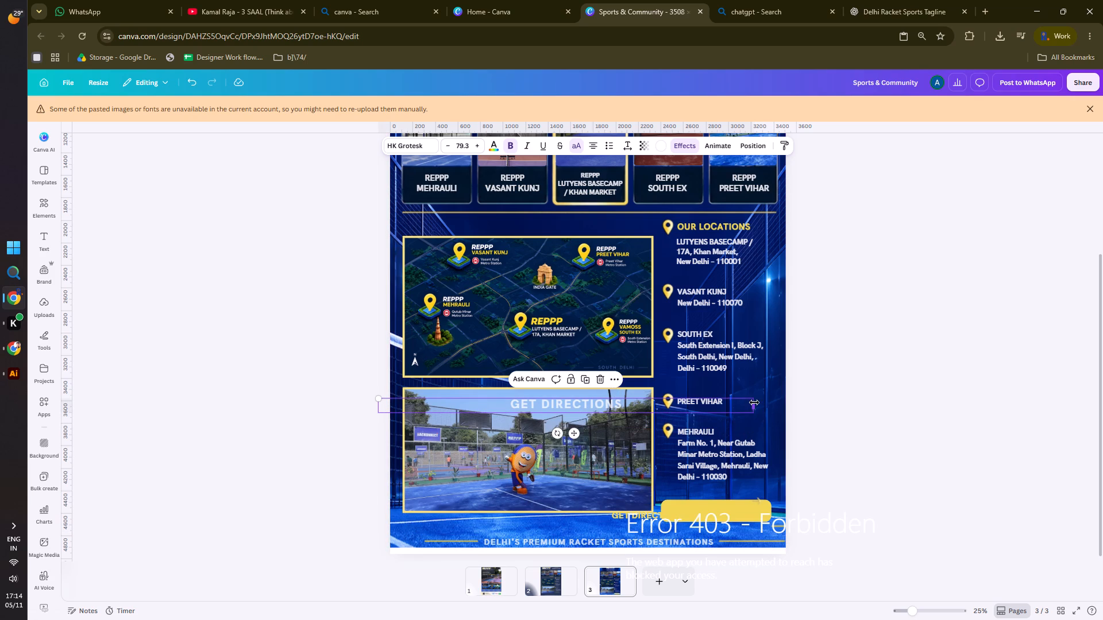
drag(753, 404, 496, 405)
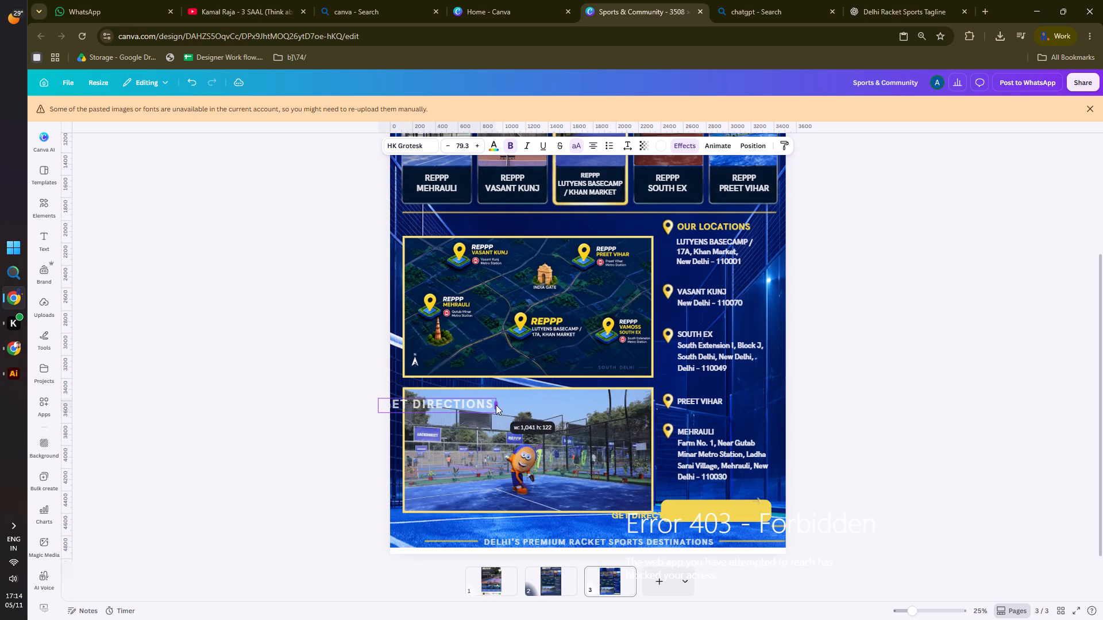
drag(496, 405, 495, 405)
Recolour the new GET DIRECTIONS text black, keeping it bold.
click(492, 146)
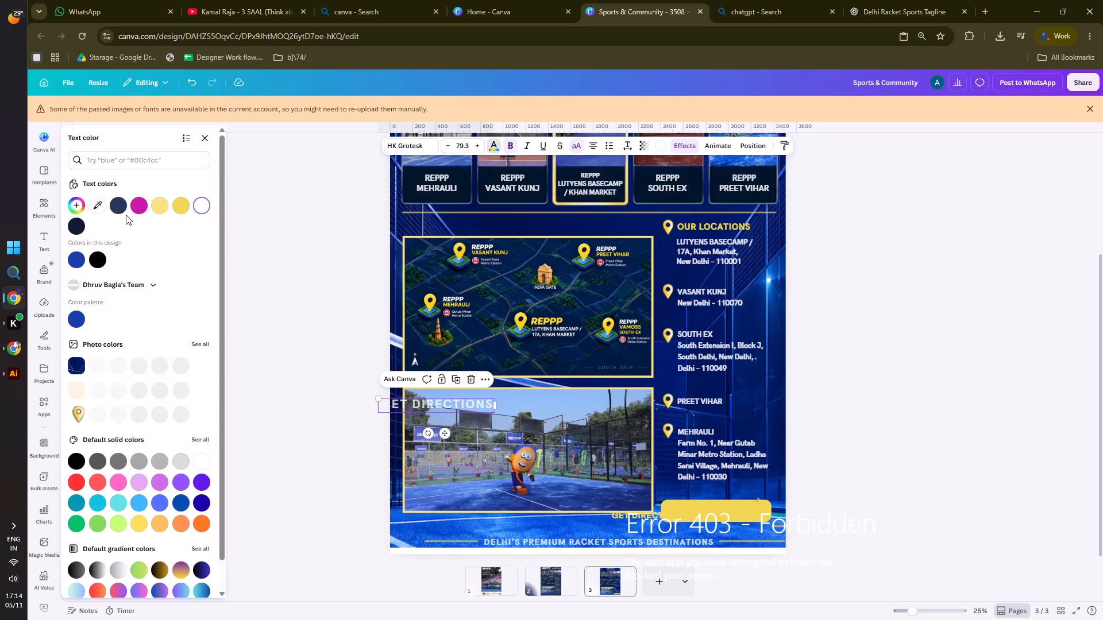
click(97, 261)
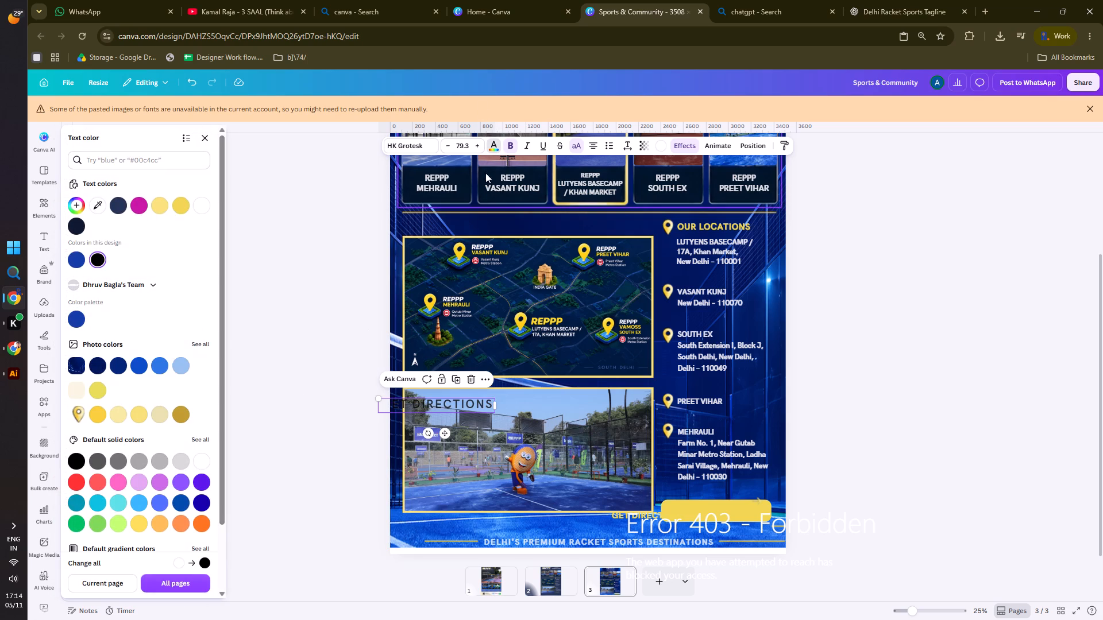
click(510, 144)
click(510, 144)
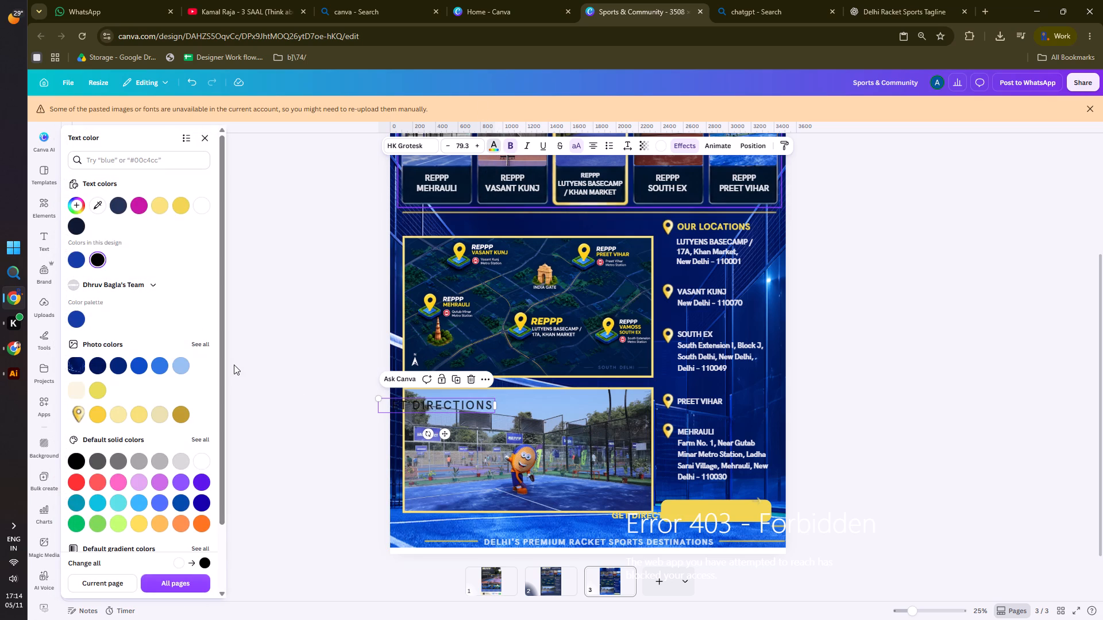
double_click(234, 365)
Place the black GET DIRECTIONS text over the yellow bar and delete the old yellow GET DIRECTIONS text beside it.
drag(420, 405, 707, 507)
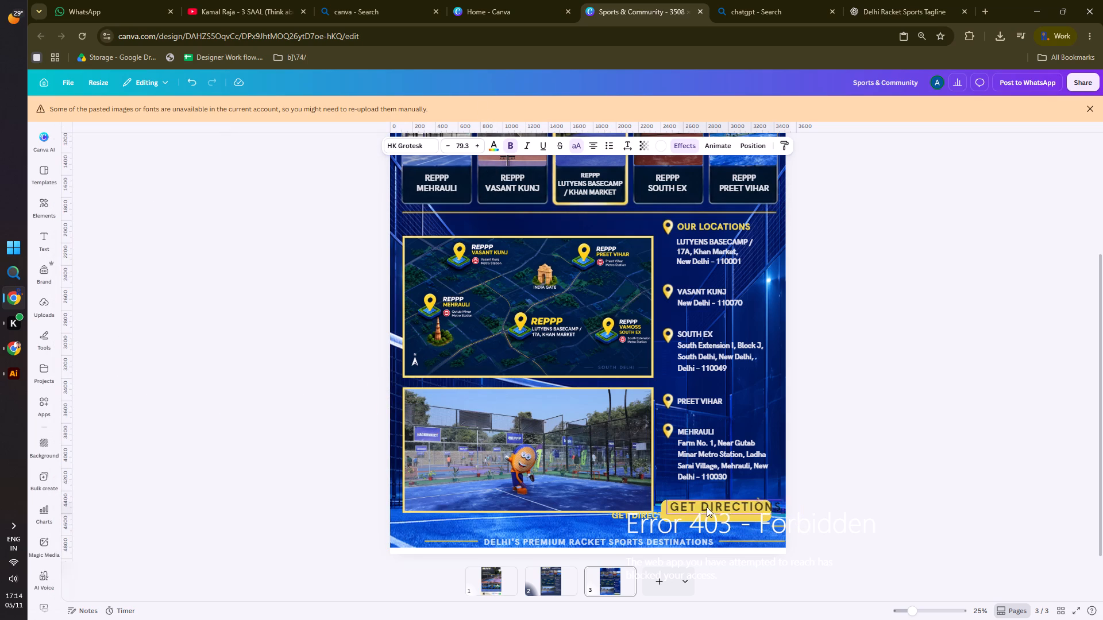
drag(707, 507, 703, 507)
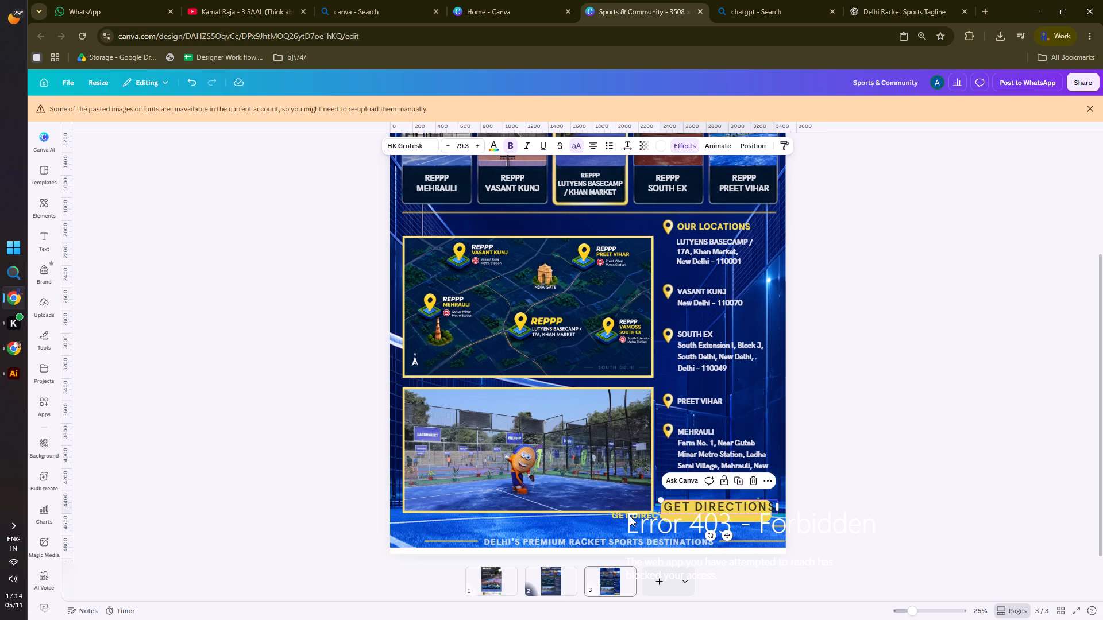
click(618, 515)
key(Delete)
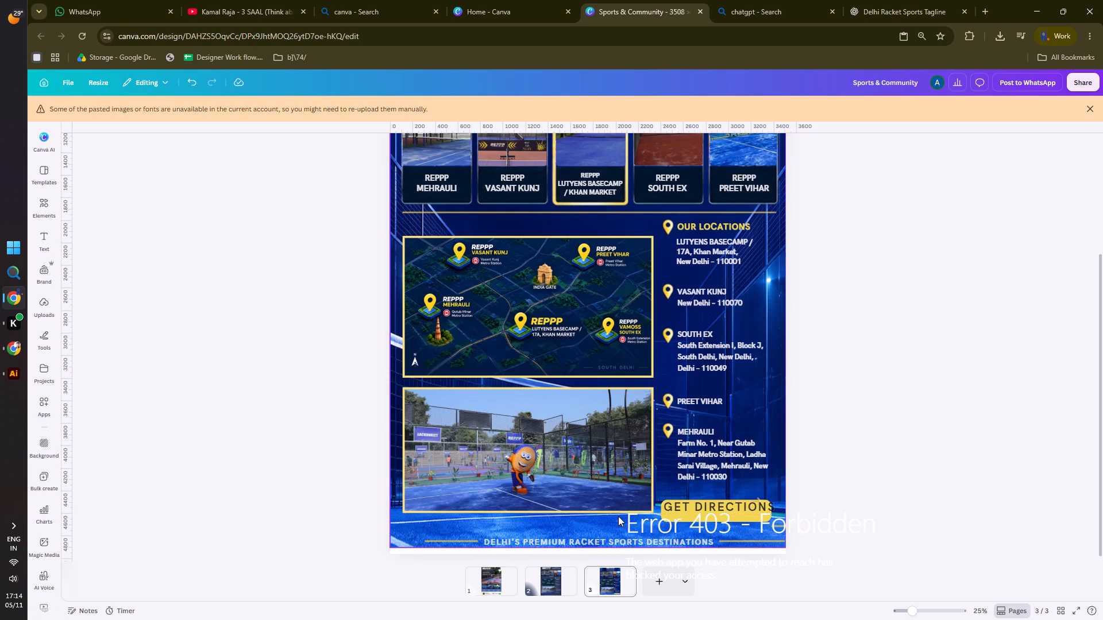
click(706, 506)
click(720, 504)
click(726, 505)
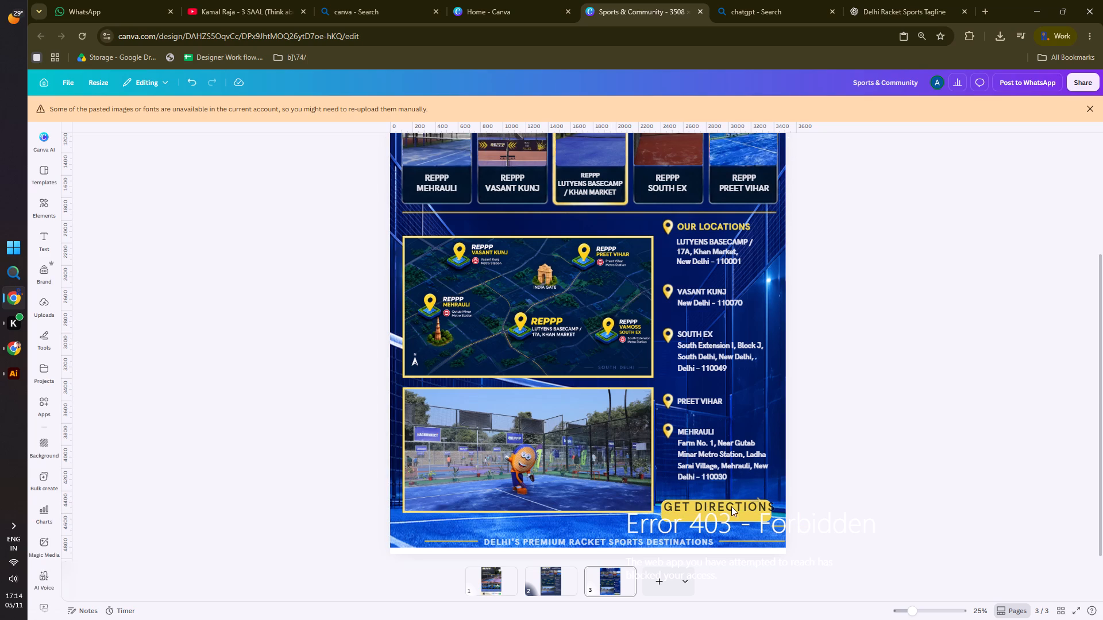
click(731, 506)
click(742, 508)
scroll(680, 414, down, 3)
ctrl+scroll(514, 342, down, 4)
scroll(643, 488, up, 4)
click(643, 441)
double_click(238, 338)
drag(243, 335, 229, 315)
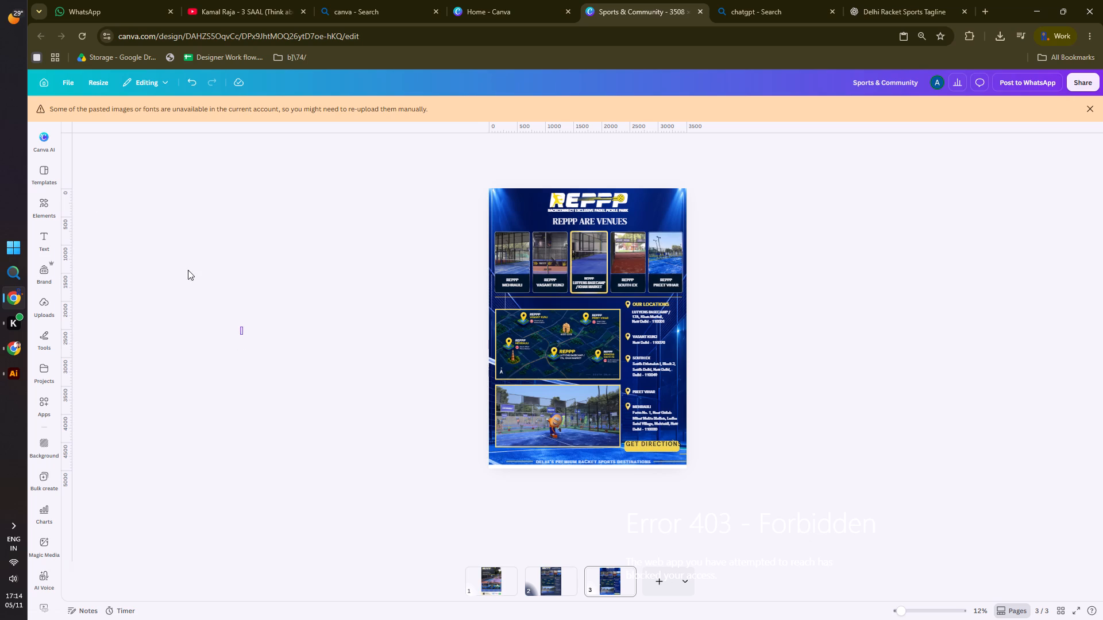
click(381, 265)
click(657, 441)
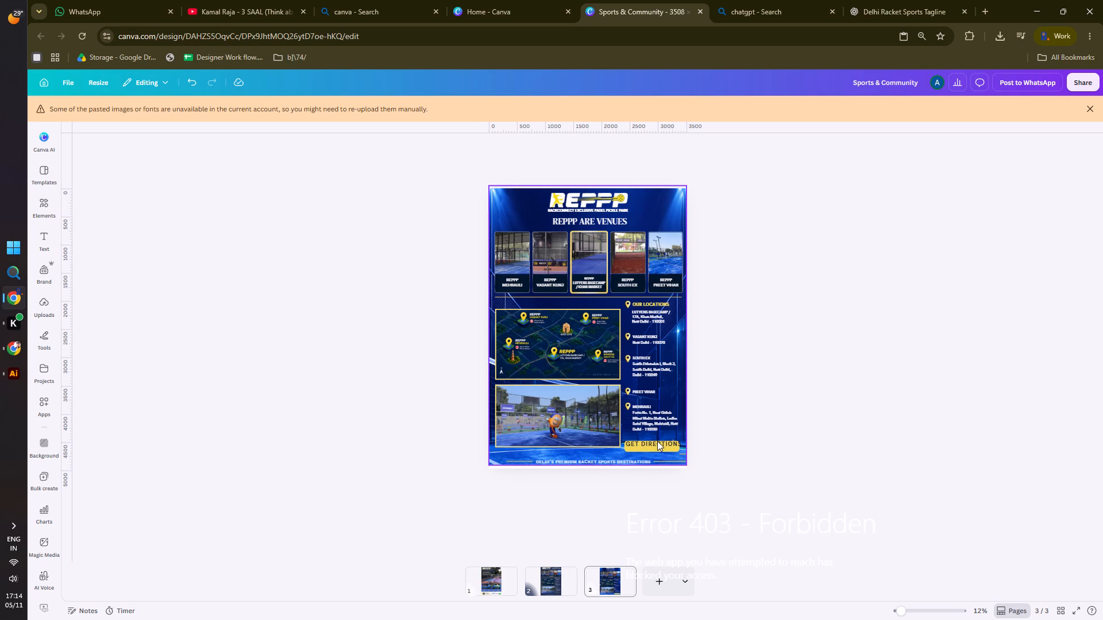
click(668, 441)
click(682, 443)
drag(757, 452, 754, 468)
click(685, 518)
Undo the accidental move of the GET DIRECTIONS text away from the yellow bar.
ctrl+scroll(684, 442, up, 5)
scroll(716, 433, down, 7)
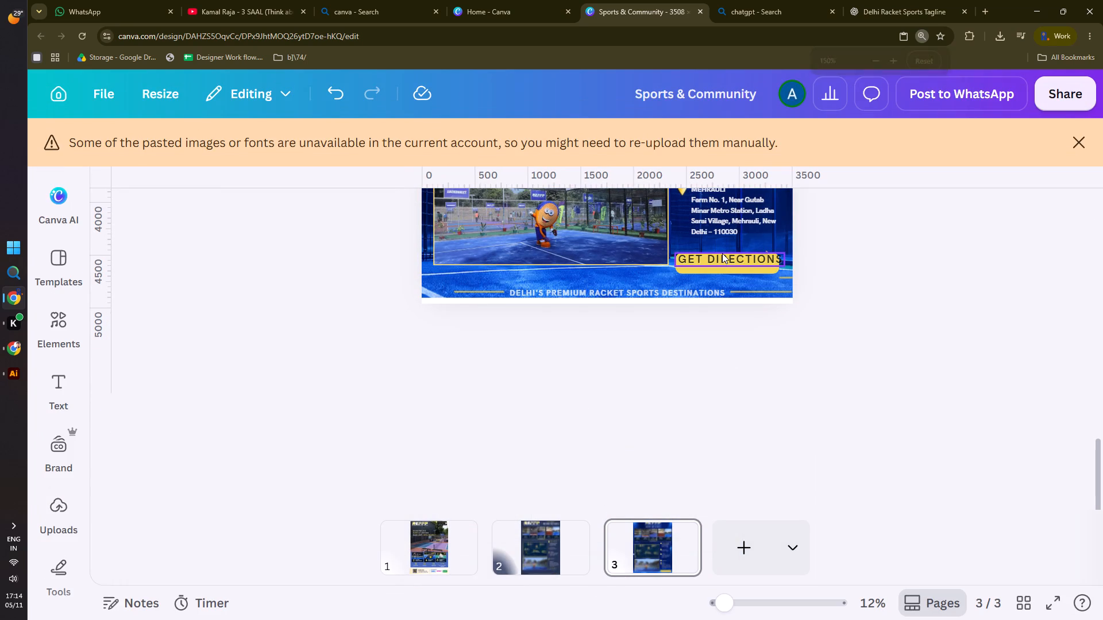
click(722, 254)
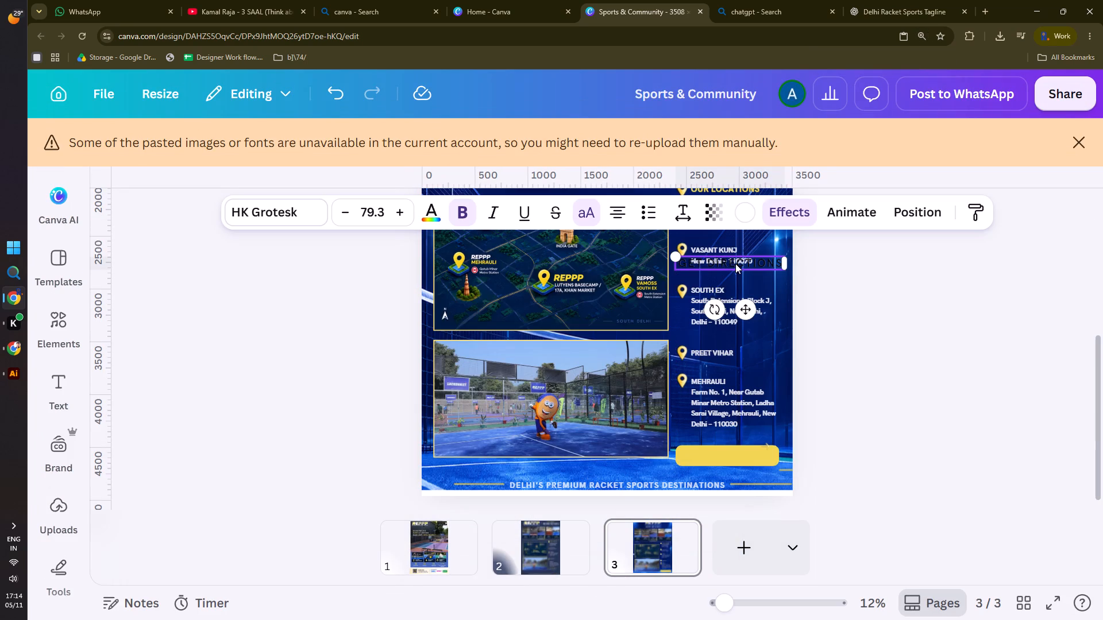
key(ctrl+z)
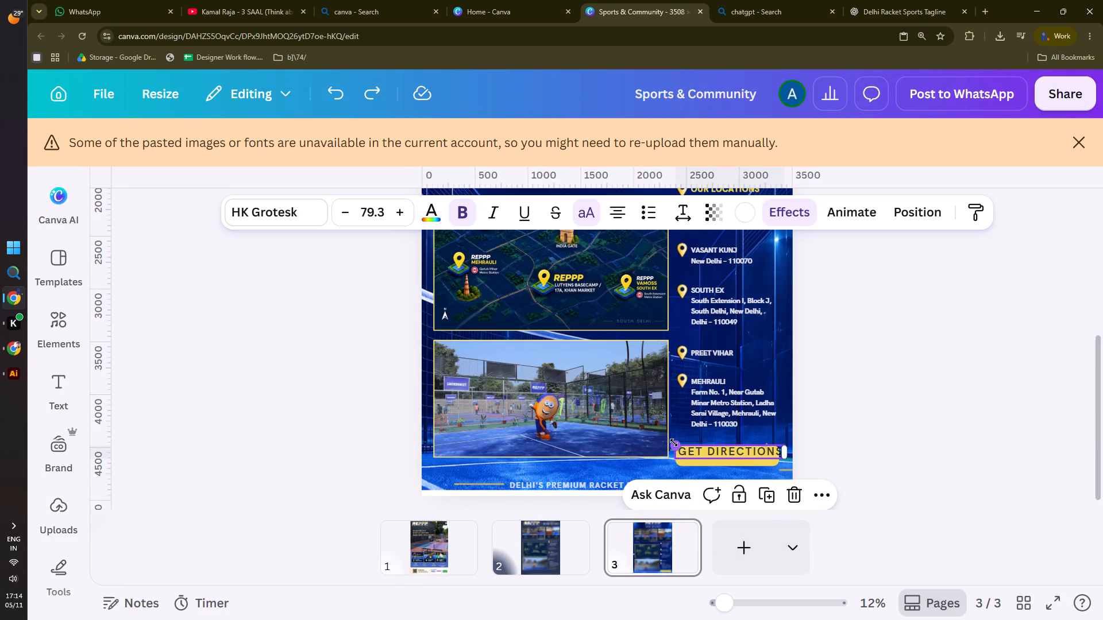
Scale the GET DIRECTIONS text down to size 65.2 and centre it within the yellow bar, fine-tuning its vertical position.
drag(674, 443, 693, 450)
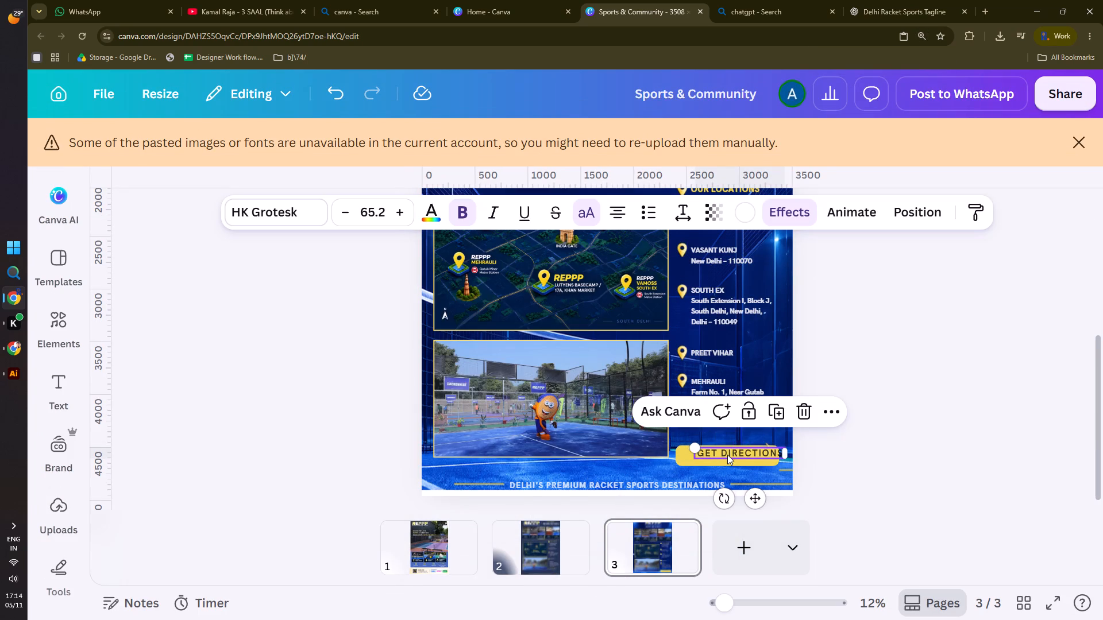
drag(727, 455, 716, 459)
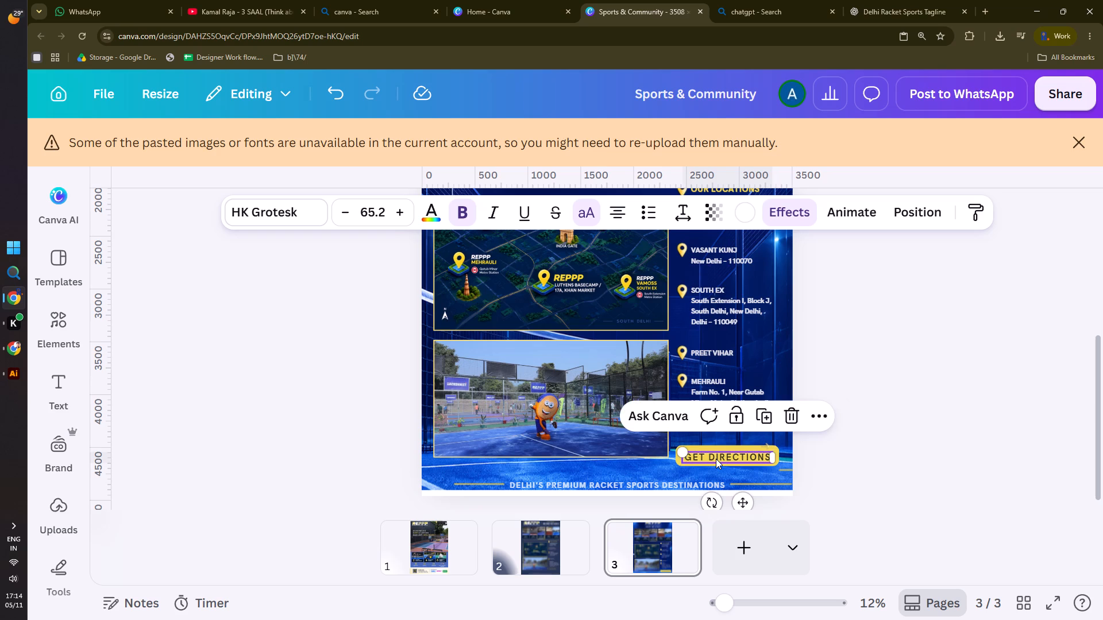
key(Up)
key(Up)
key(Up)
key(Up)
key(Up)
key(Up)
key(Up)
key(Up)
key(Up)
key(Up)
key(Up)
key(Up)
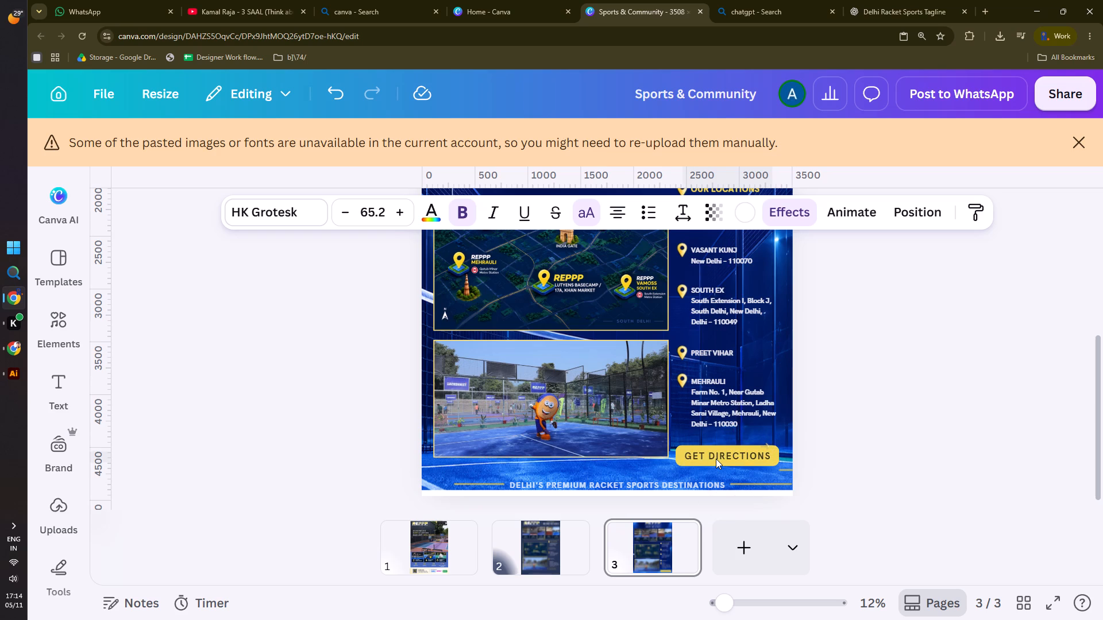
key(Down)
key(Down)
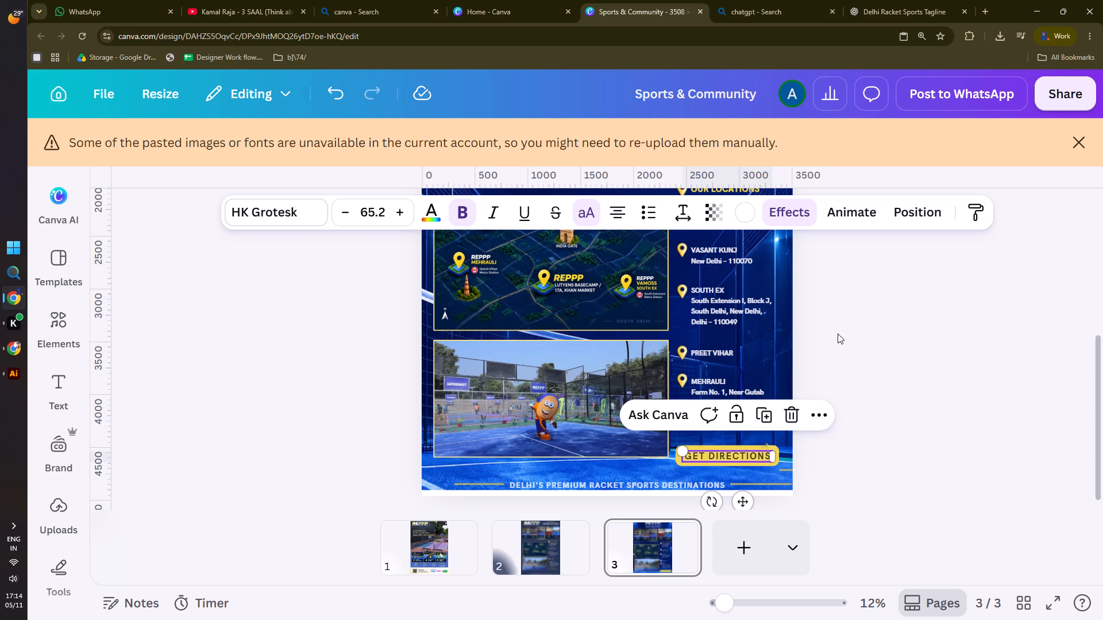
Nudge the DELHI'S PREMIUM RACKET SPORTS DESTINATIONS tagline group slightly up and left, keeping it within the poster's bottom and right edges.
click(838, 334)
ctrl+scroll(838, 366, down, 3)
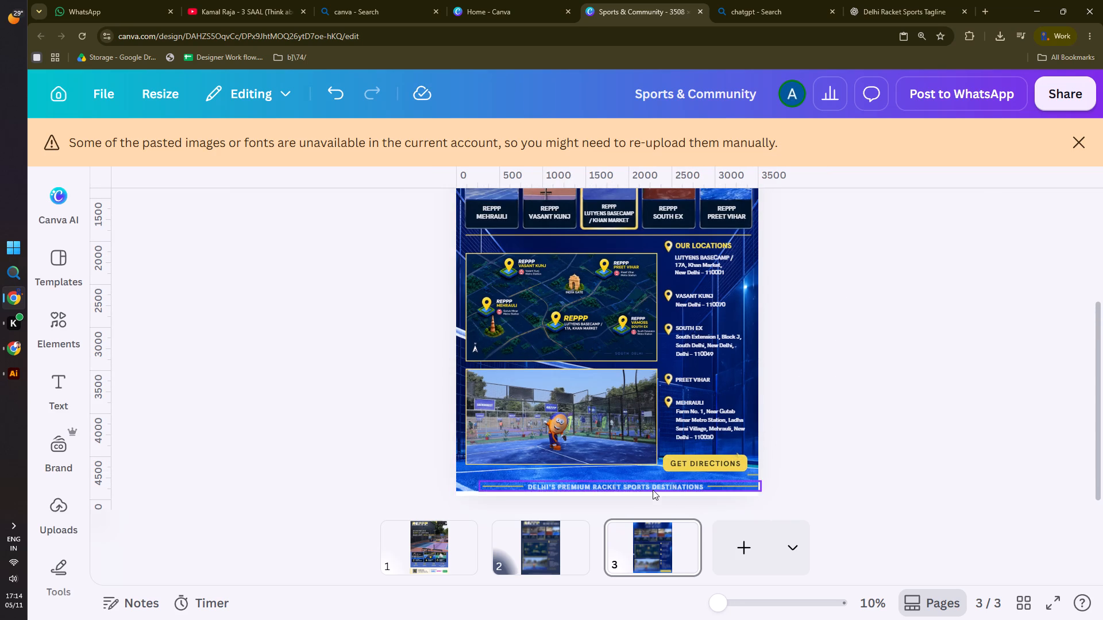
click(654, 486)
drag(654, 486, 649, 480)
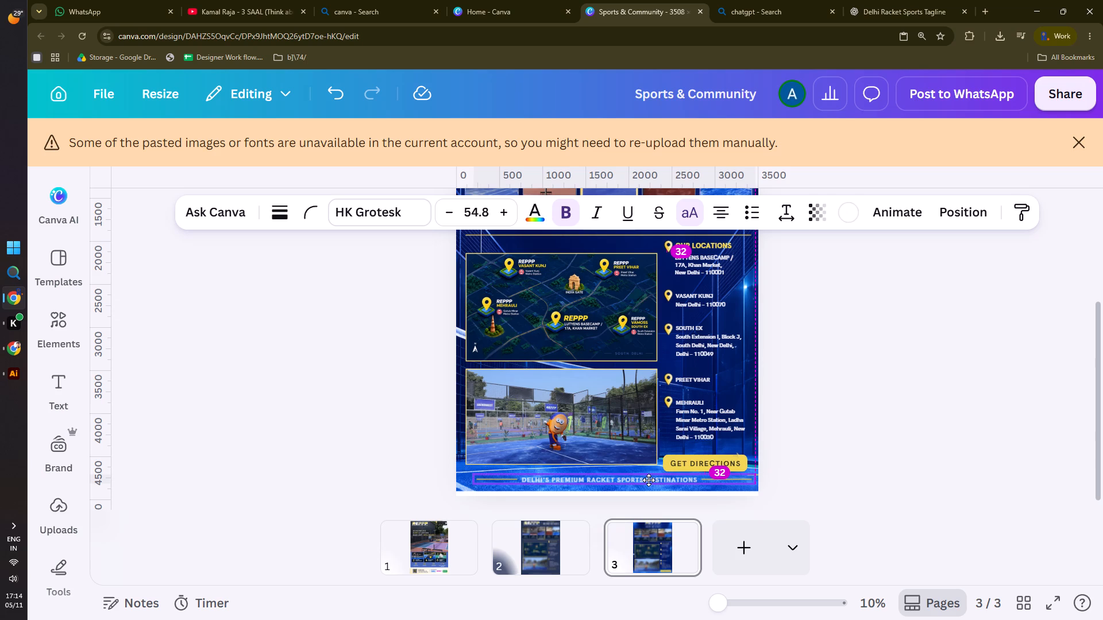
drag(649, 480, 649, 480)
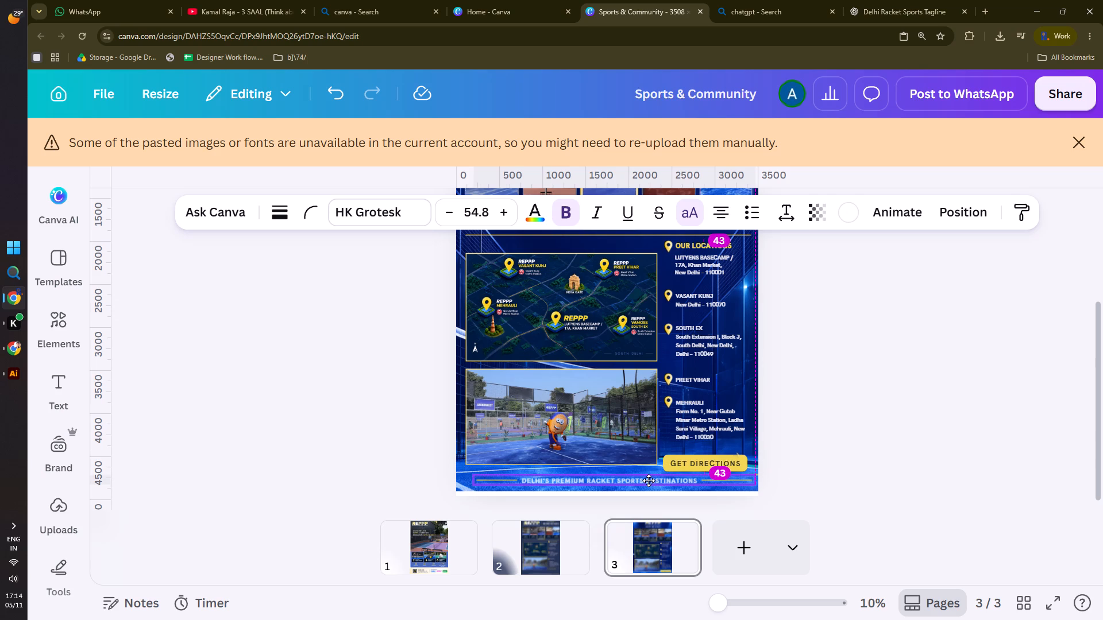
drag(649, 480, 648, 480)
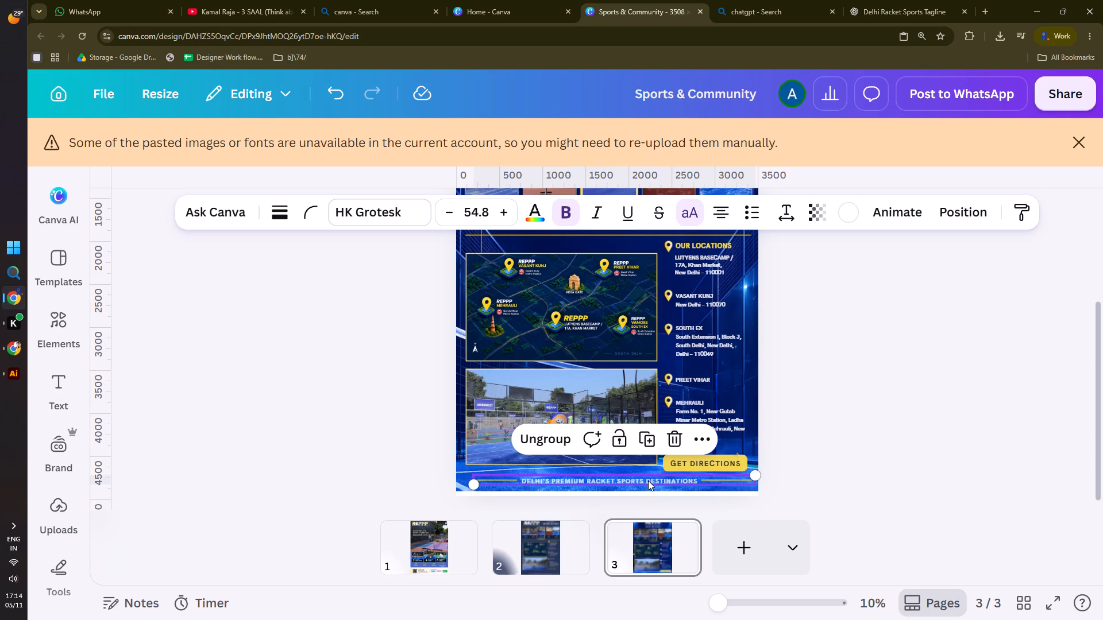
click(345, 359)
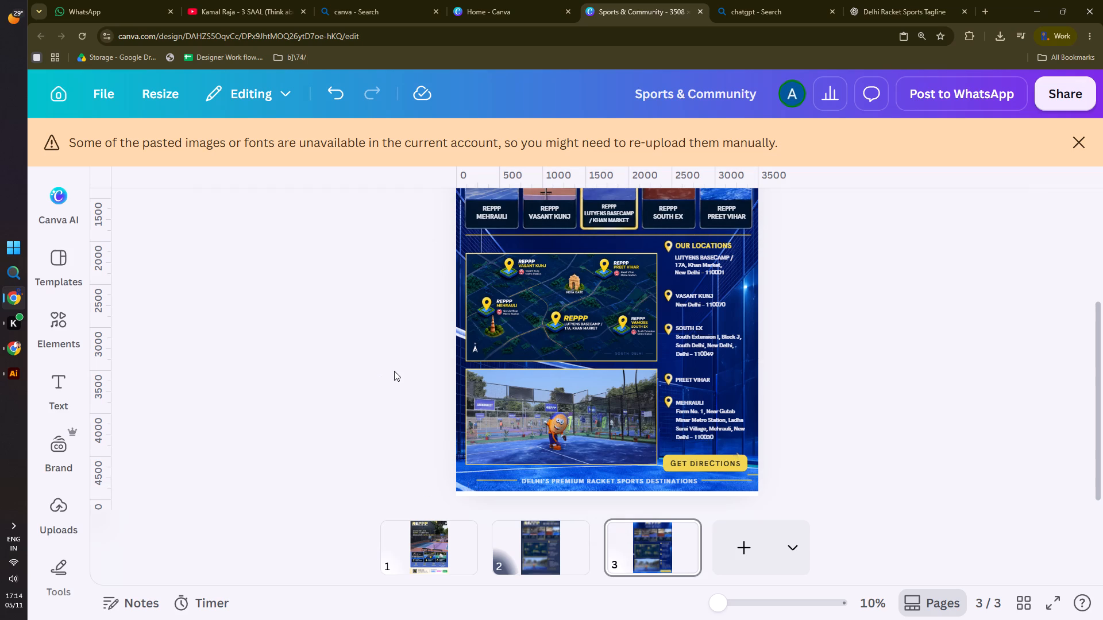
Review the whole page 3 poster from the REPPP ARE VENUES heading down to the GET DIRECTIONS button and bottom tagline.
scroll(394, 371, up, 4)
scroll(395, 371, down, 5)
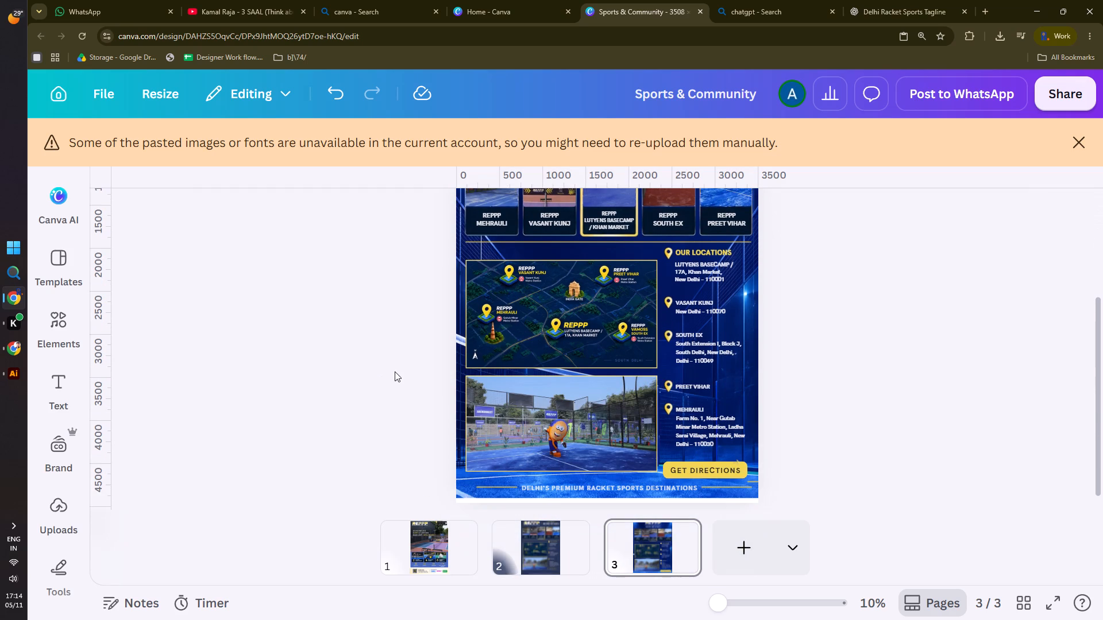
scroll(395, 371, up, 2)
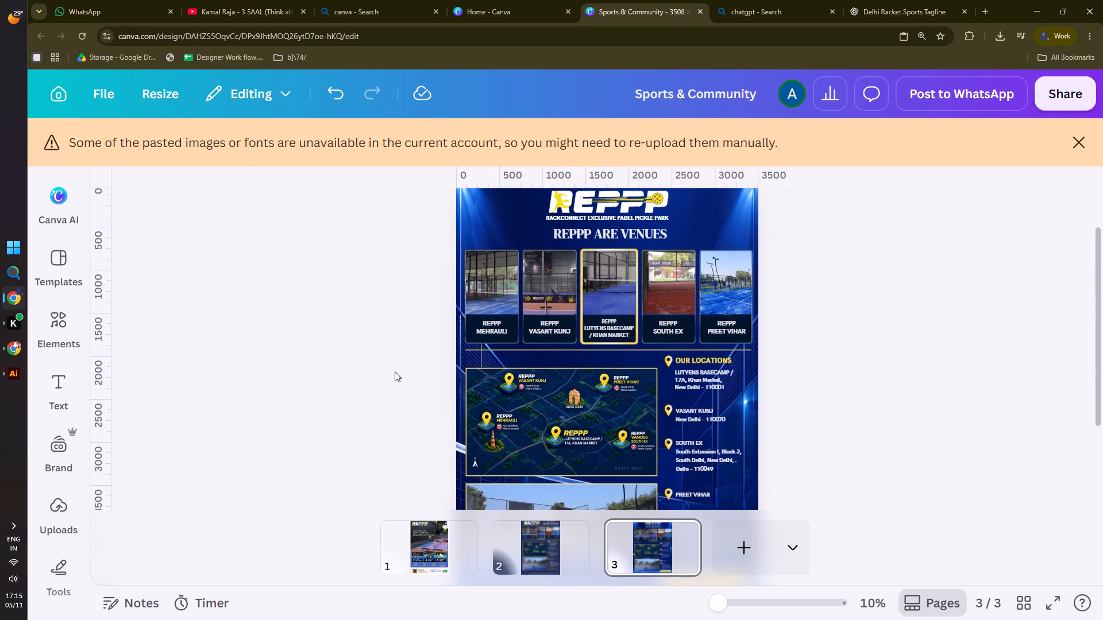
scroll(395, 371, down, 7)
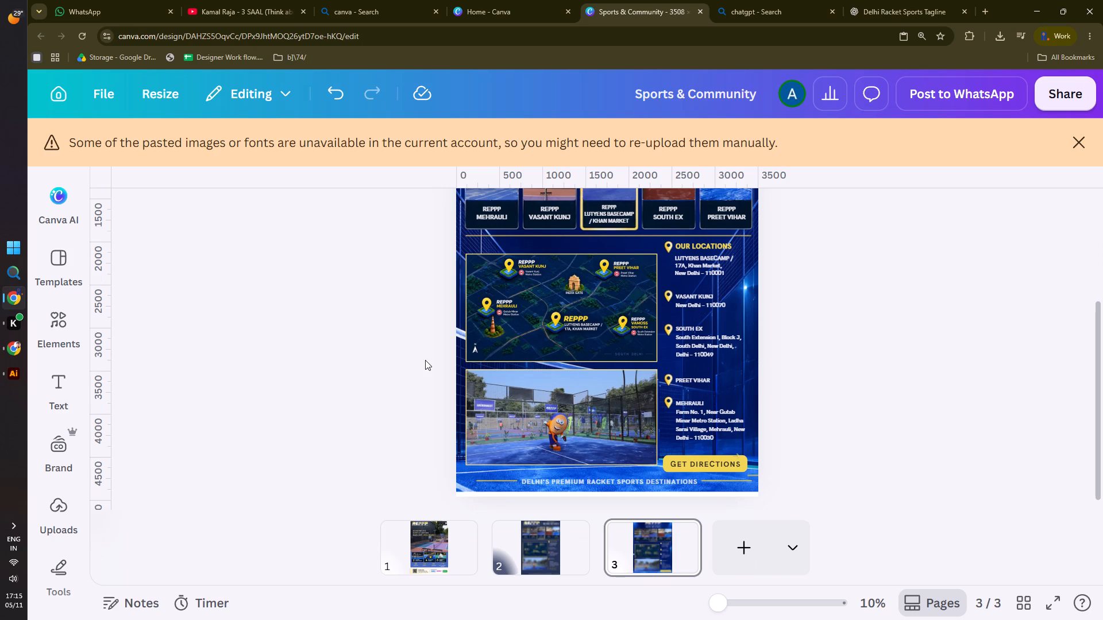
scroll(425, 360, up, 4)
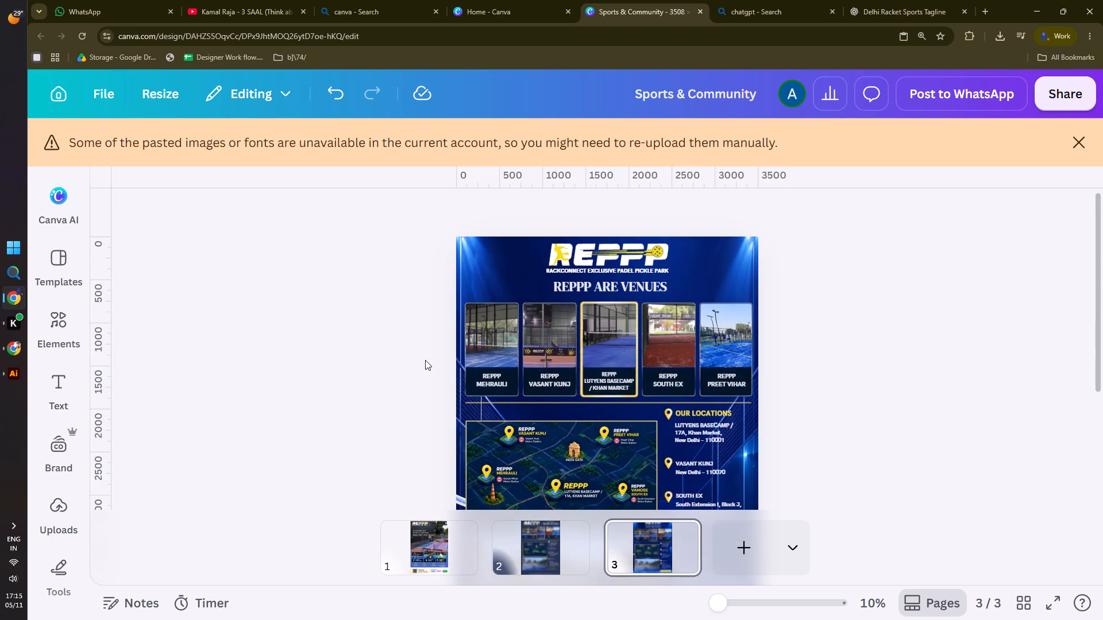
click(595, 287)
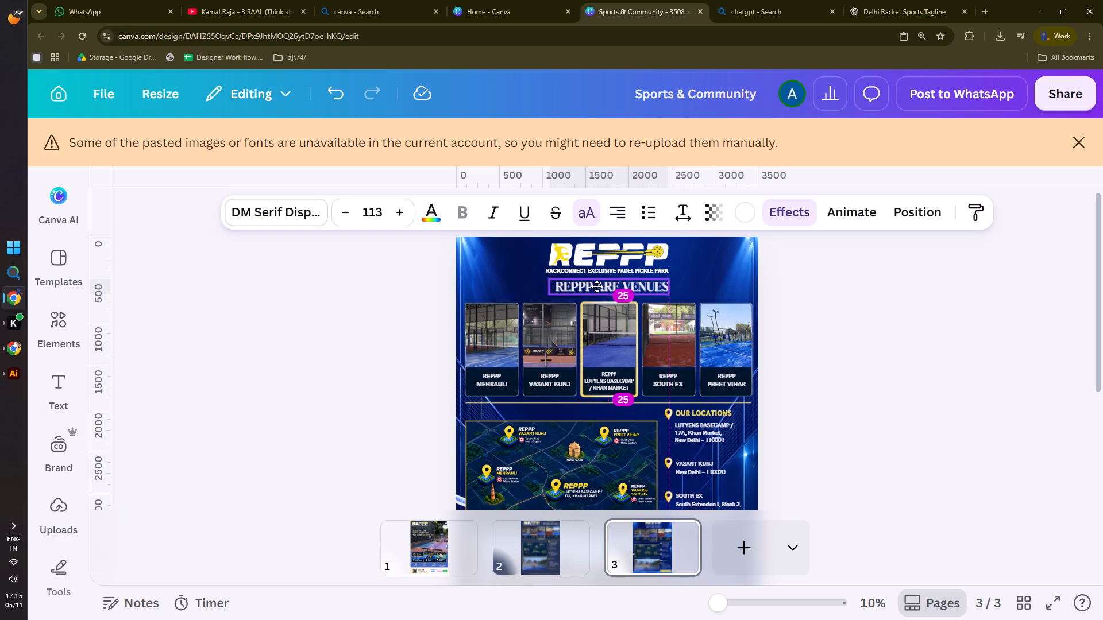
click(396, 313)
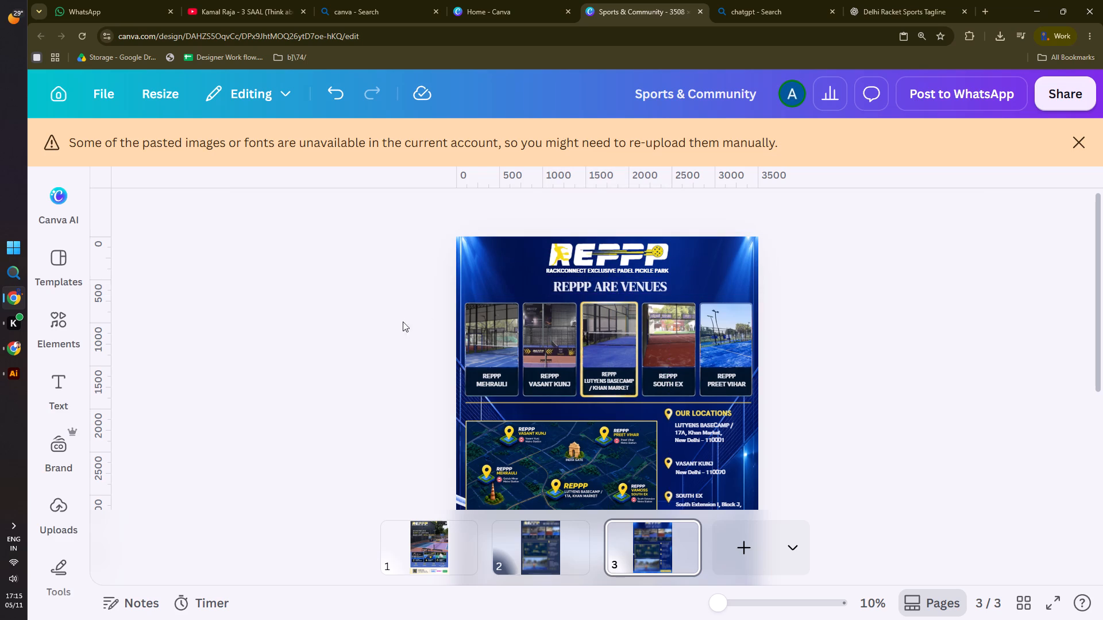
scroll(432, 332, down, 3)
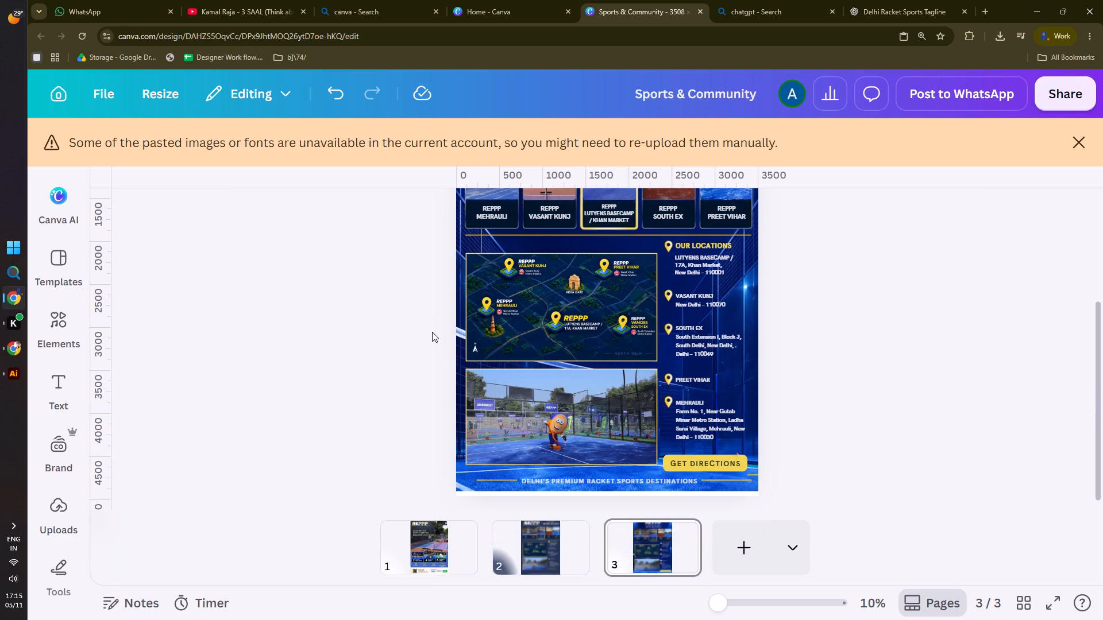
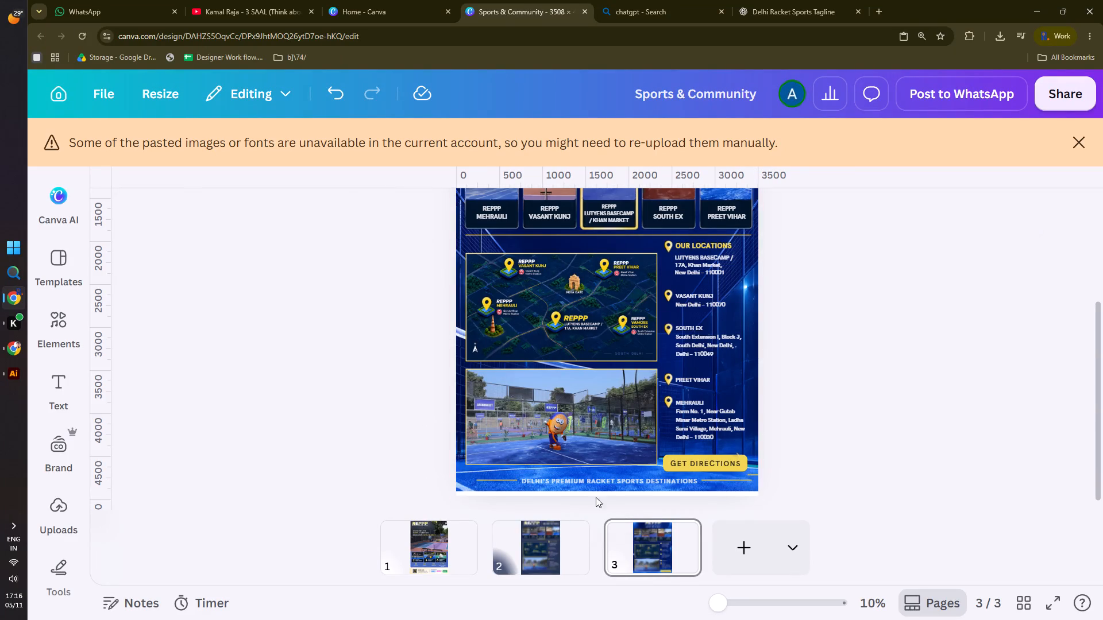
Inspect the lower half of the page 3 poster, especially the GET DIRECTIONS button and the bottom tagline.
alt+scroll(631, 487, up, 5)
scroll(607, 410, down, 7)
scroll(576, 318, down, 3)
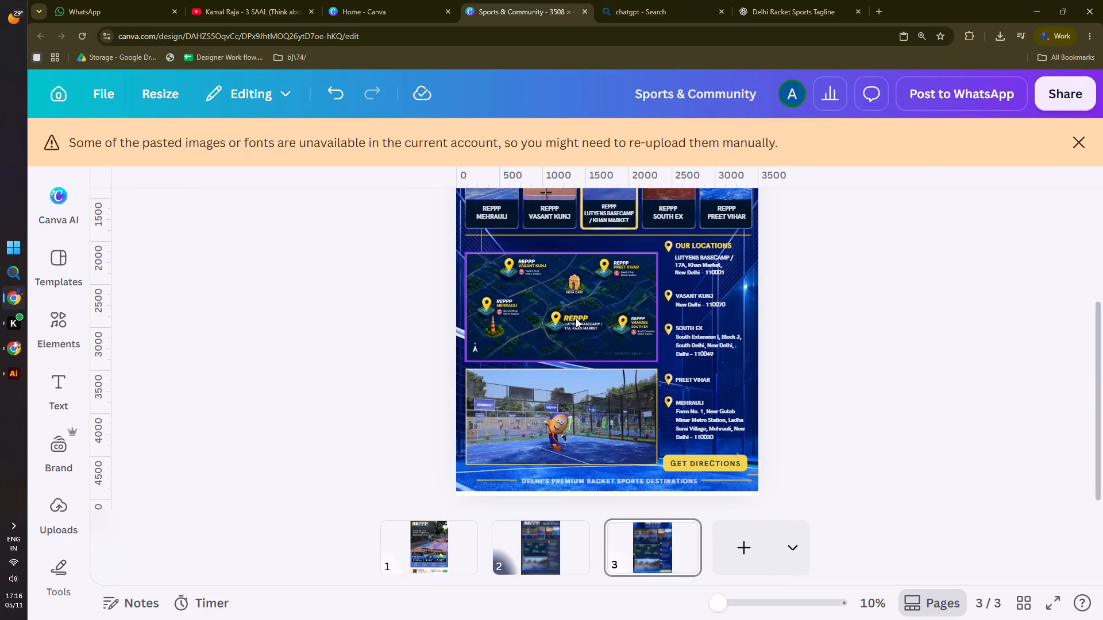
scroll(576, 318, down, 4)
ctrl+scroll(665, 479, up, 7)
double_click(808, 486)
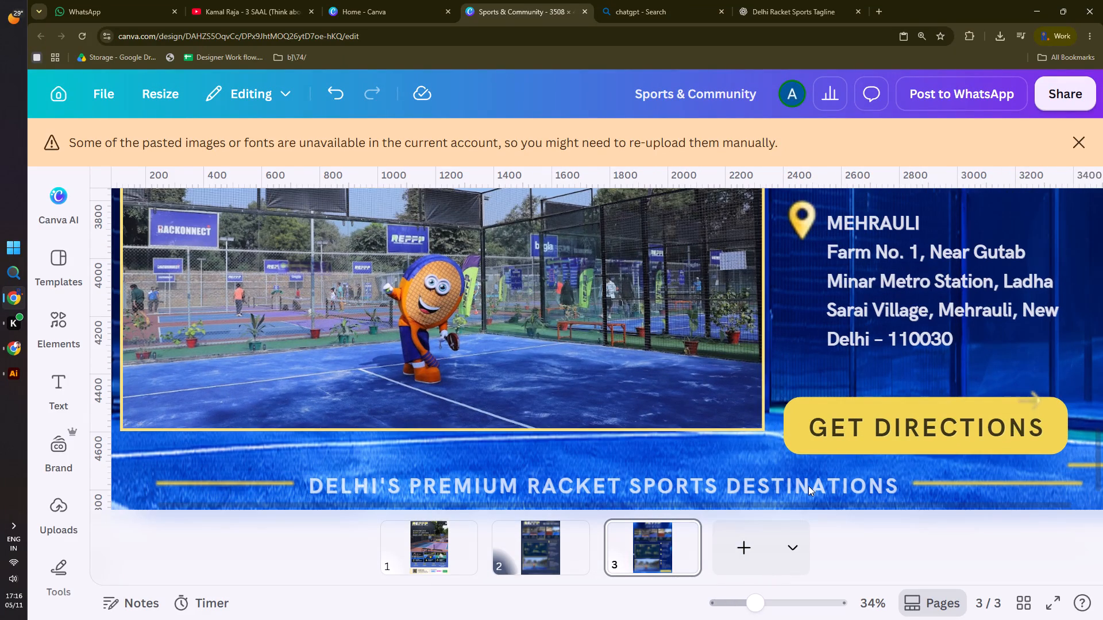
ctrl+scroll(541, 305, down, 11)
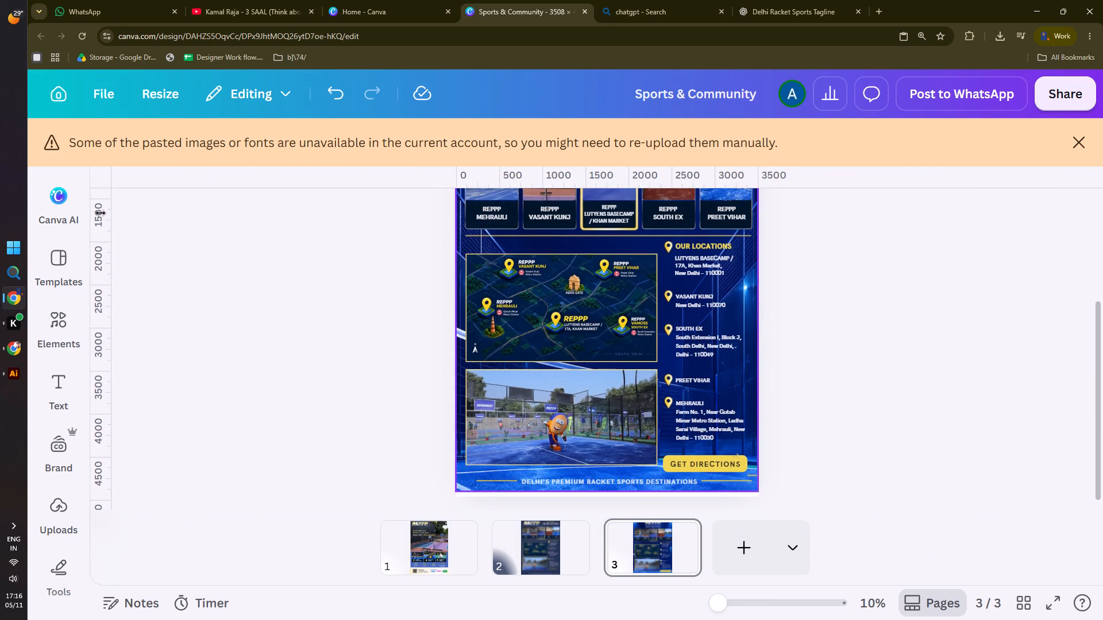
ctrl+scroll(51, 170, down, 4)
ctrl+scroll(602, 493, up, 4)
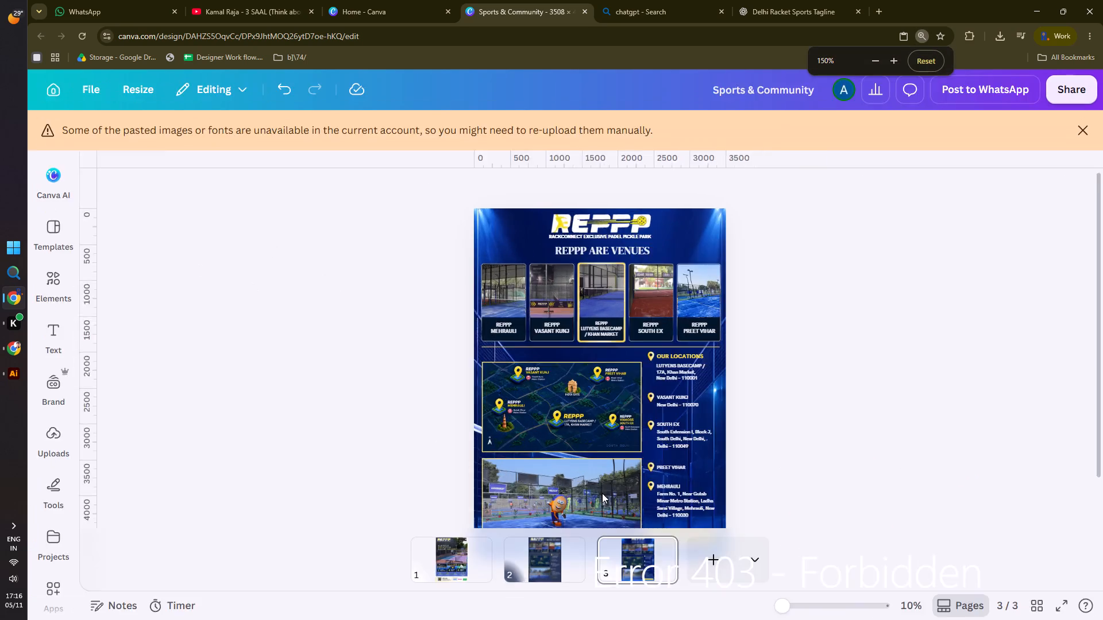
scroll(601, 416, down, 9)
Move the bottom tagline group up over the map and edit its text to DELHI'S PREMIUM RACKET SPORTS DESTINATION.
click(630, 483)
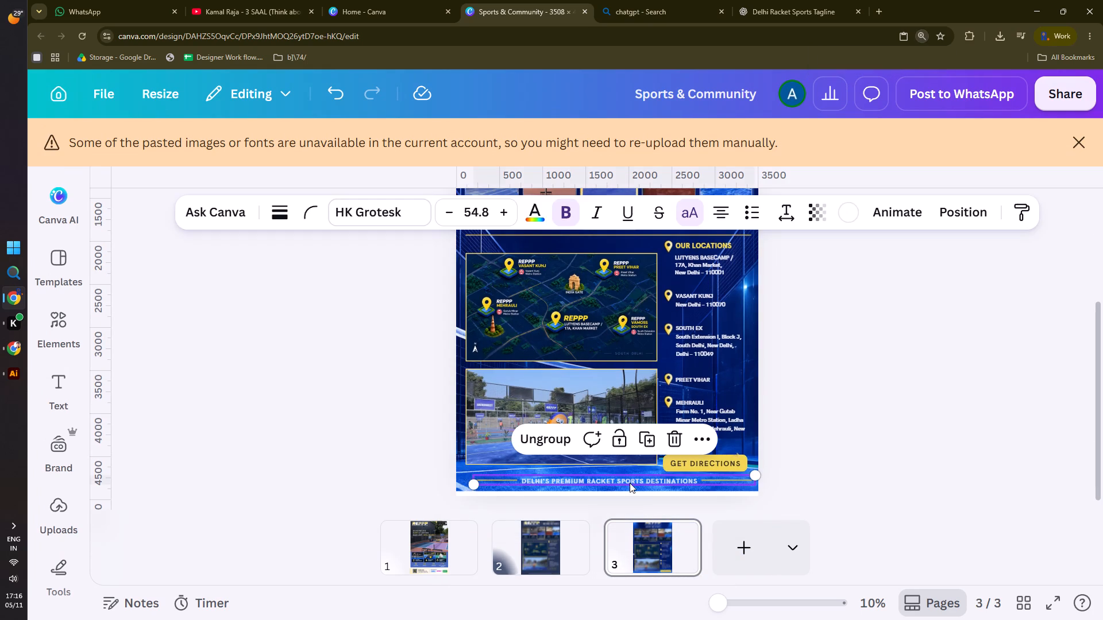
drag(632, 480, 615, 315)
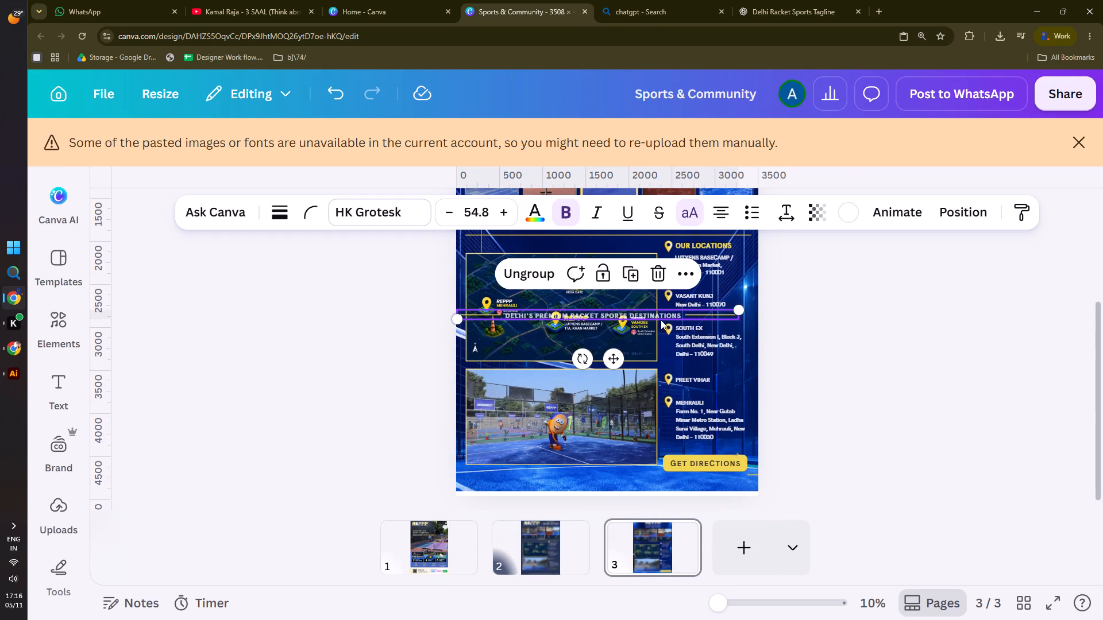
ctrl+scroll(662, 316, up, 4)
double_click(711, 430)
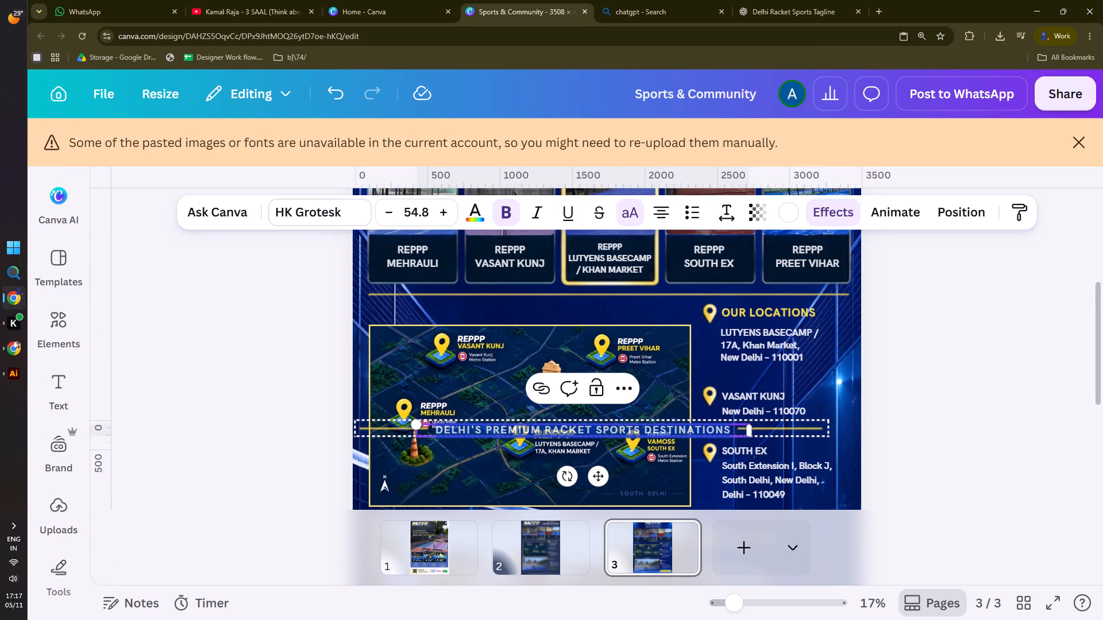
click(730, 430)
drag(732, 429, 649, 434)
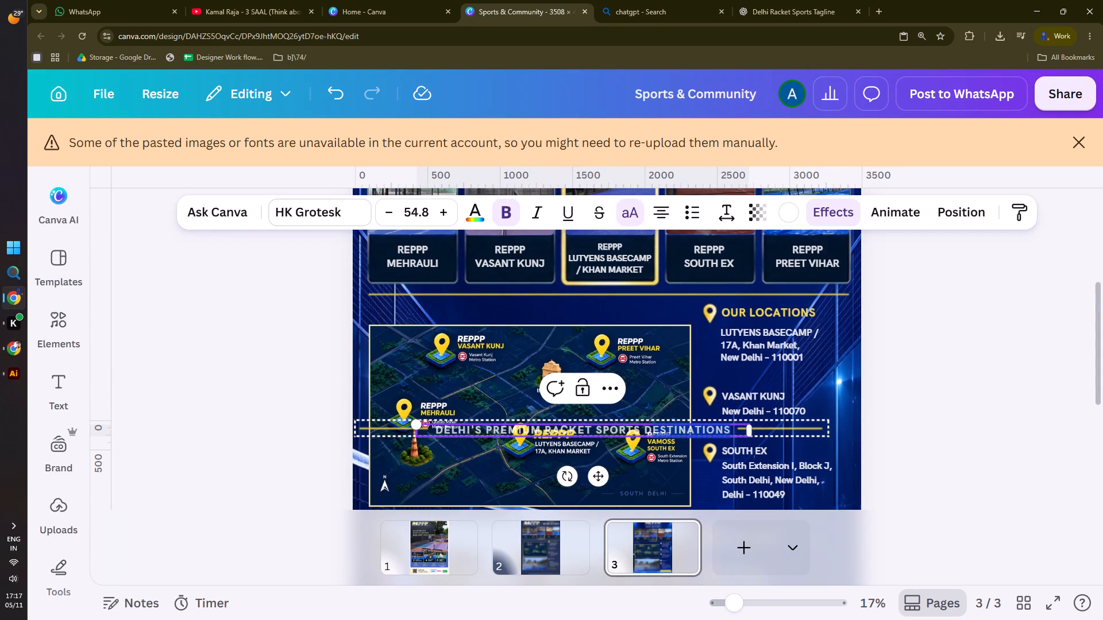
drag(649, 434, 646, 434)
key(ctrl+v)
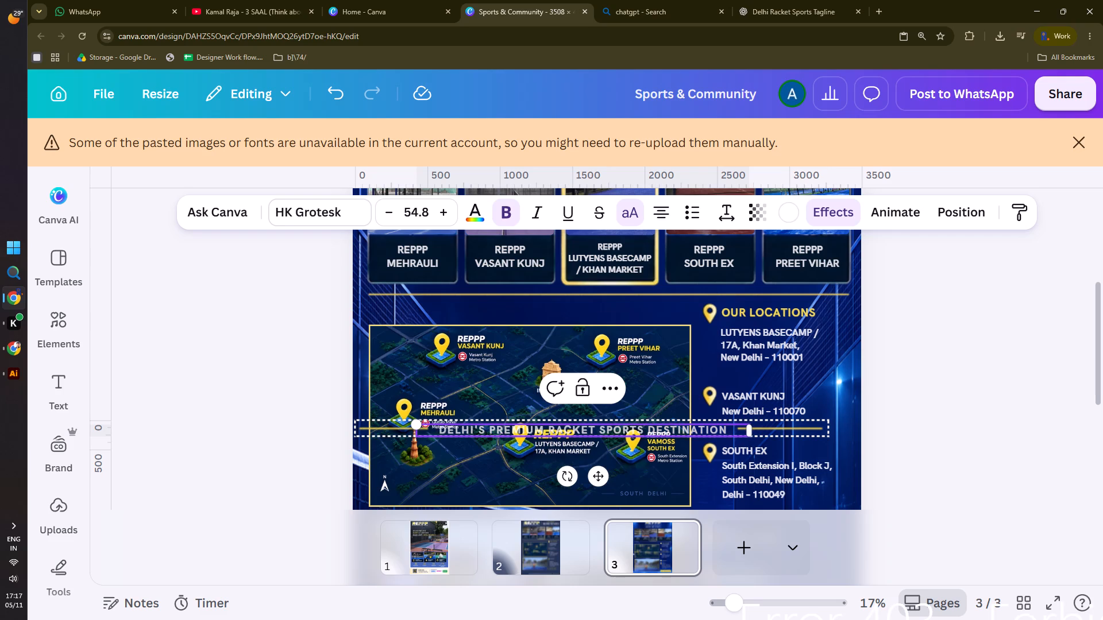
click(277, 396)
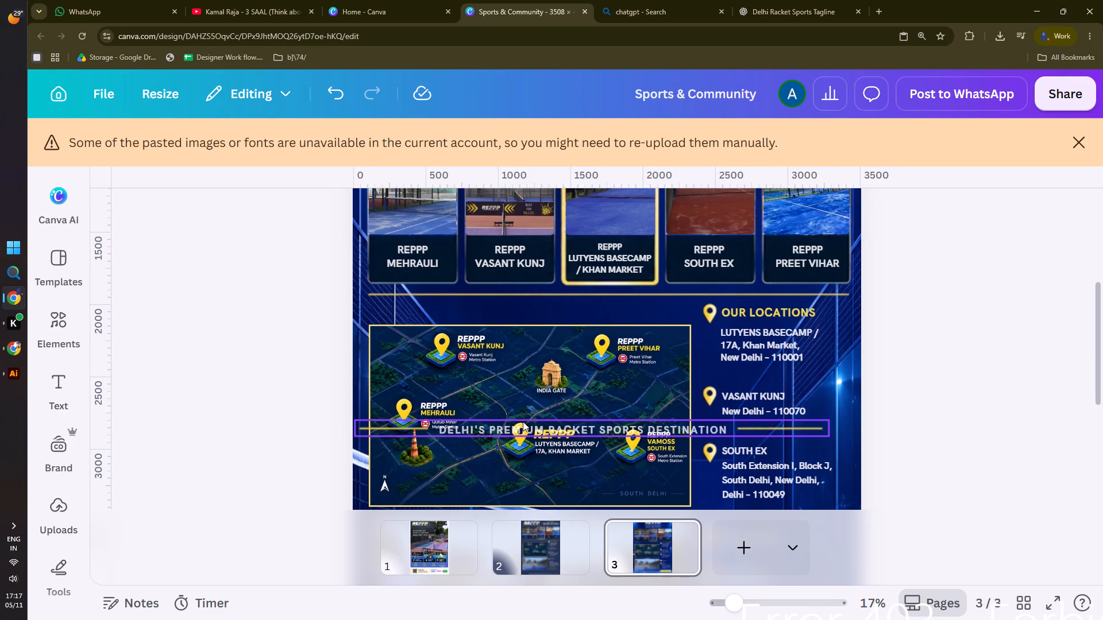
Move the tagline group back to the poster's bottom edge, below the court photo and GET DIRECTIONS button, and centre it horizontally.
click(523, 421)
scroll(532, 412, down, 5)
scroll(535, 404, up, 3)
scroll(535, 404, down, 1)
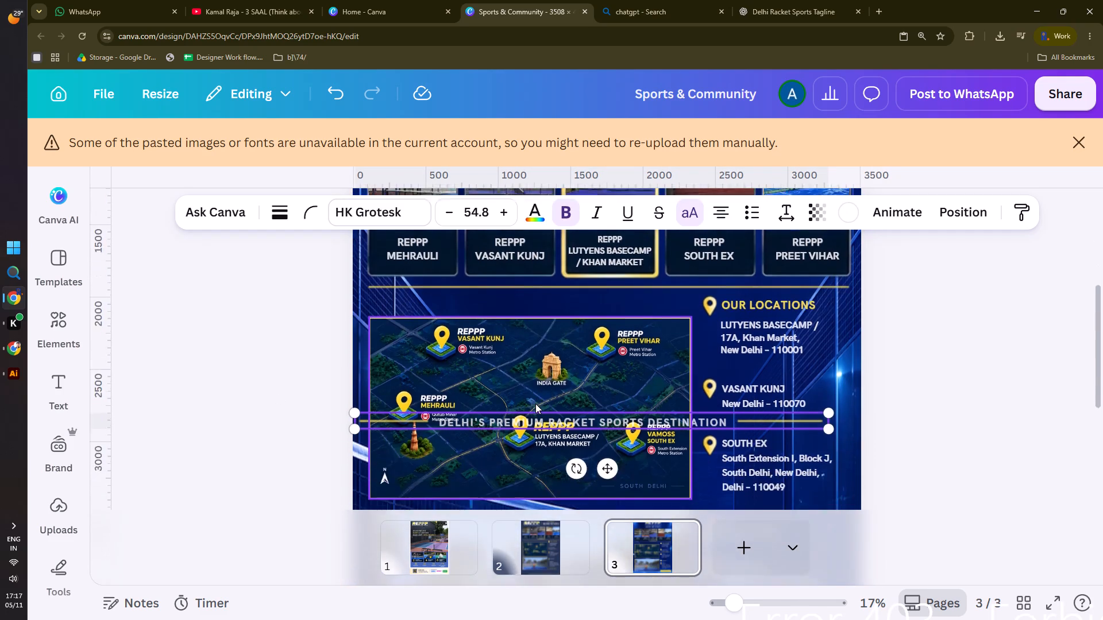
scroll(535, 404, down, 2)
drag(585, 304, 550, 457)
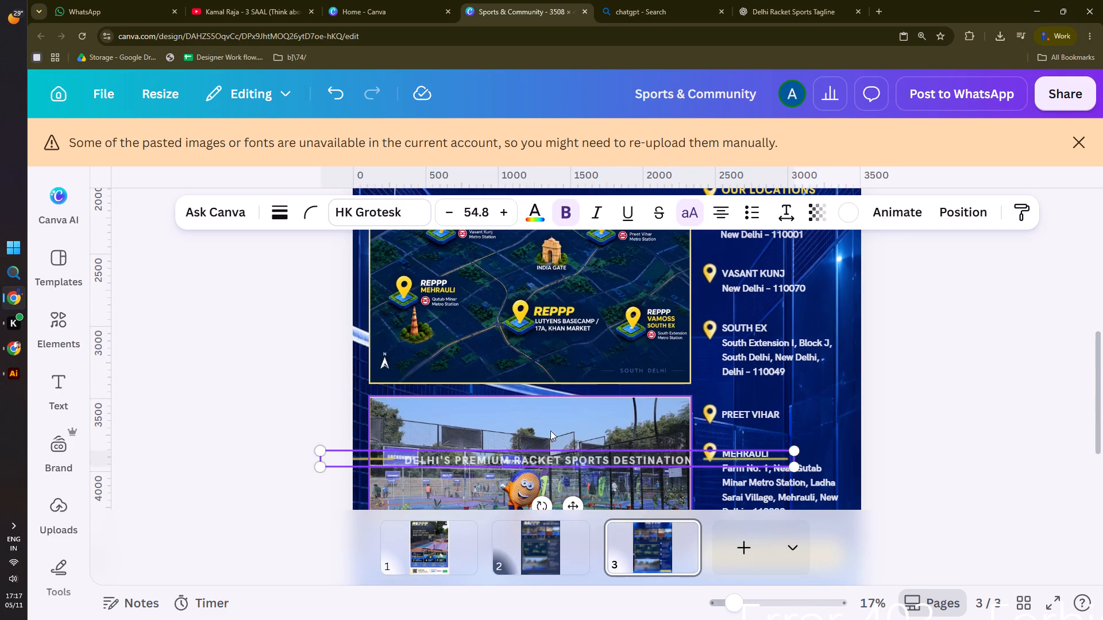
scroll(550, 414, down, 6)
drag(589, 346, 622, 467)
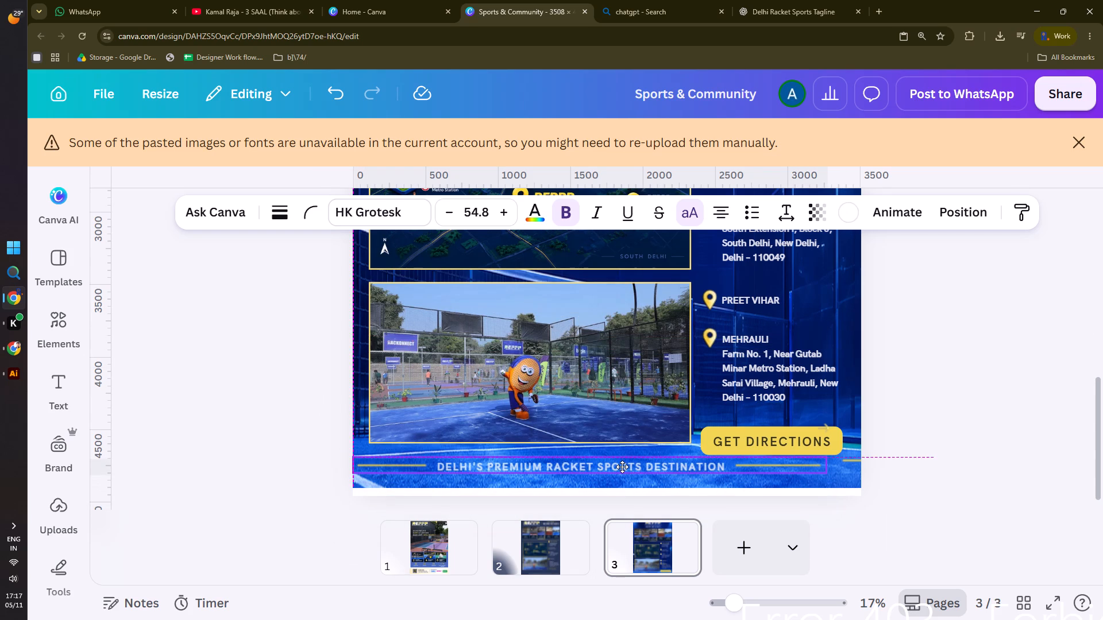
drag(622, 467, 649, 469)
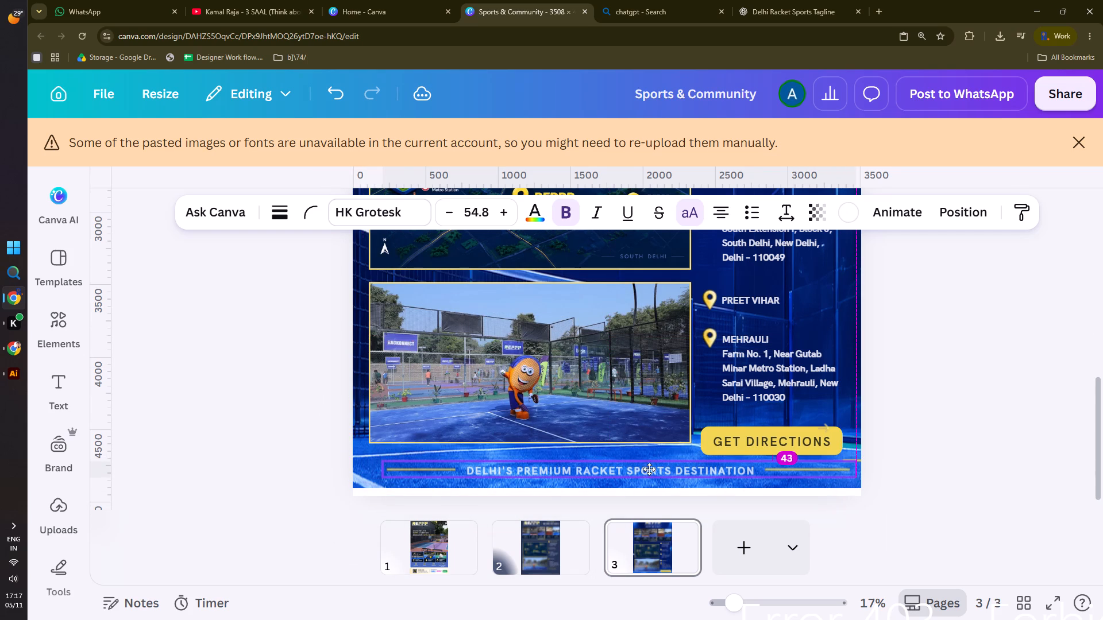
drag(649, 469, 641, 468)
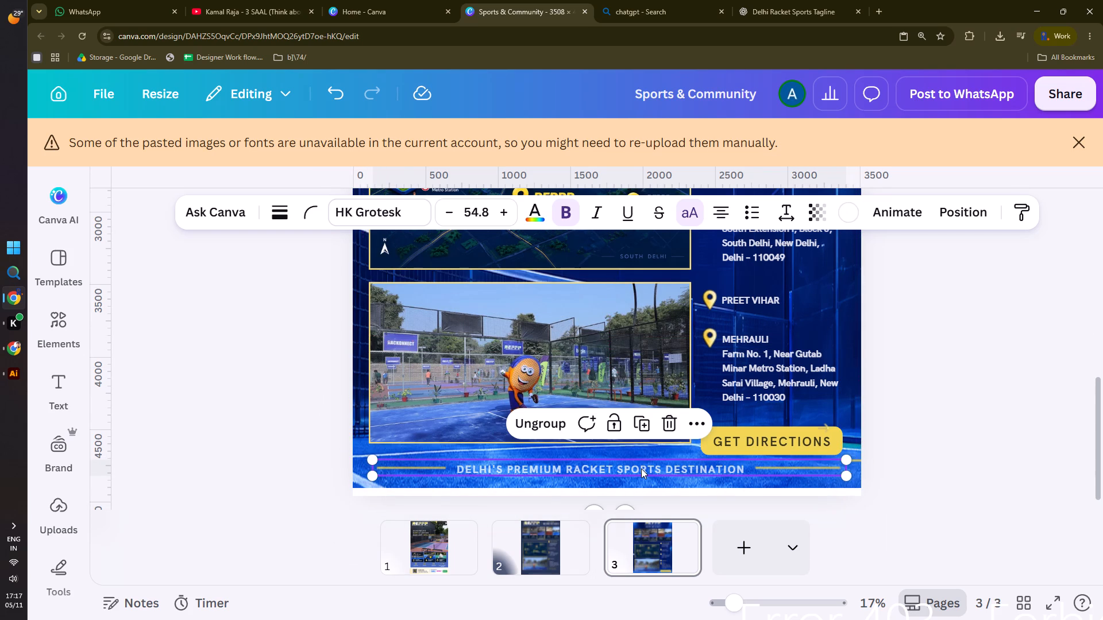
Ungroup the bottom tagline from its side lines and apply the Background text effect to the tagline text.
click(542, 422)
click(302, 441)
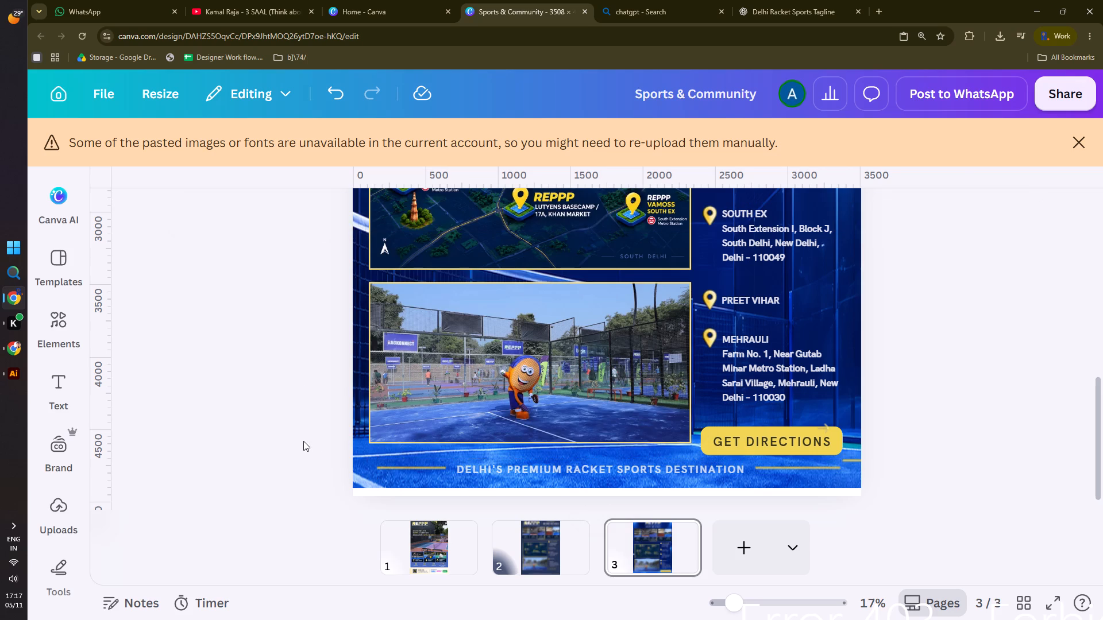
click(515, 468)
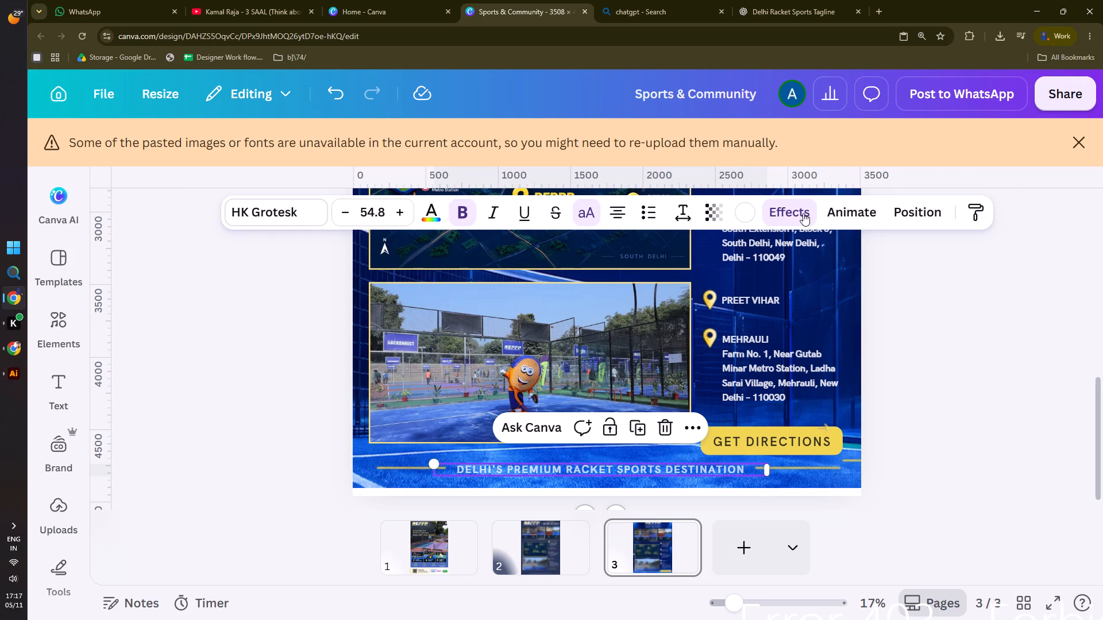
click(803, 213)
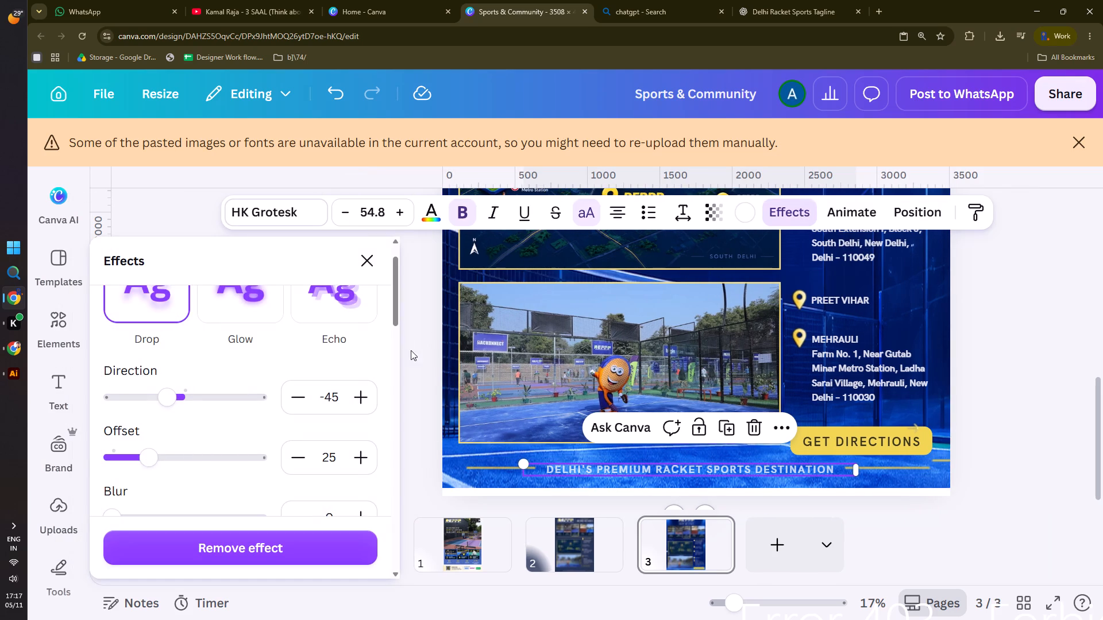
scroll(232, 345, up, 10)
scroll(220, 423, down, 8)
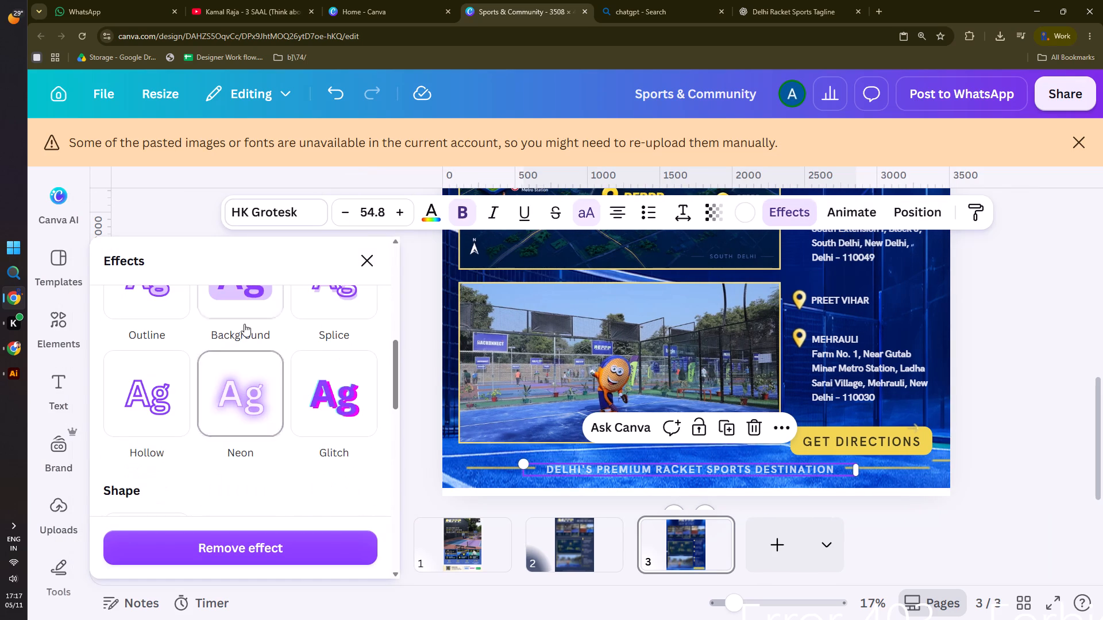
click(245, 303)
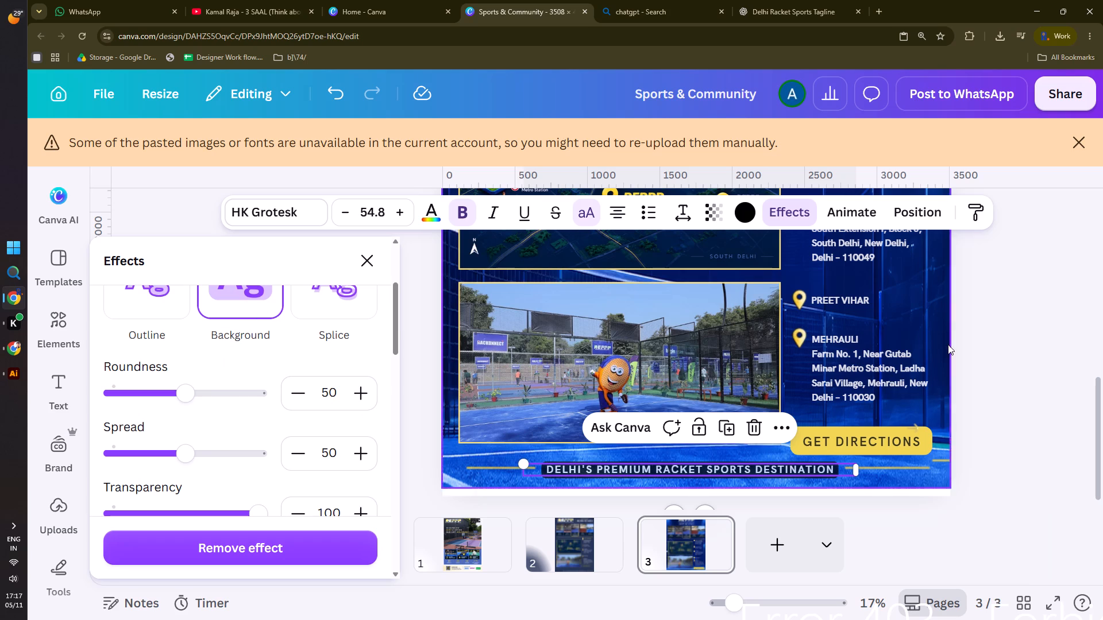
double_click(984, 315)
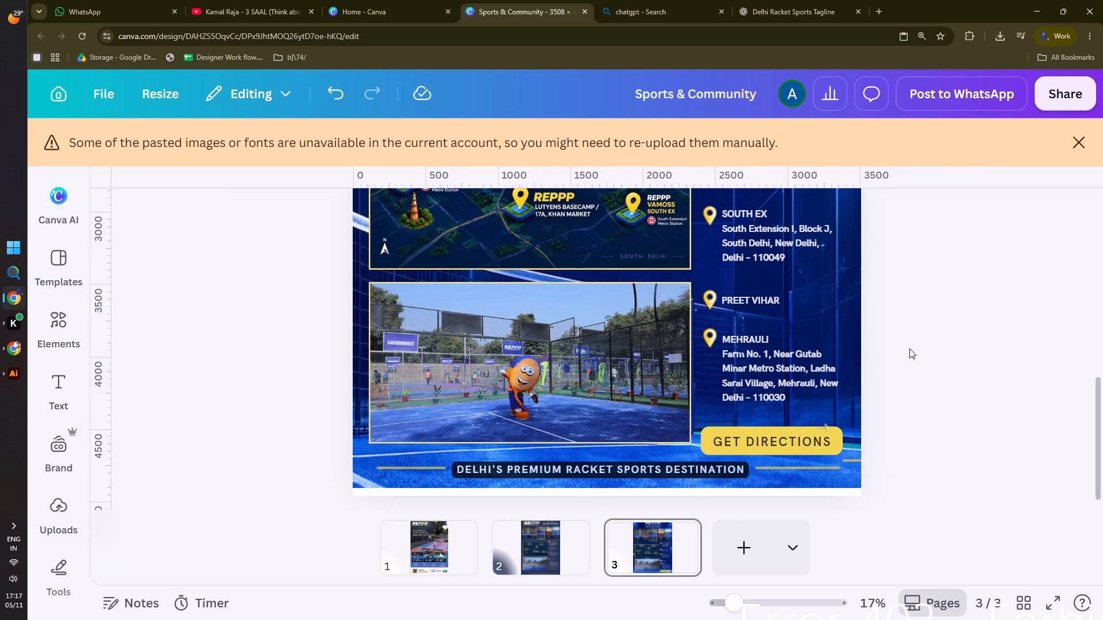
Set the font of the GET DIRECTIONS text to Dynamo.
ctrl+scroll(908, 349, down, 3)
scroll(776, 377, up, 2)
scroll(776, 377, down, 1)
ctrl+scroll(782, 334, down, 2)
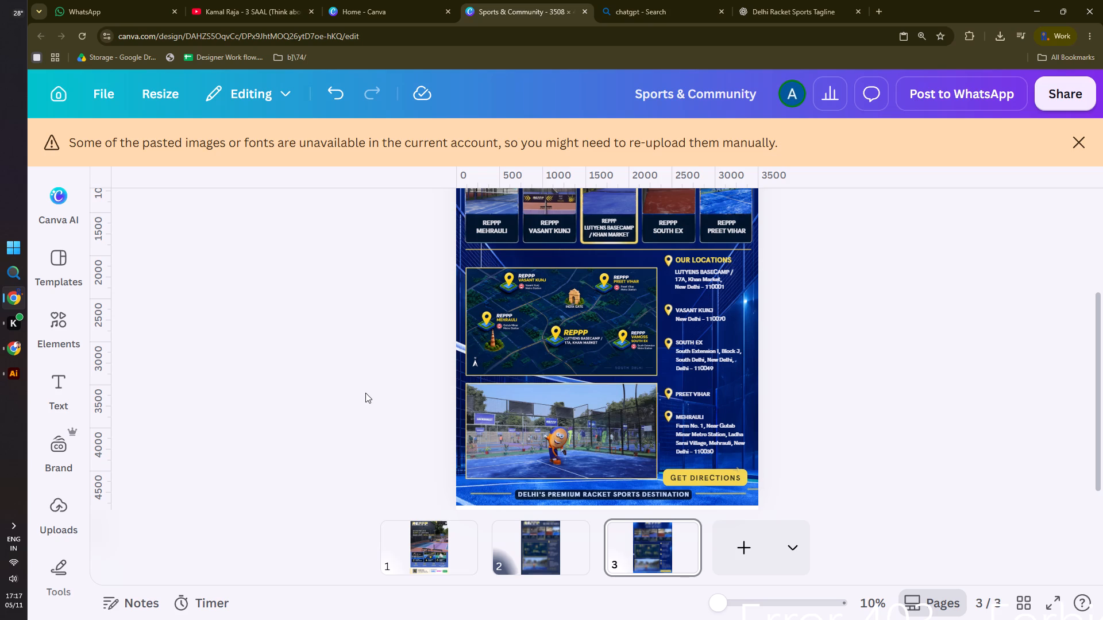
click(704, 474)
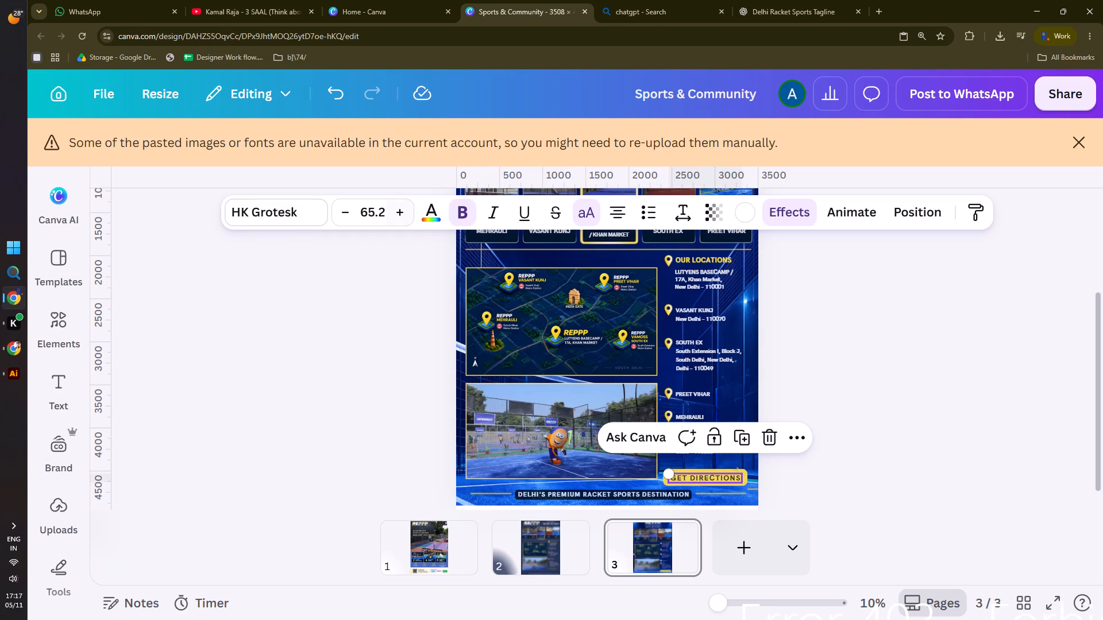
click(296, 216)
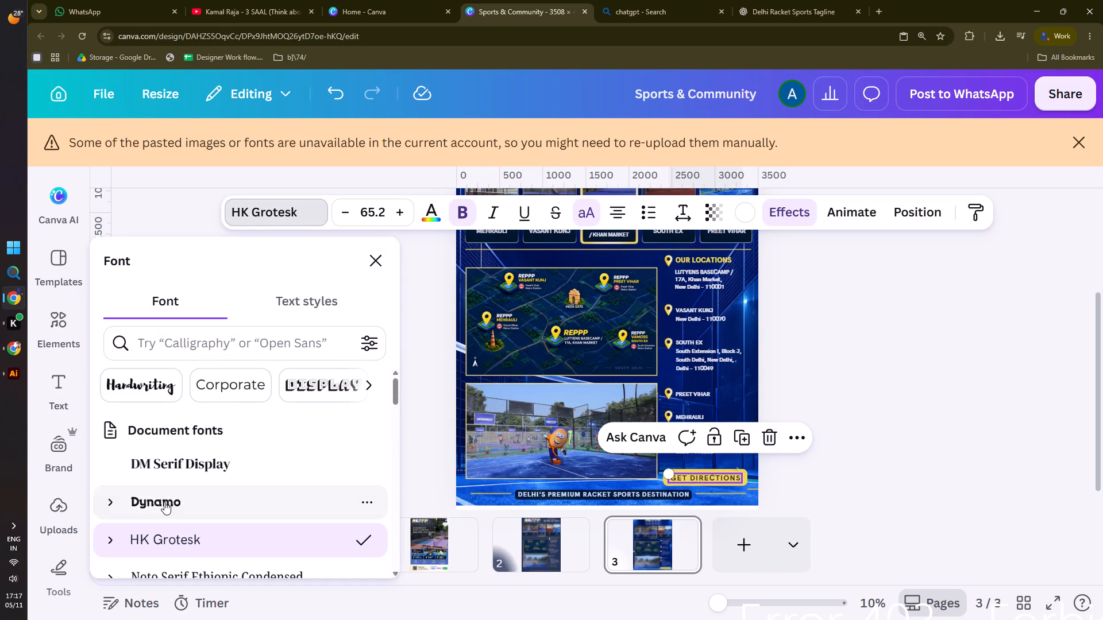
click(164, 502)
double_click(824, 336)
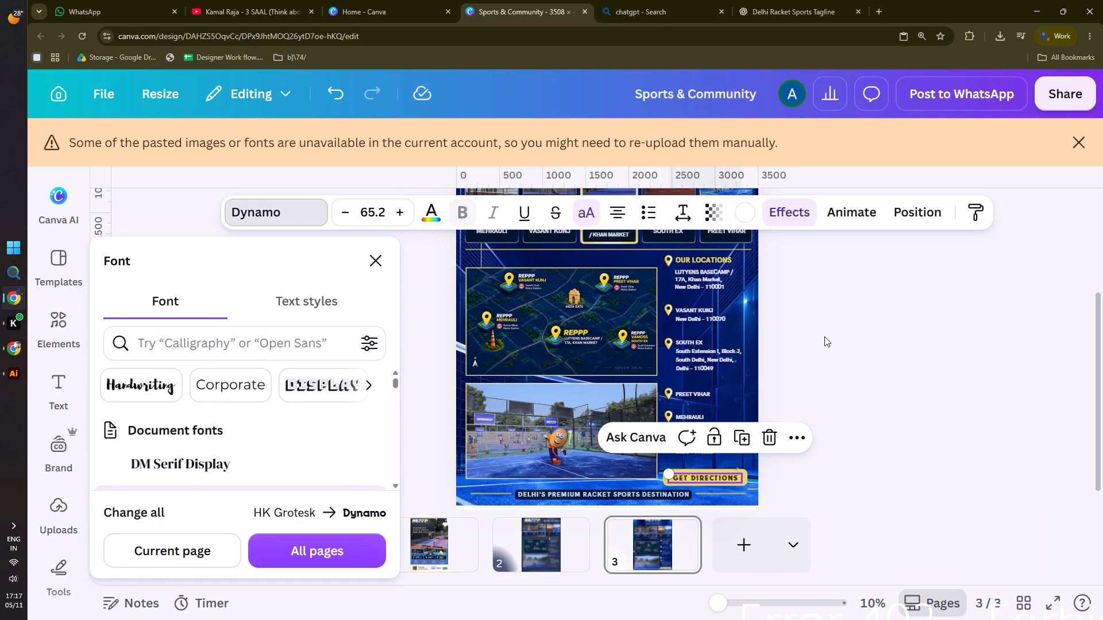
Delete the REPPP logo group with its BACKCONNECT EXCLUSIVE PADEL PICKLE PARK line above the REPPP ARE VENUES heading.
scroll(784, 336, up, 1)
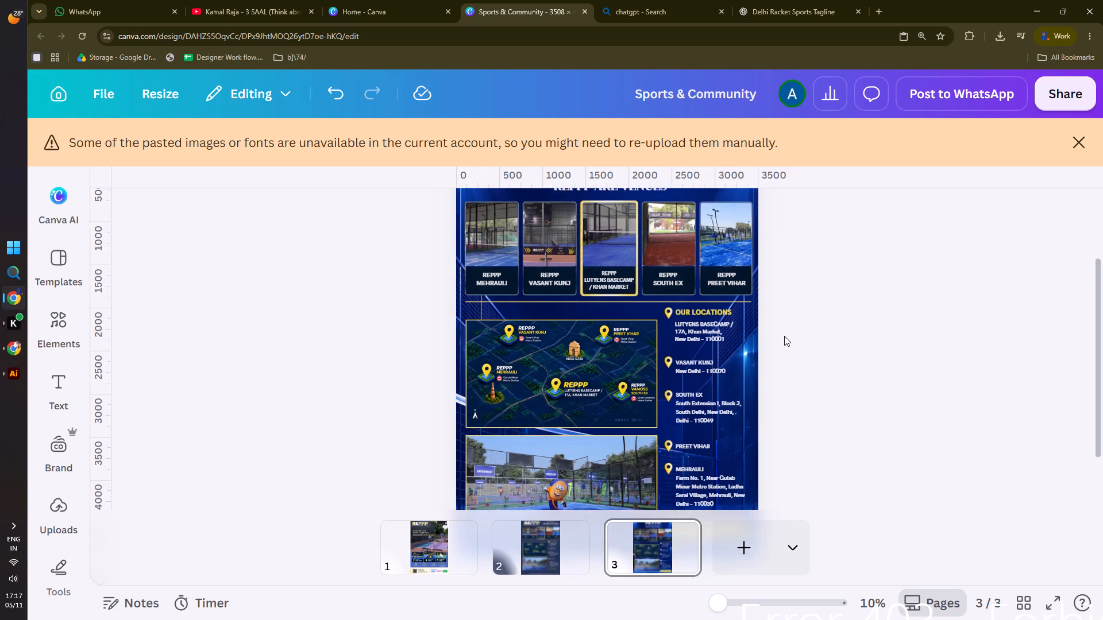
scroll(784, 336, up, 2)
scroll(784, 336, down, 1)
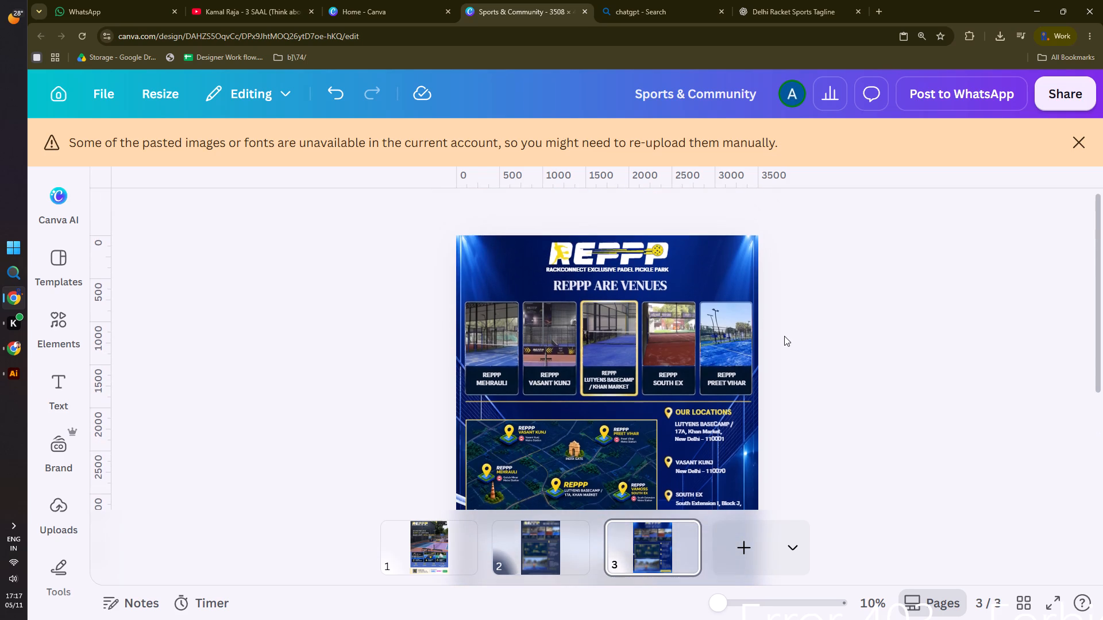
scroll(784, 336, down, 1)
scroll(784, 336, up, 3)
click(593, 254)
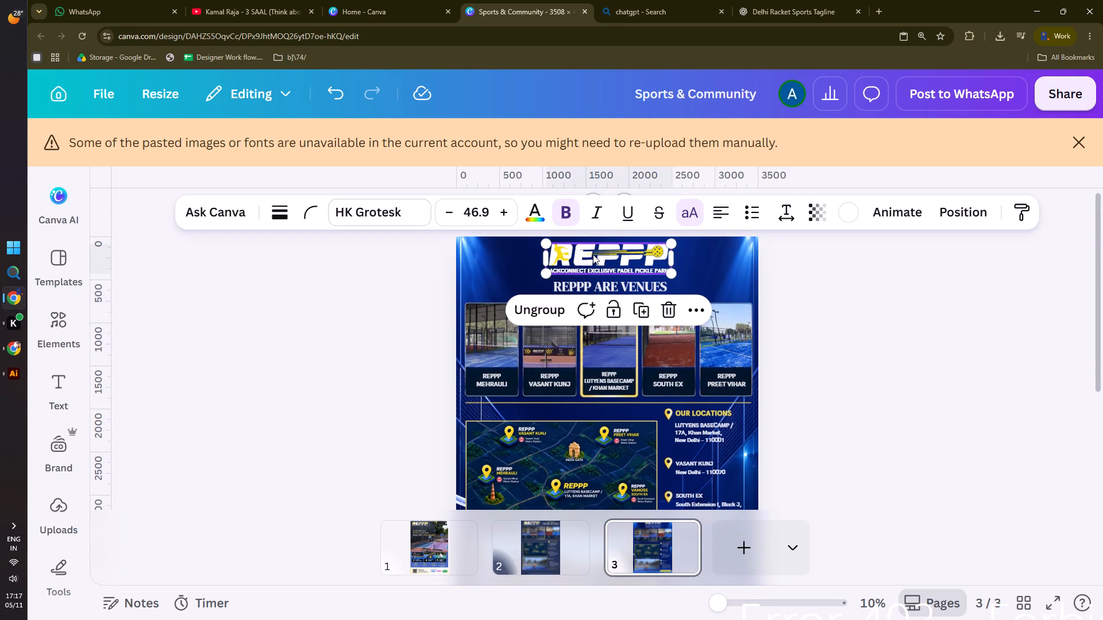
key(Delete)
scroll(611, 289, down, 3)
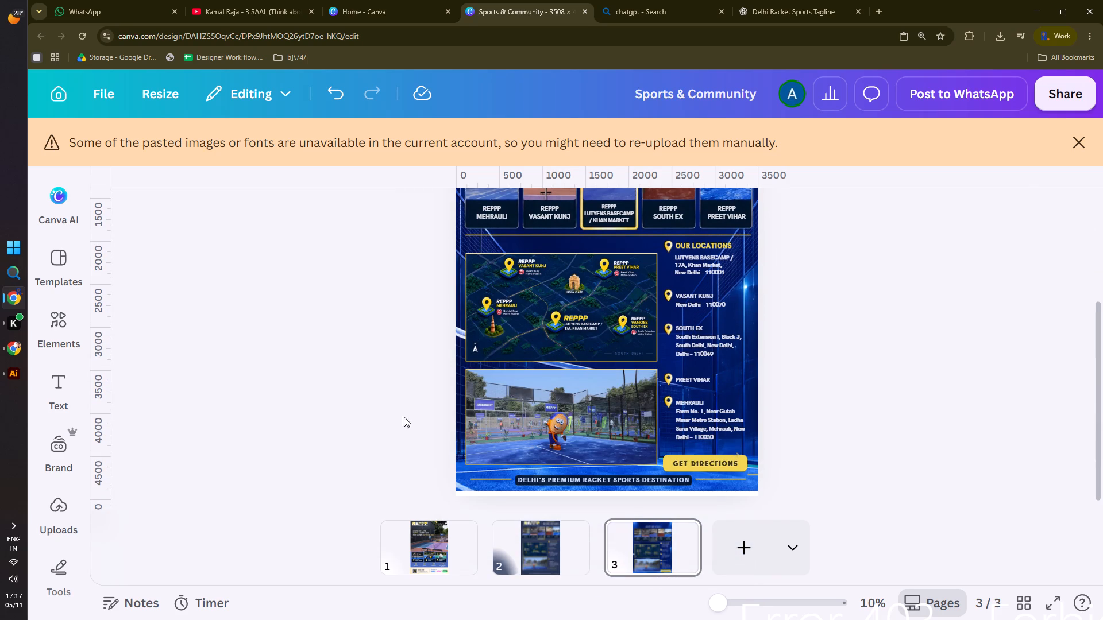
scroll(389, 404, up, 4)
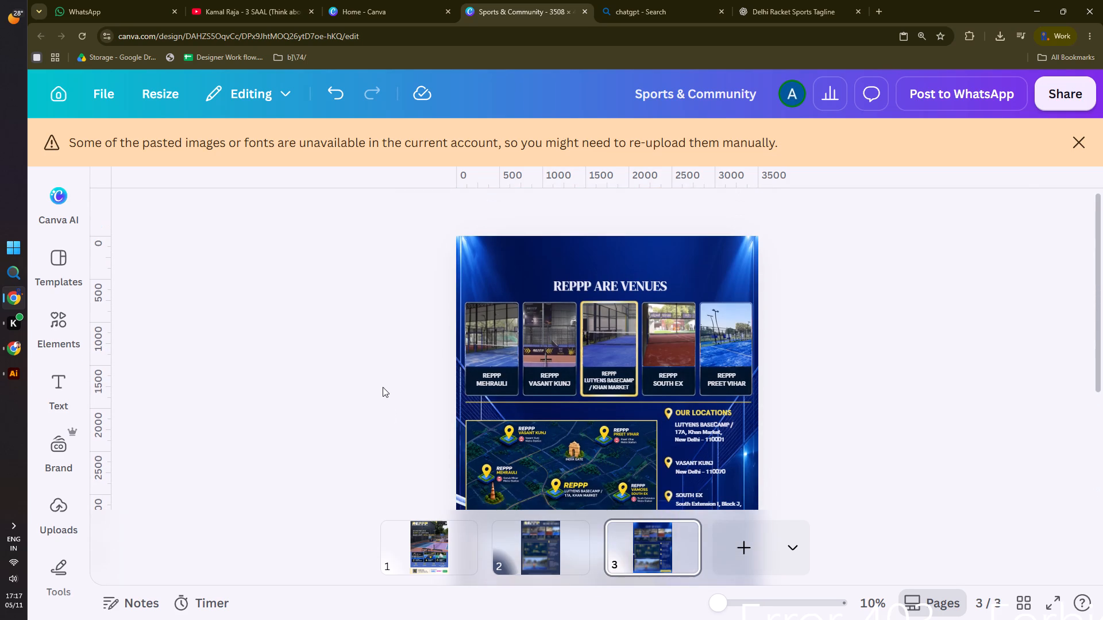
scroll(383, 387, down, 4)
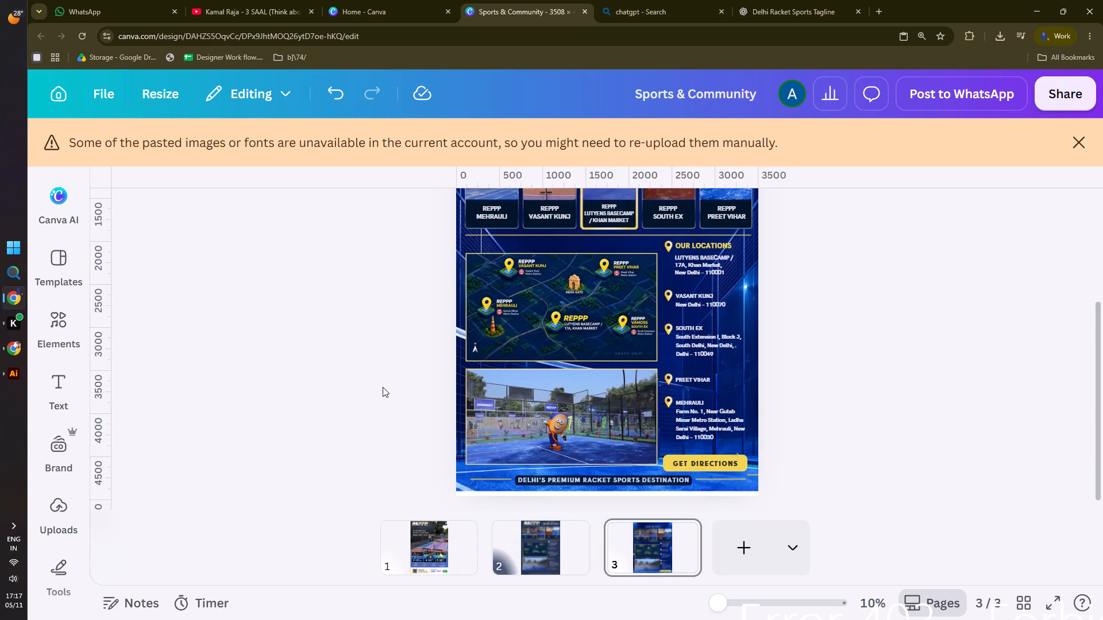
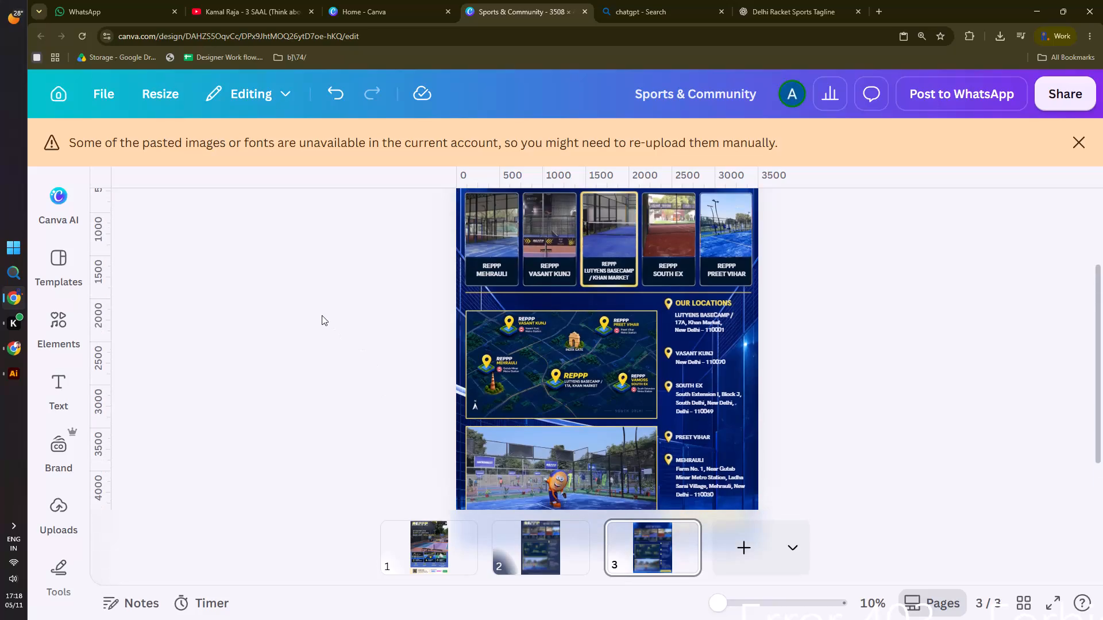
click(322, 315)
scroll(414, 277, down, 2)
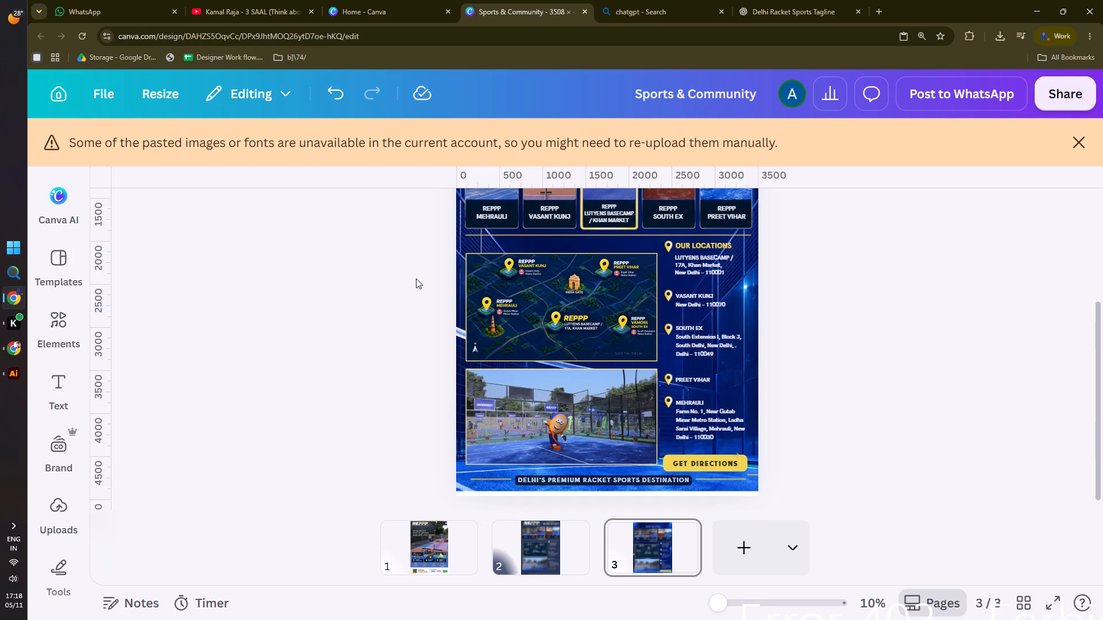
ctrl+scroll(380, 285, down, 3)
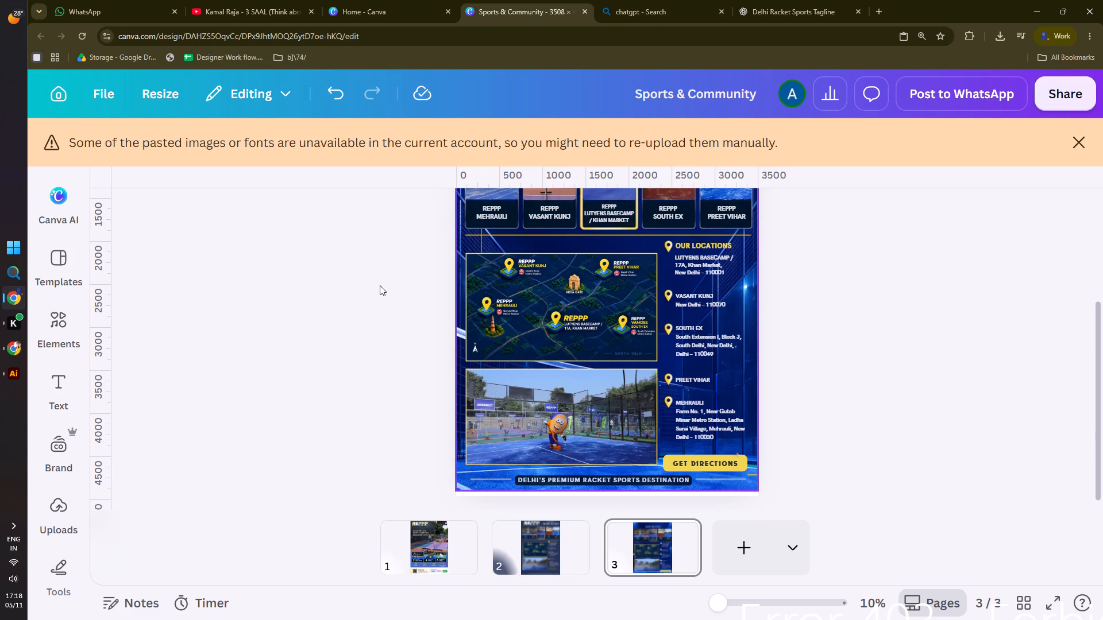
Deselect everything on page 3 and dismiss the notice about unavailable pasted images or fonts.
click(372, 315)
ctrl+scroll(385, 285, down, 3)
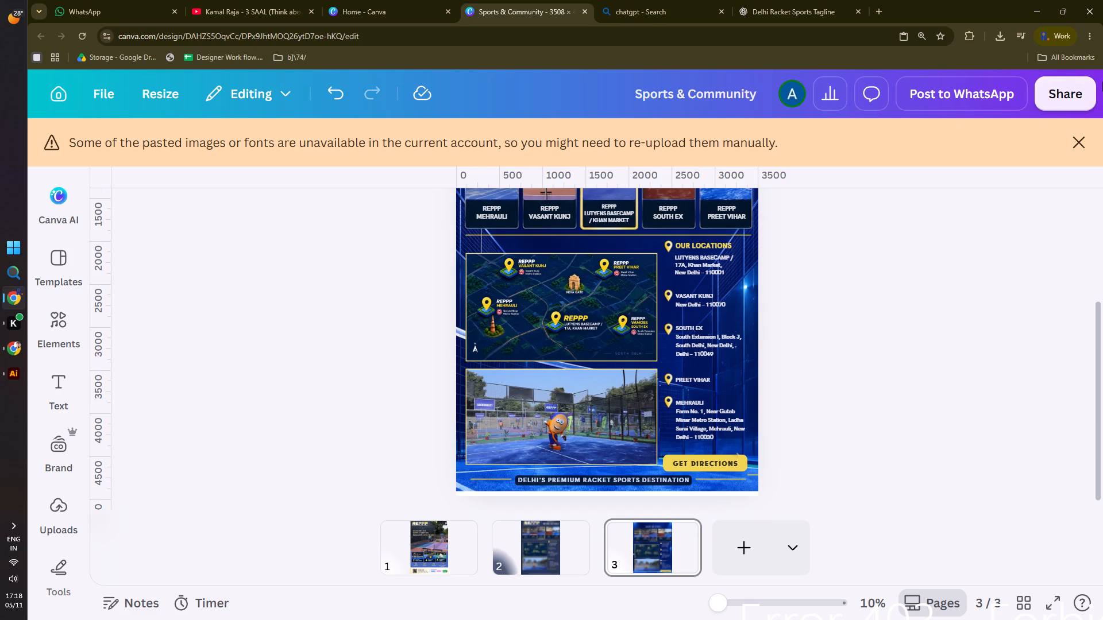
click(1077, 143)
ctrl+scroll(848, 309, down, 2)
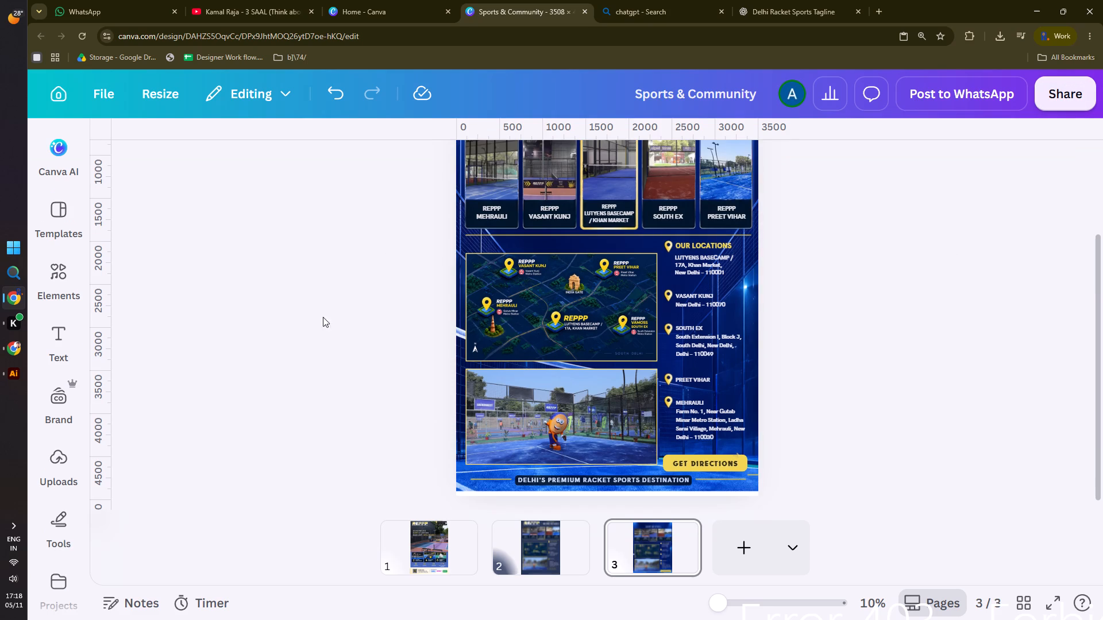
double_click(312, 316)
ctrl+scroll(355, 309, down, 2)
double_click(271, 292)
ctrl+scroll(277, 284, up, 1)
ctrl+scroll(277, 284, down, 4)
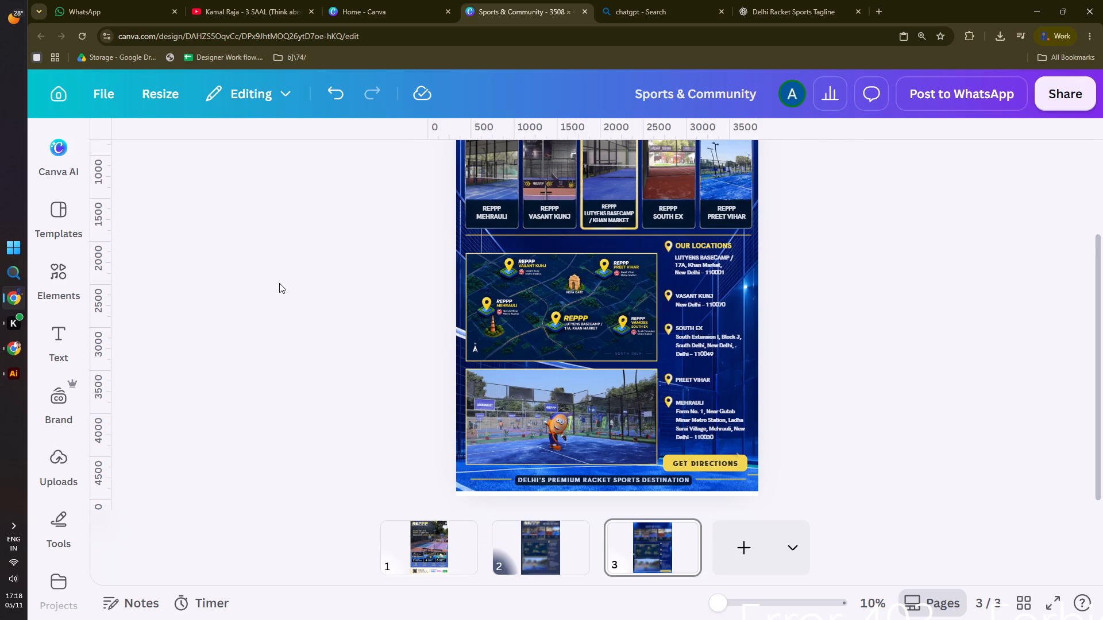
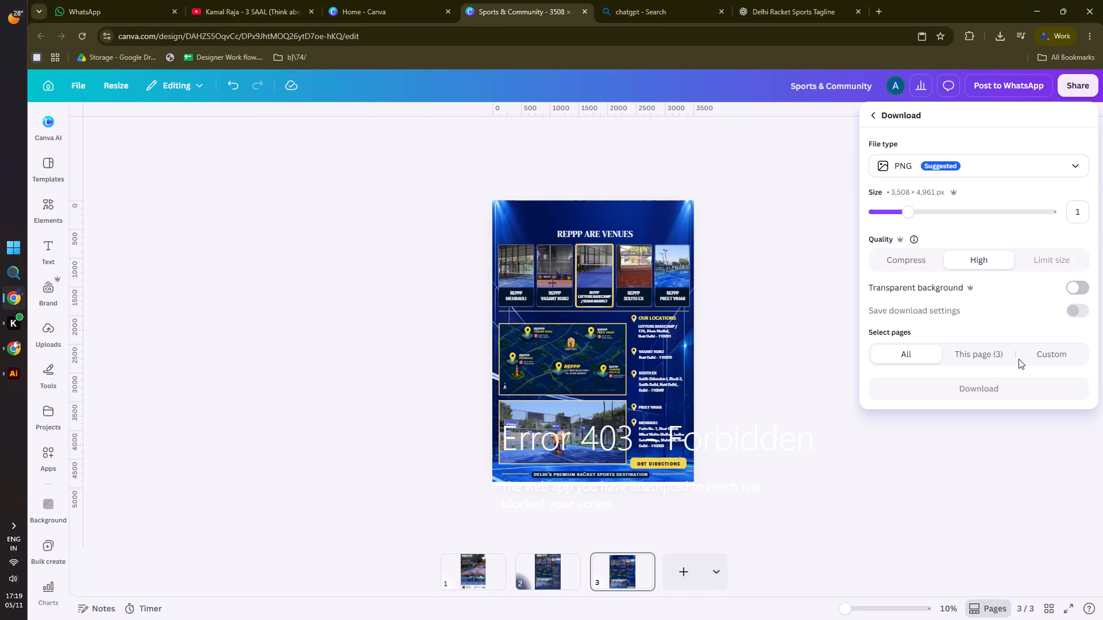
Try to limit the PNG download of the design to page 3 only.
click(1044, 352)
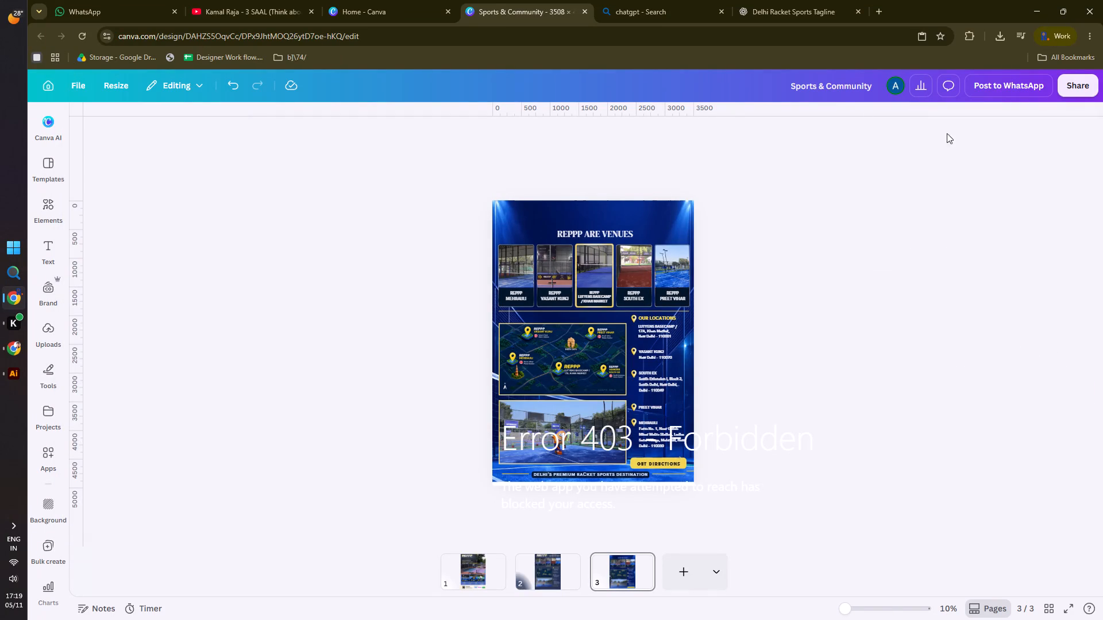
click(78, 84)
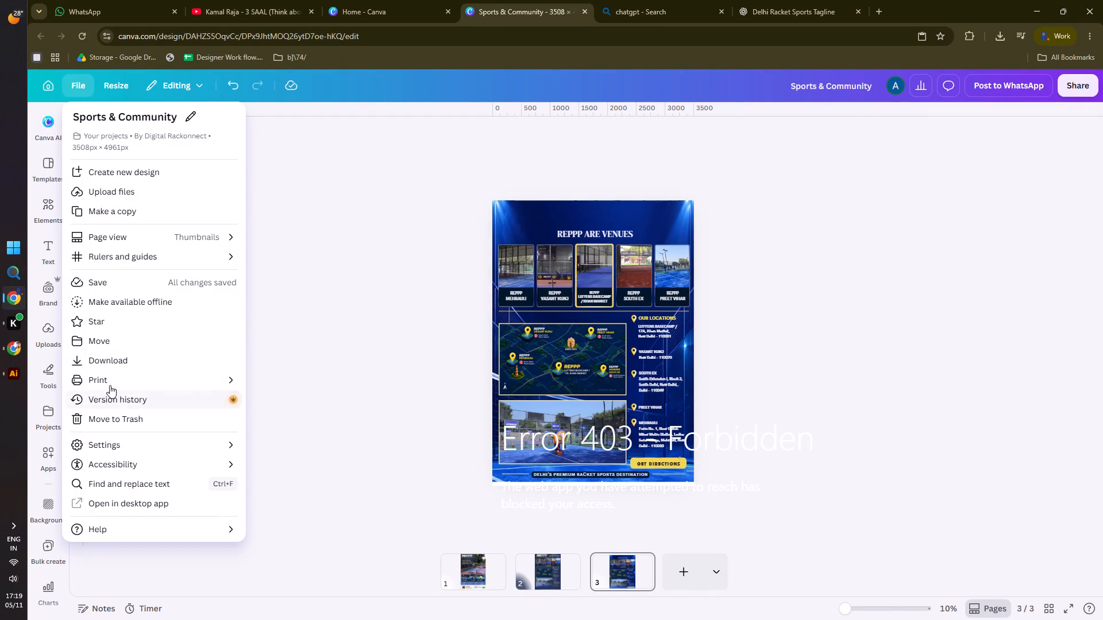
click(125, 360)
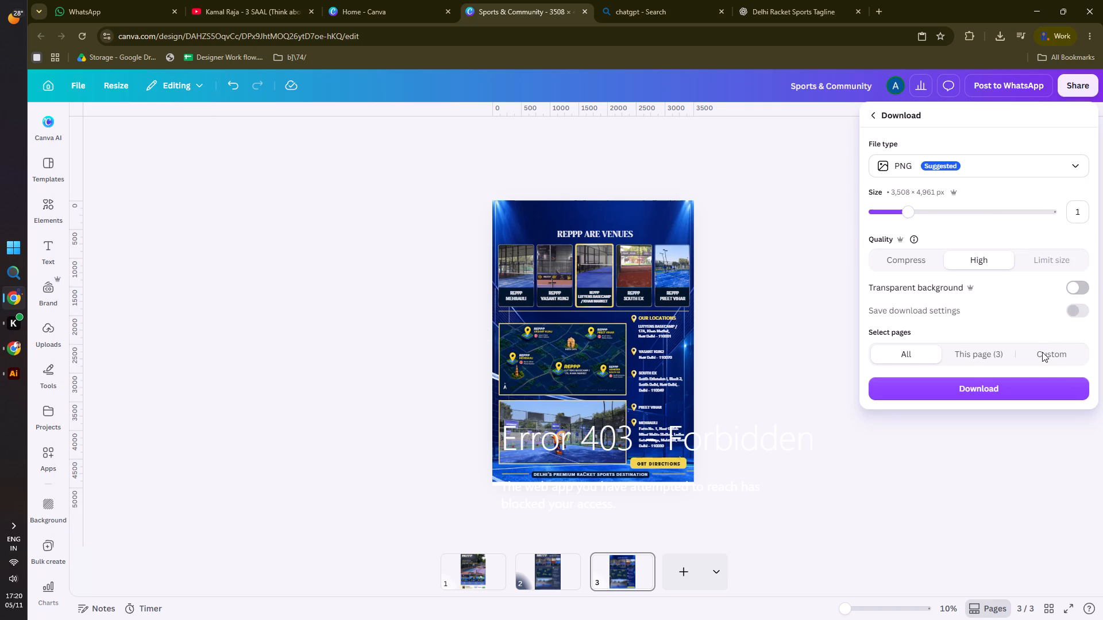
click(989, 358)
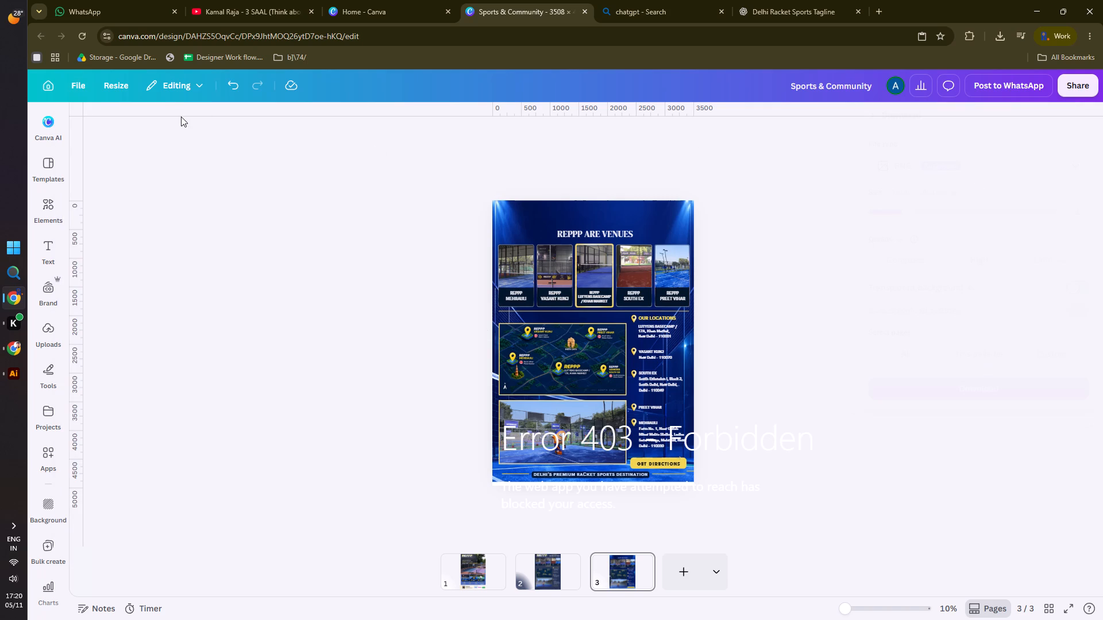
Set the design's download file type to JPG and try to choose a custom page selection.
click(78, 82)
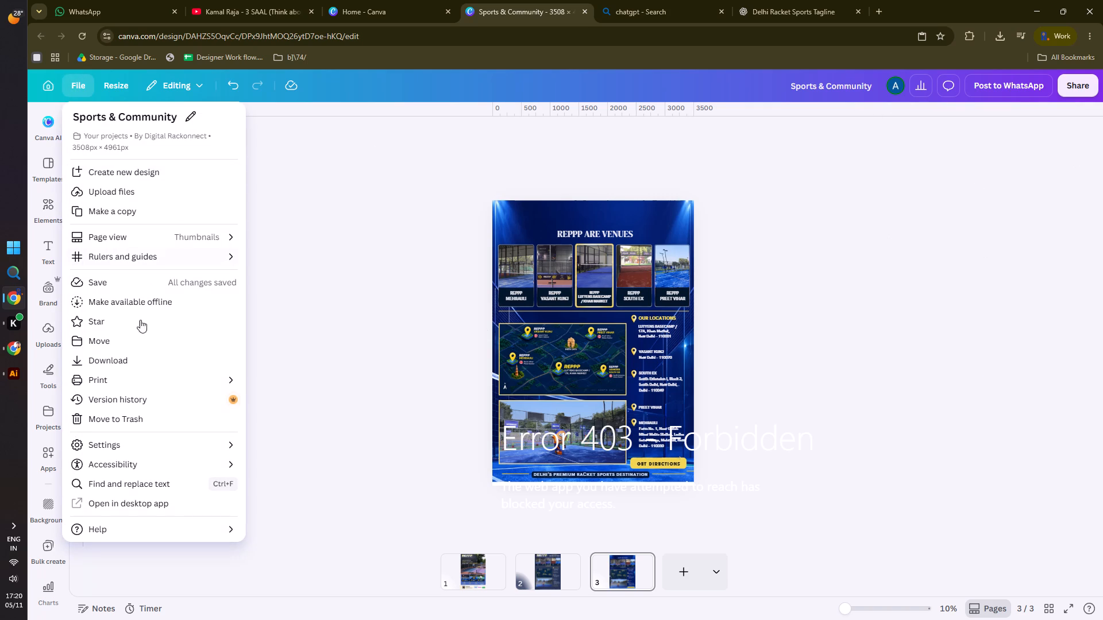
click(136, 365)
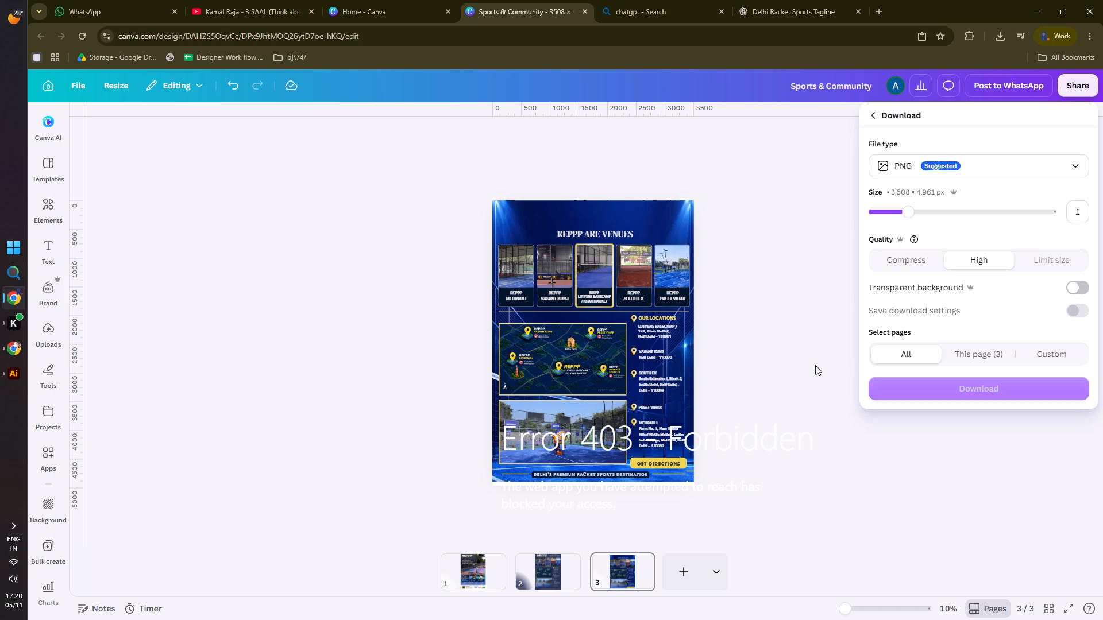
click(961, 164)
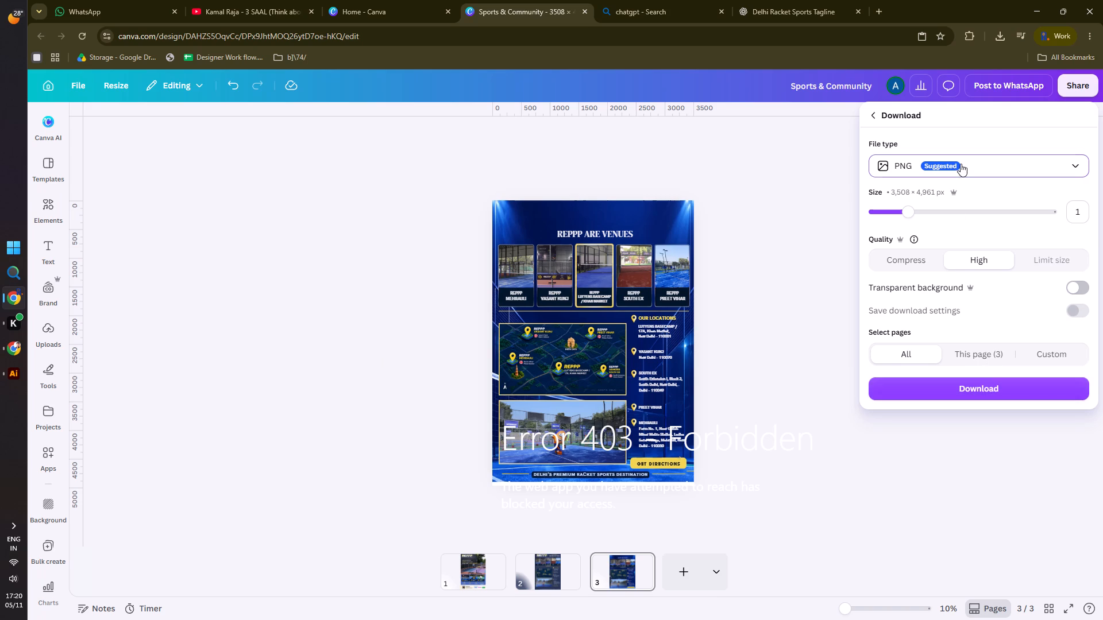
click(928, 198)
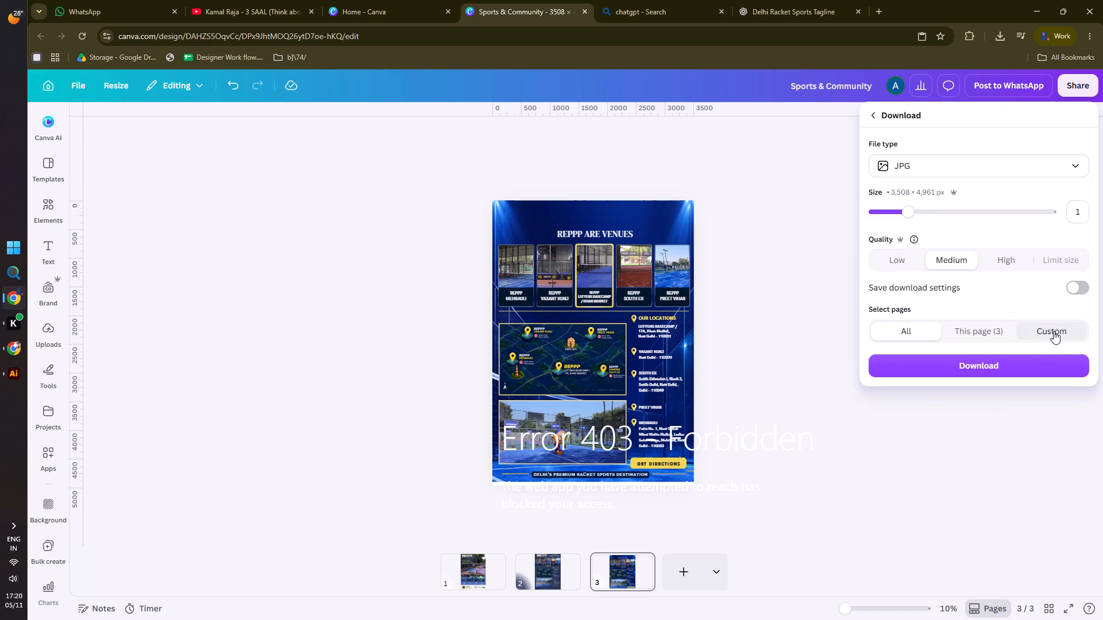
click(1054, 331)
click(983, 398)
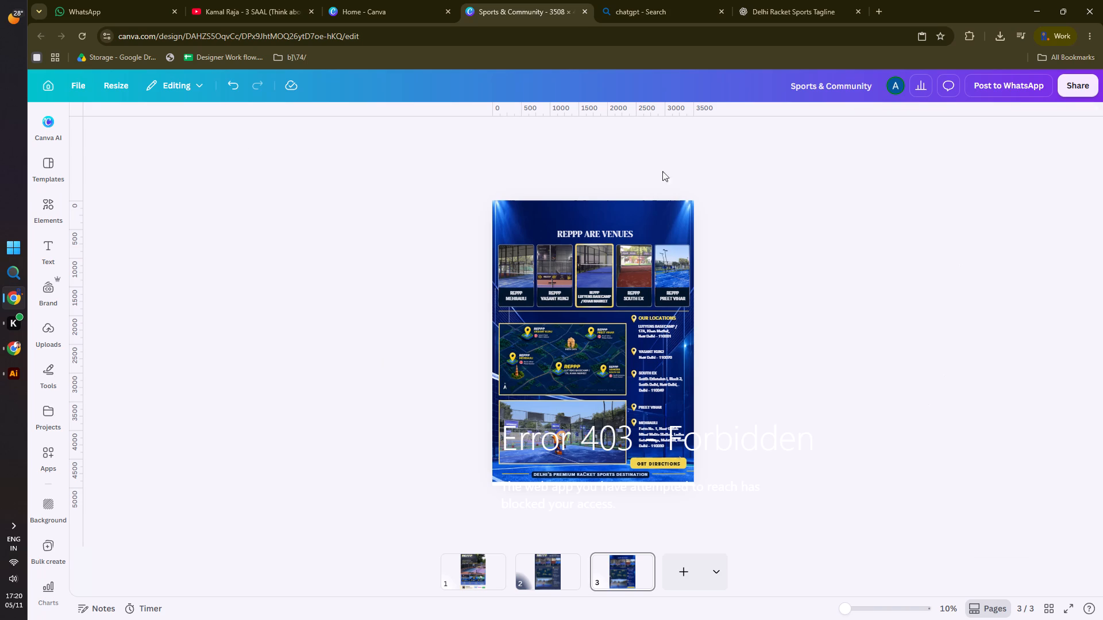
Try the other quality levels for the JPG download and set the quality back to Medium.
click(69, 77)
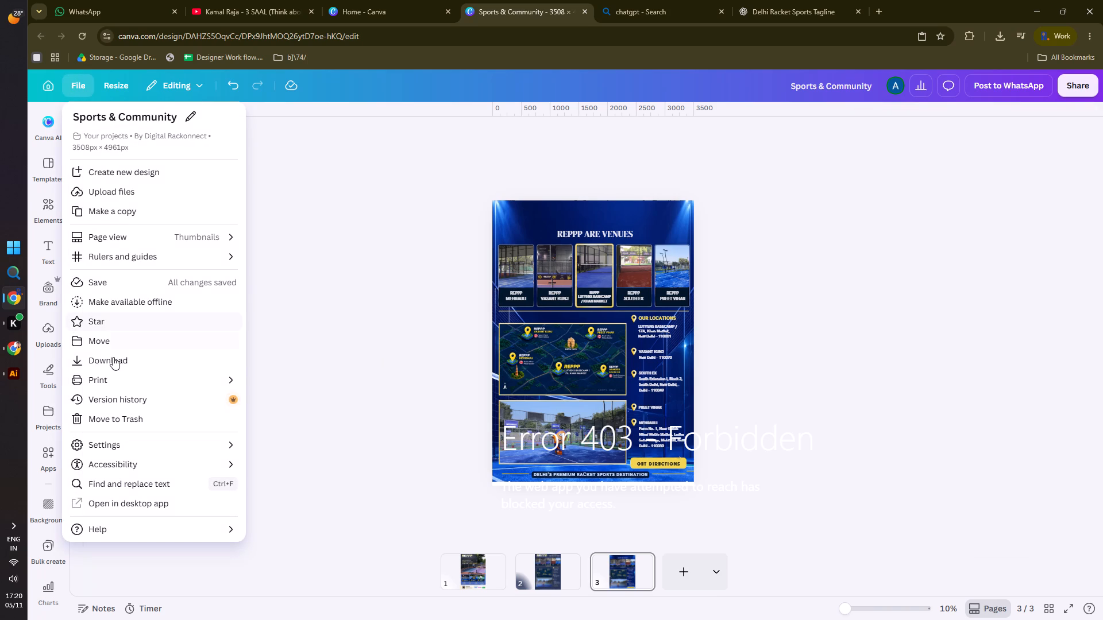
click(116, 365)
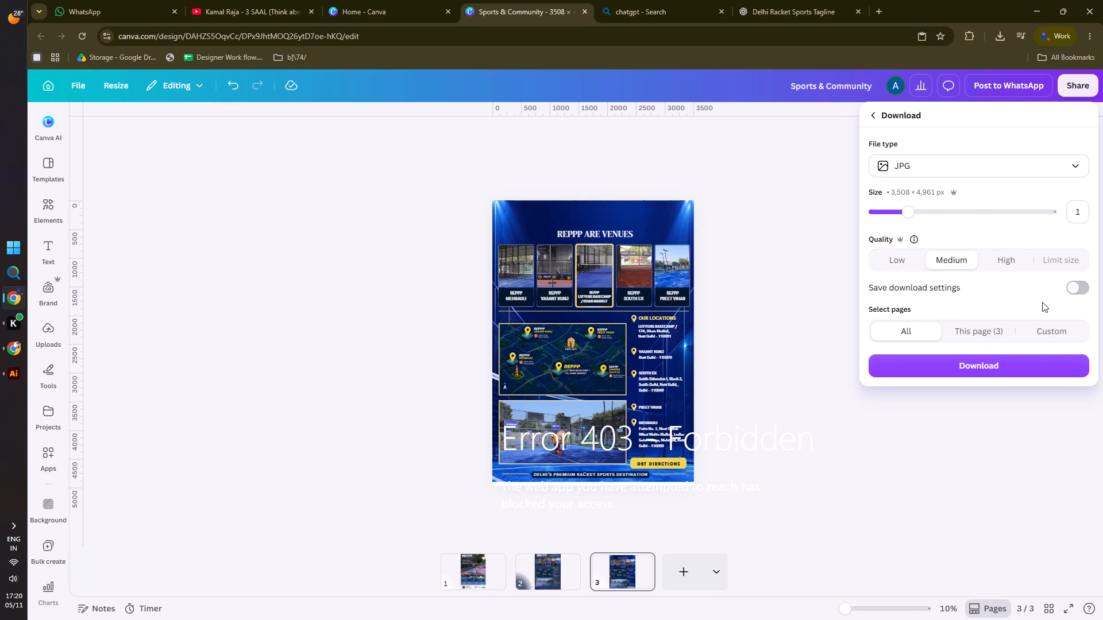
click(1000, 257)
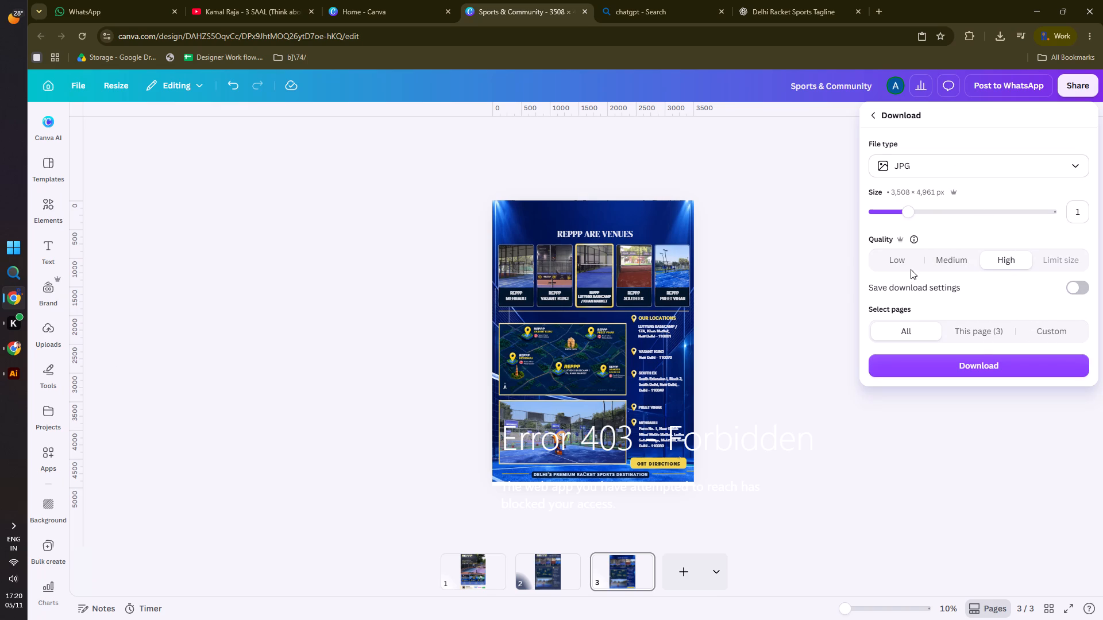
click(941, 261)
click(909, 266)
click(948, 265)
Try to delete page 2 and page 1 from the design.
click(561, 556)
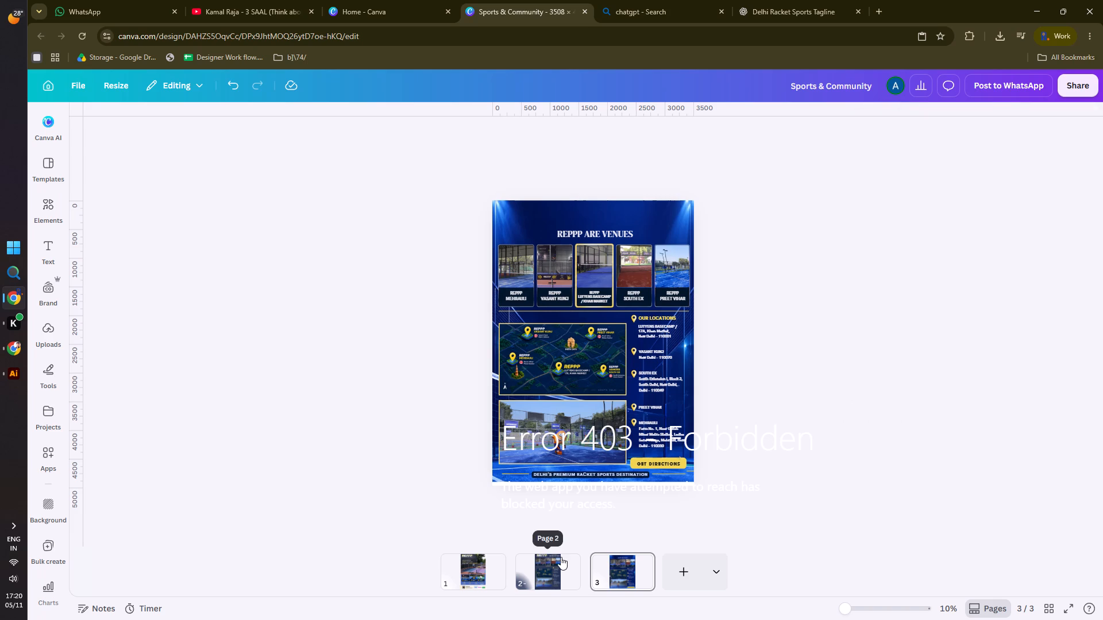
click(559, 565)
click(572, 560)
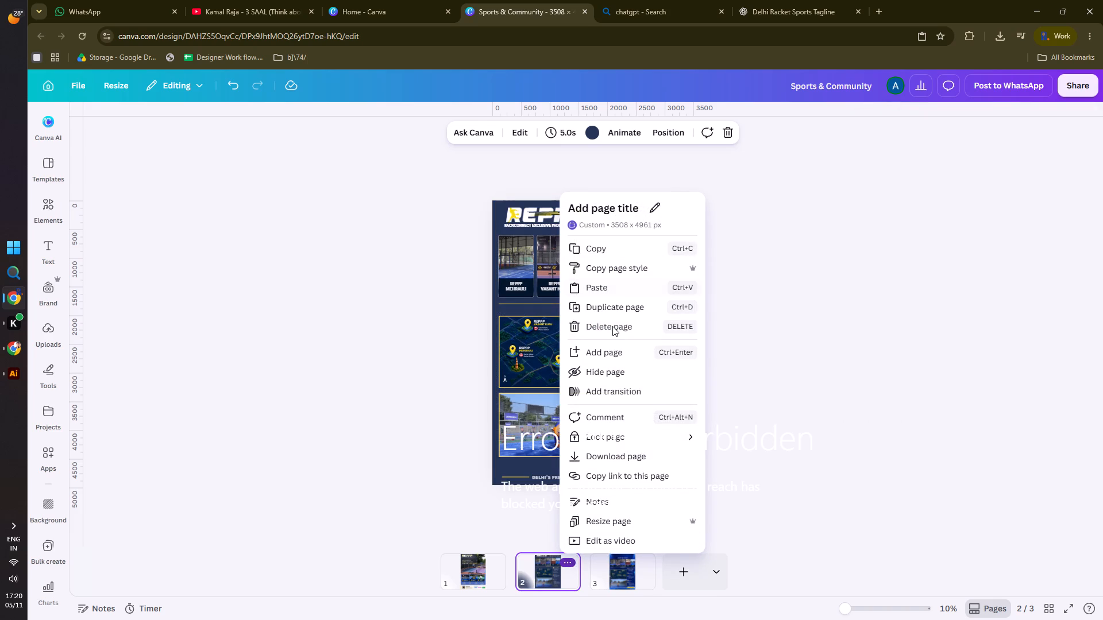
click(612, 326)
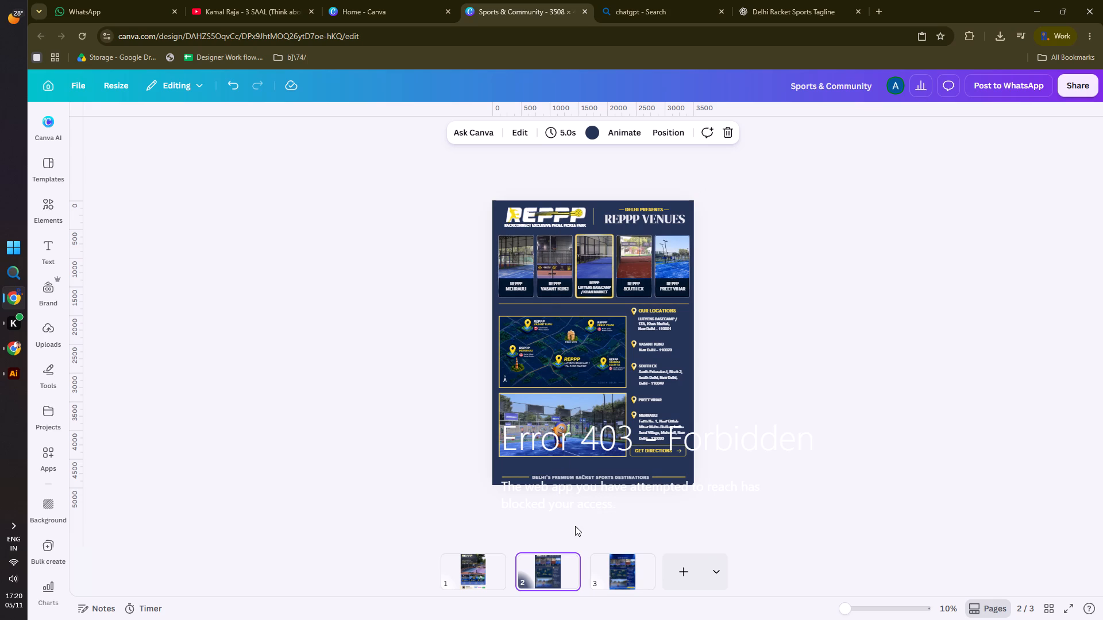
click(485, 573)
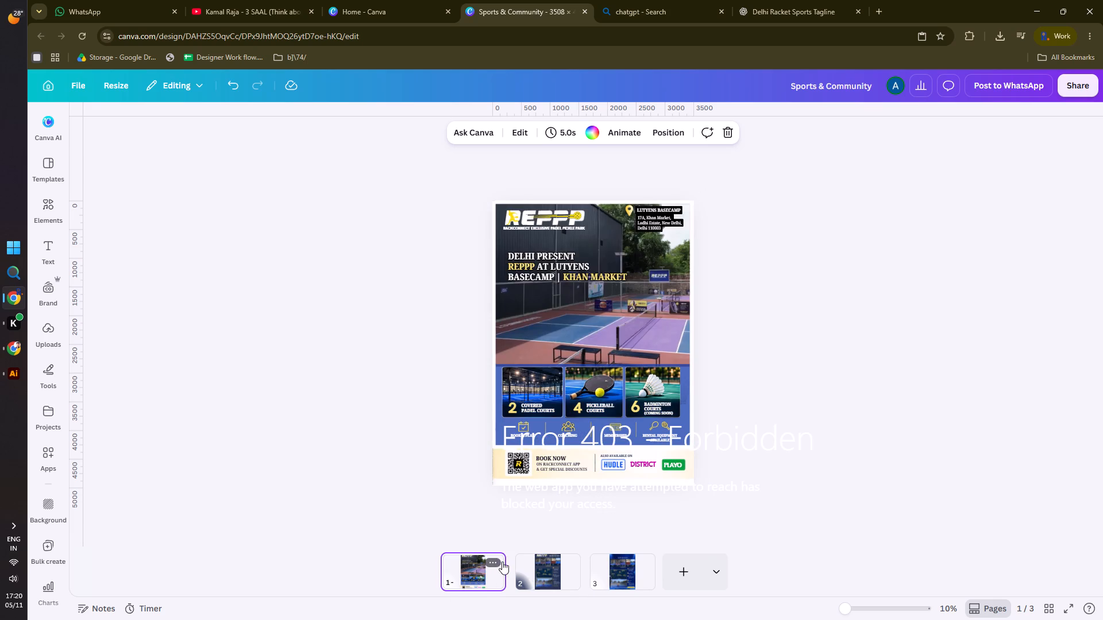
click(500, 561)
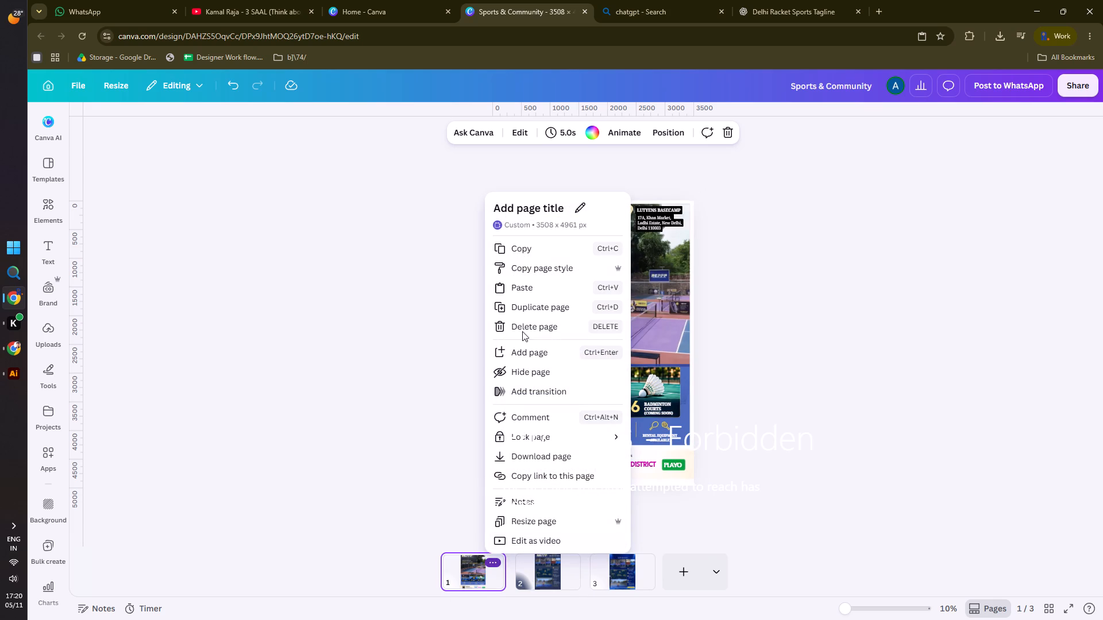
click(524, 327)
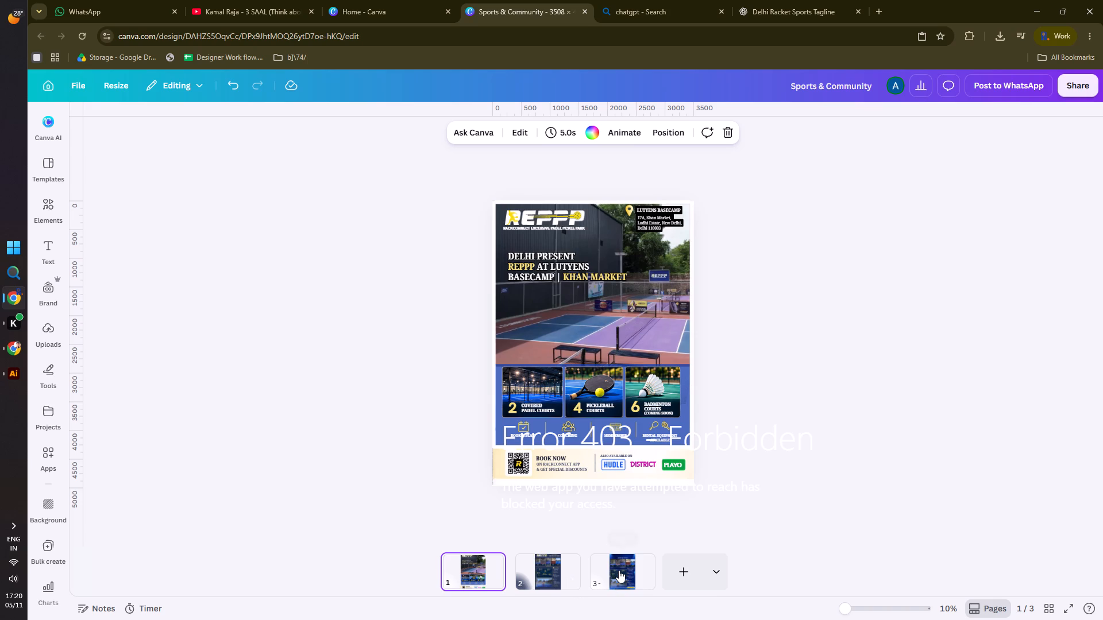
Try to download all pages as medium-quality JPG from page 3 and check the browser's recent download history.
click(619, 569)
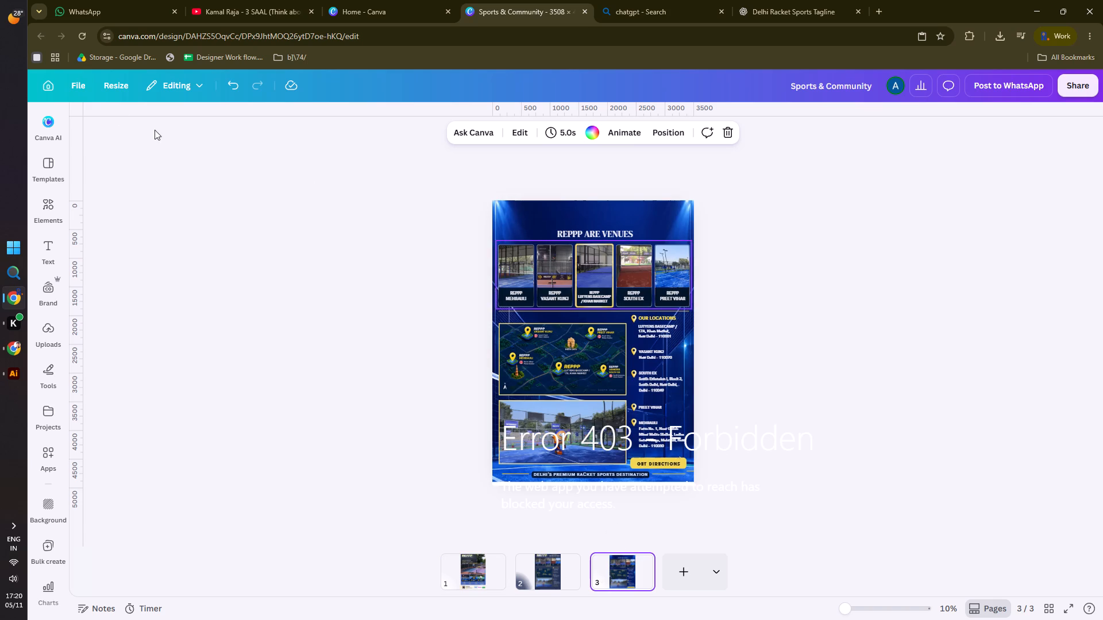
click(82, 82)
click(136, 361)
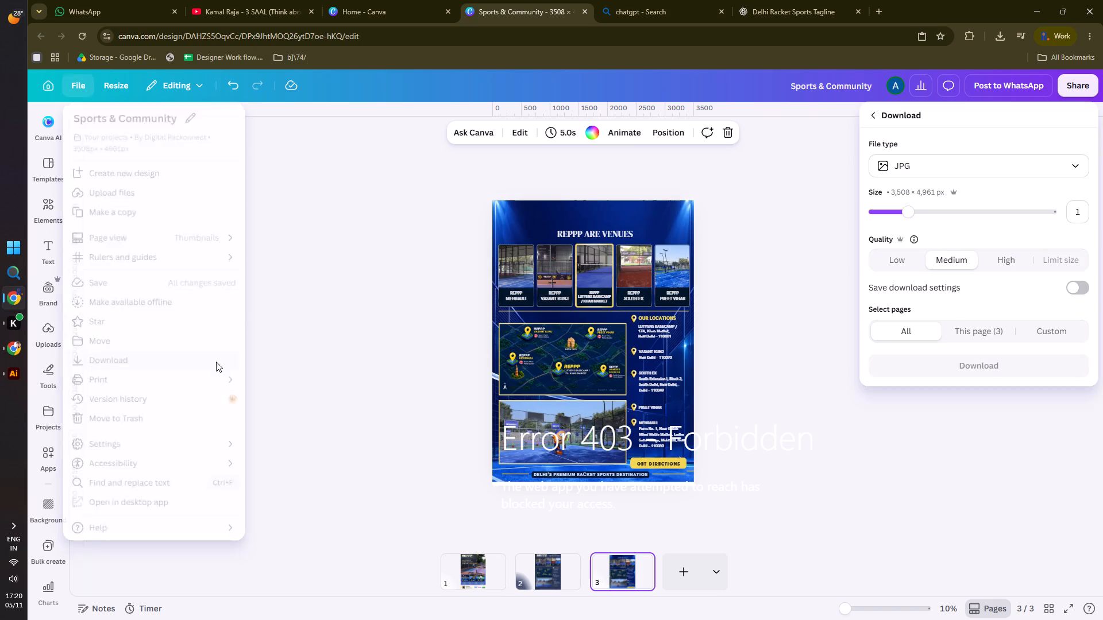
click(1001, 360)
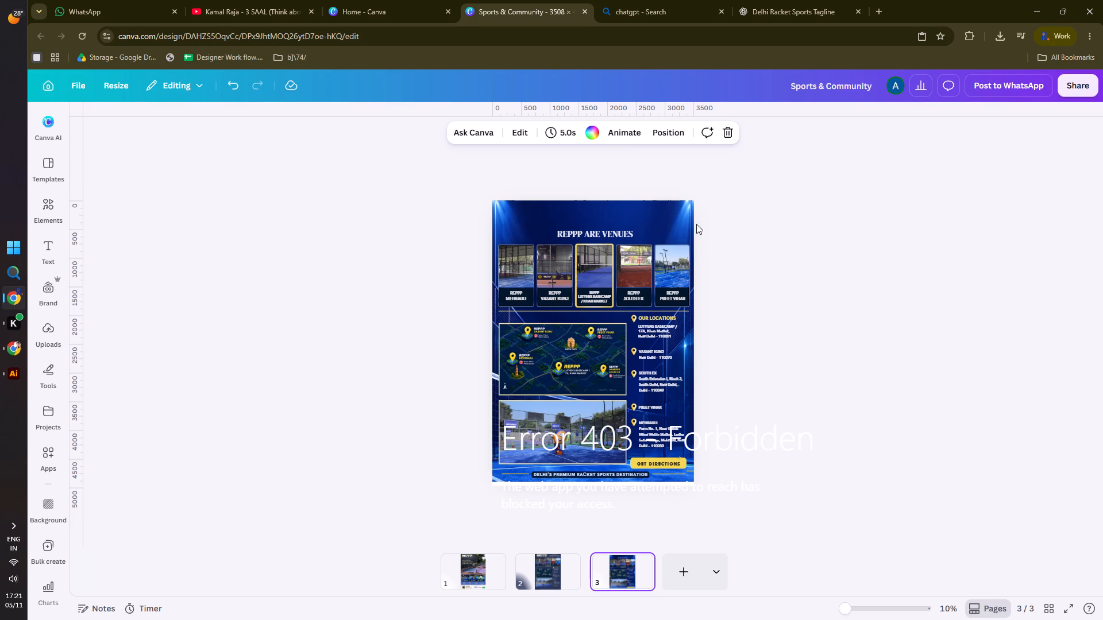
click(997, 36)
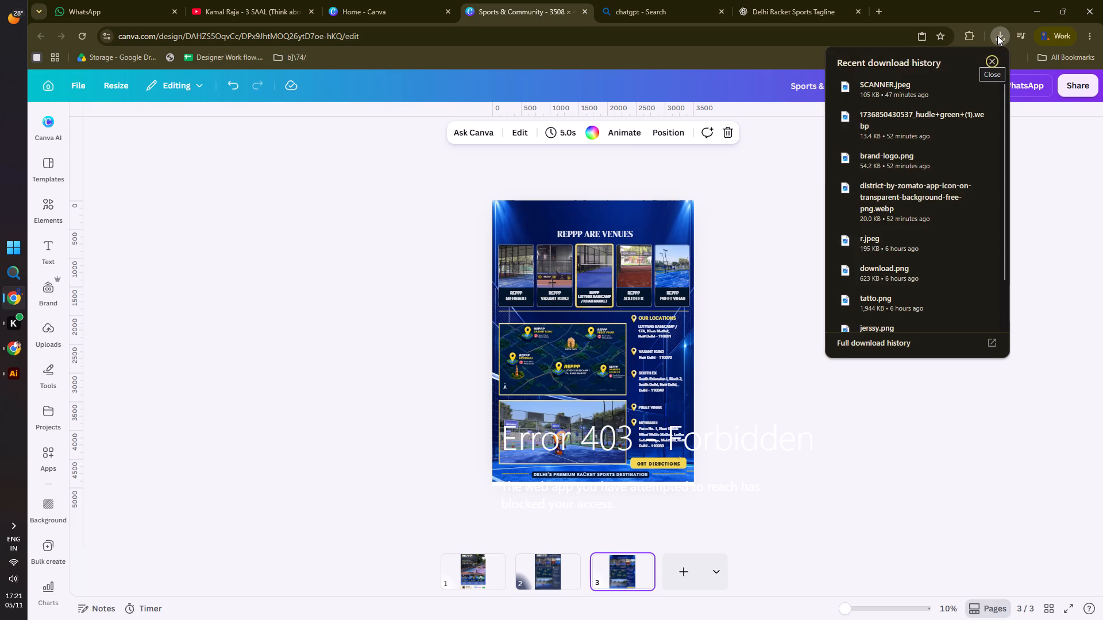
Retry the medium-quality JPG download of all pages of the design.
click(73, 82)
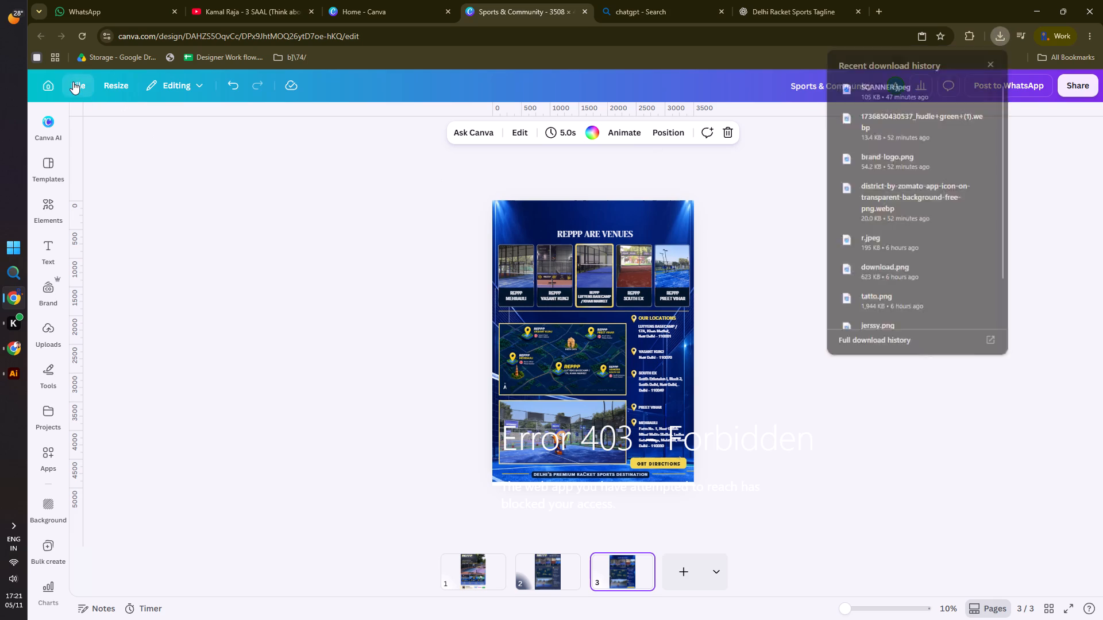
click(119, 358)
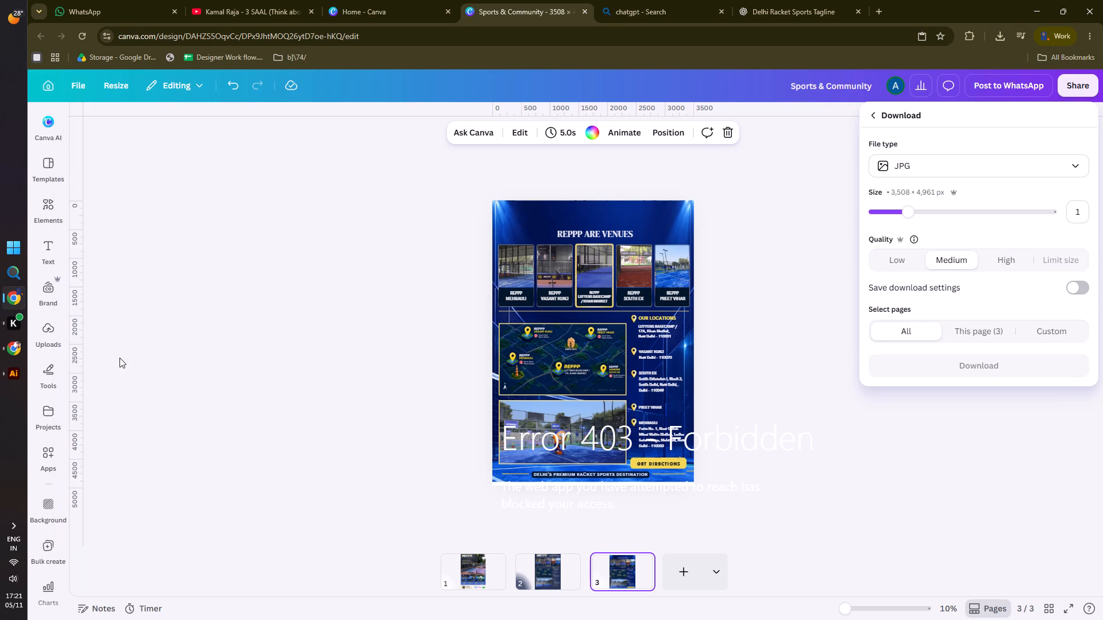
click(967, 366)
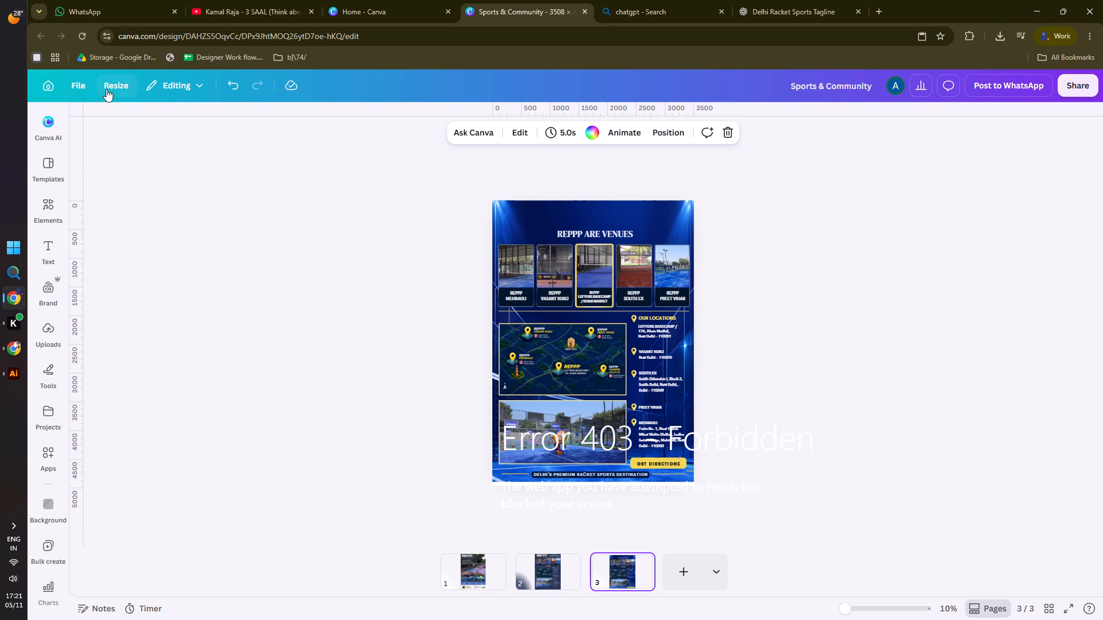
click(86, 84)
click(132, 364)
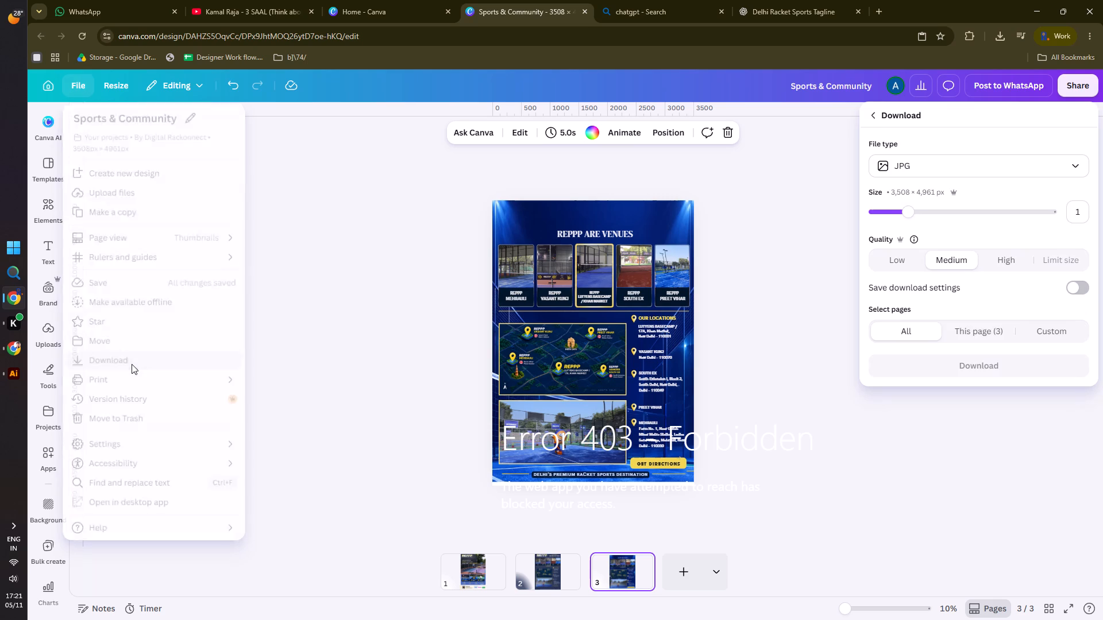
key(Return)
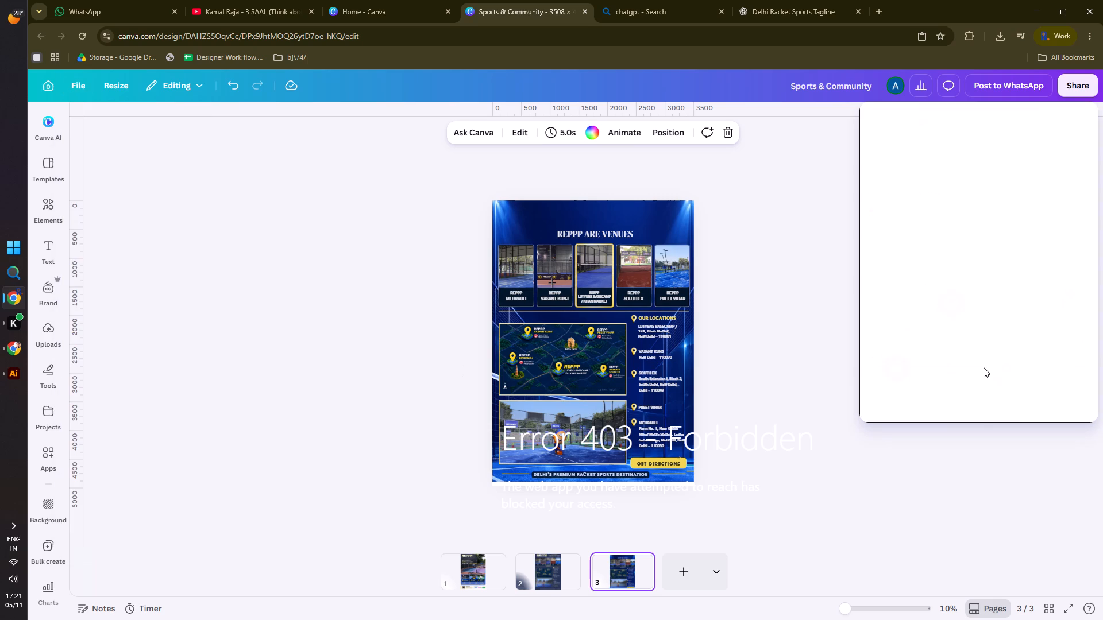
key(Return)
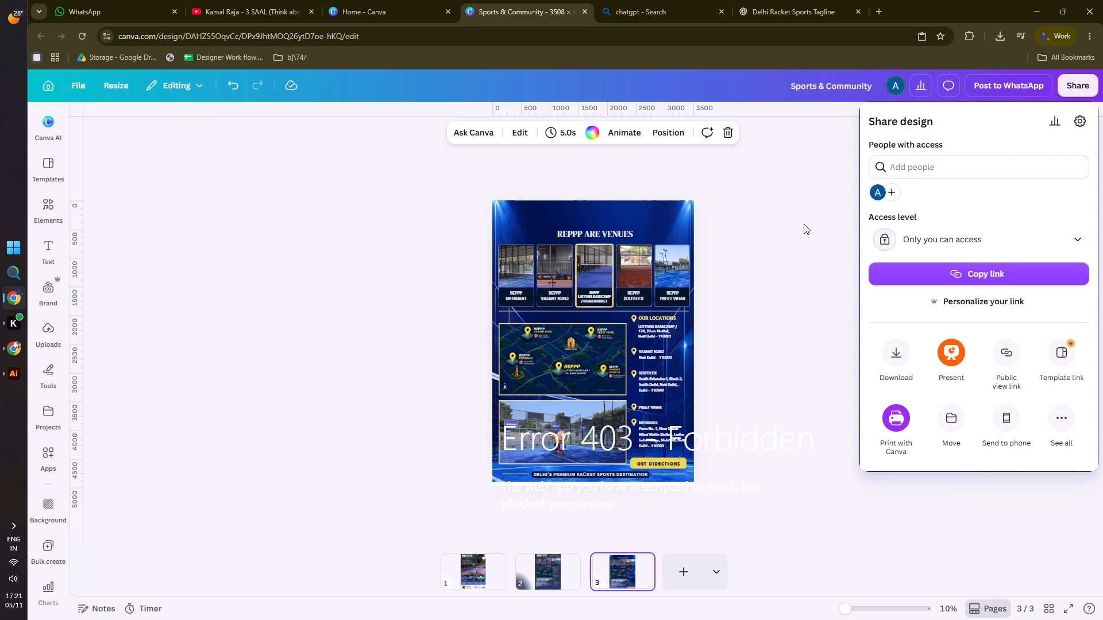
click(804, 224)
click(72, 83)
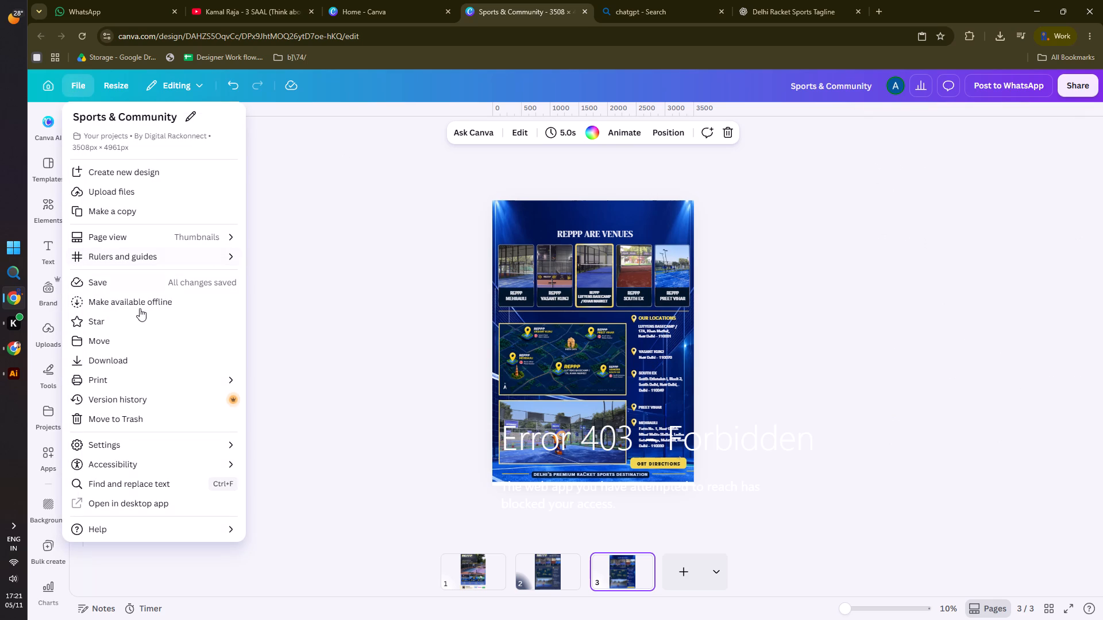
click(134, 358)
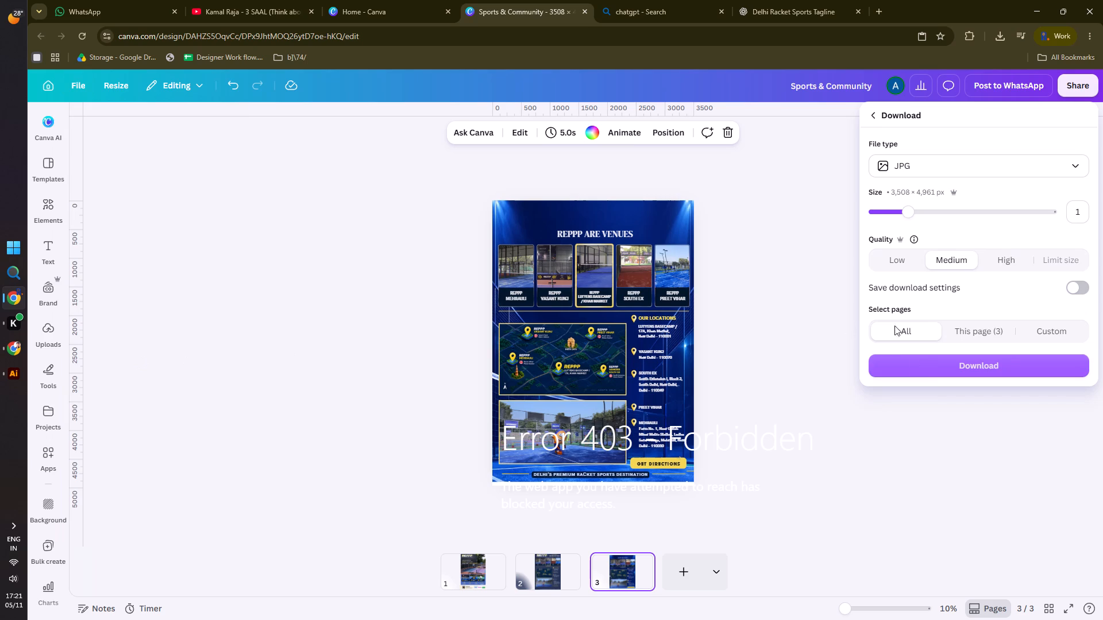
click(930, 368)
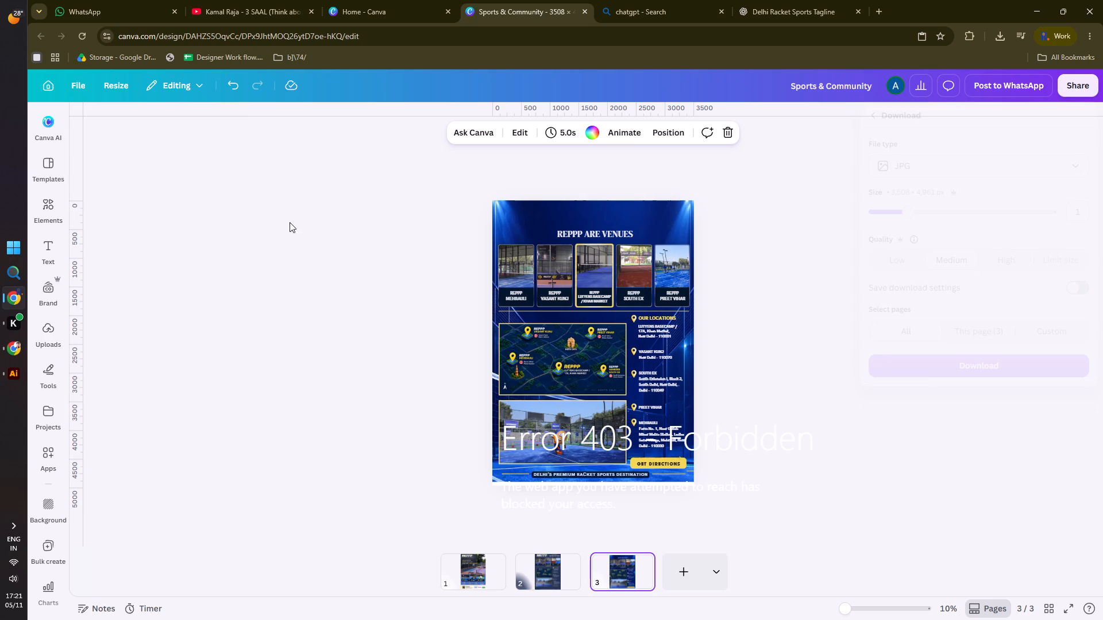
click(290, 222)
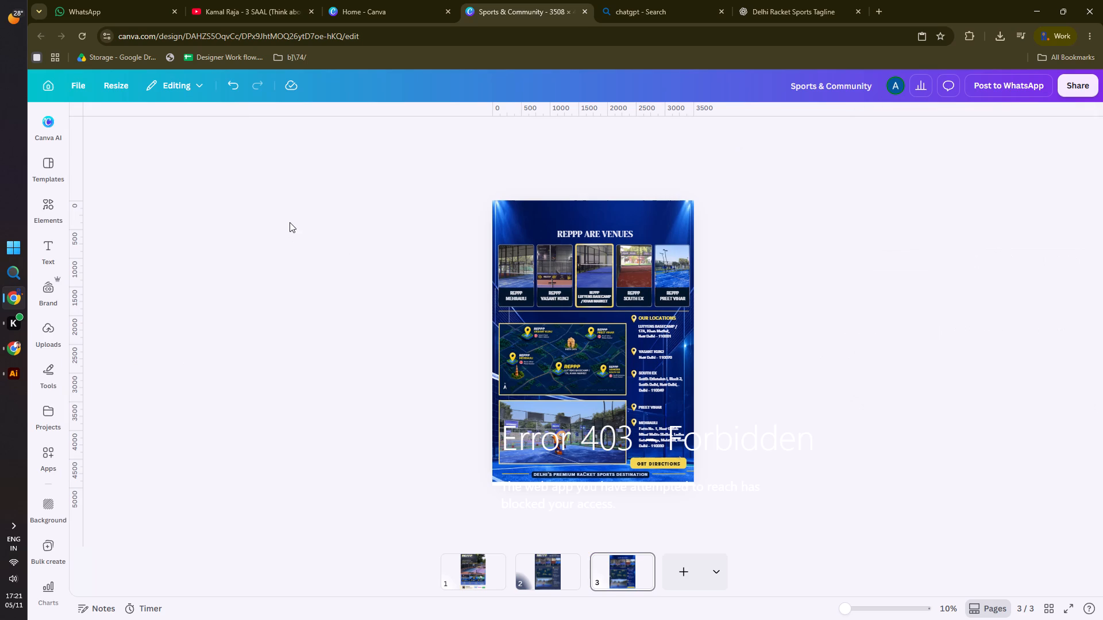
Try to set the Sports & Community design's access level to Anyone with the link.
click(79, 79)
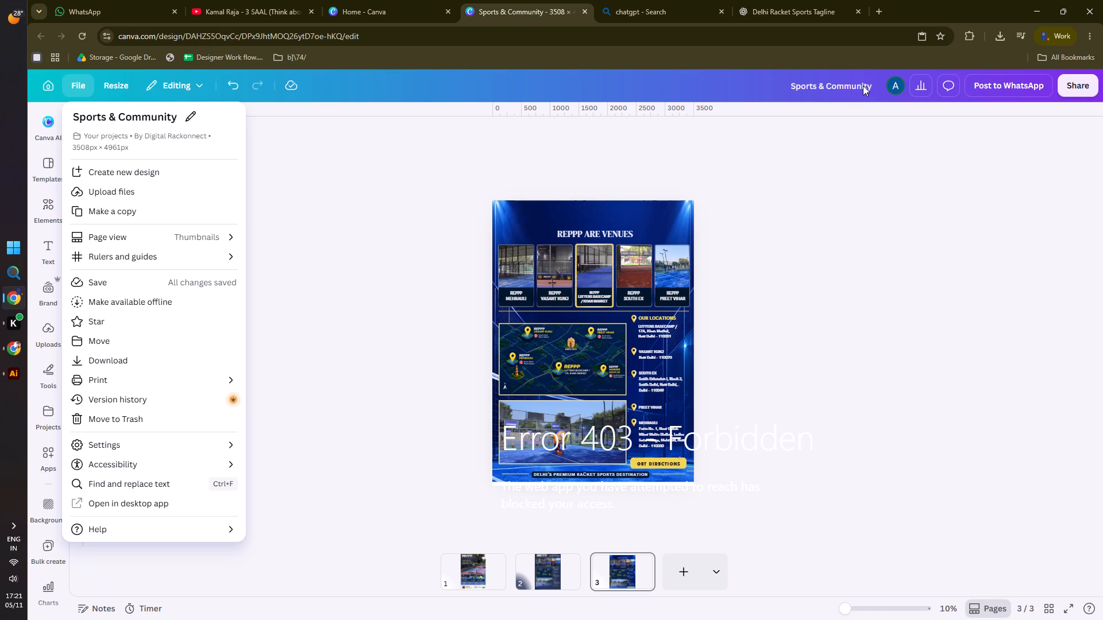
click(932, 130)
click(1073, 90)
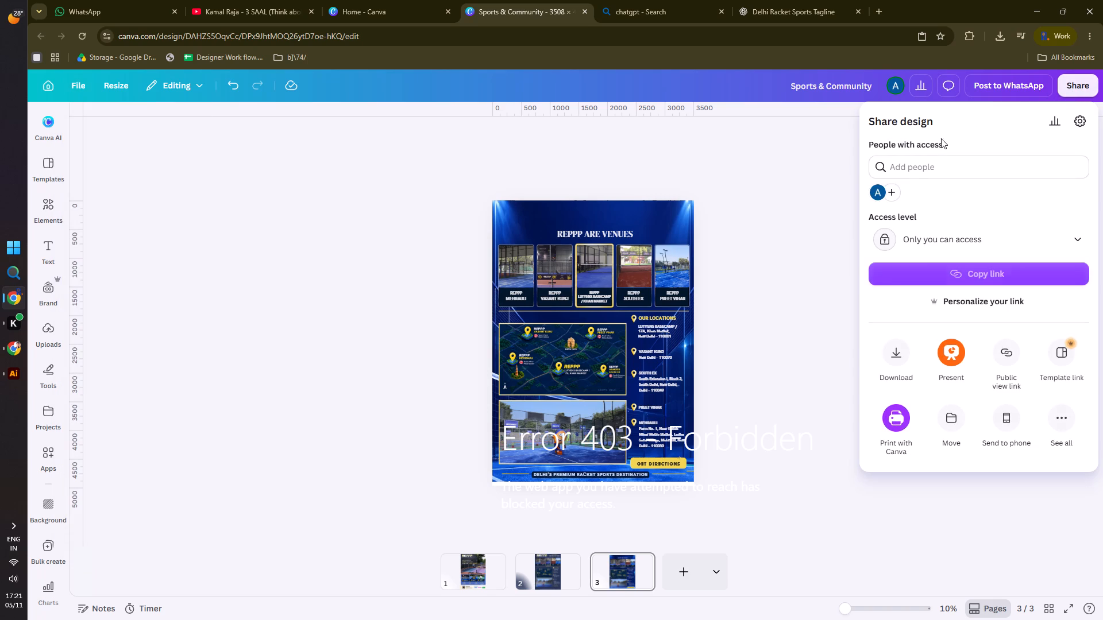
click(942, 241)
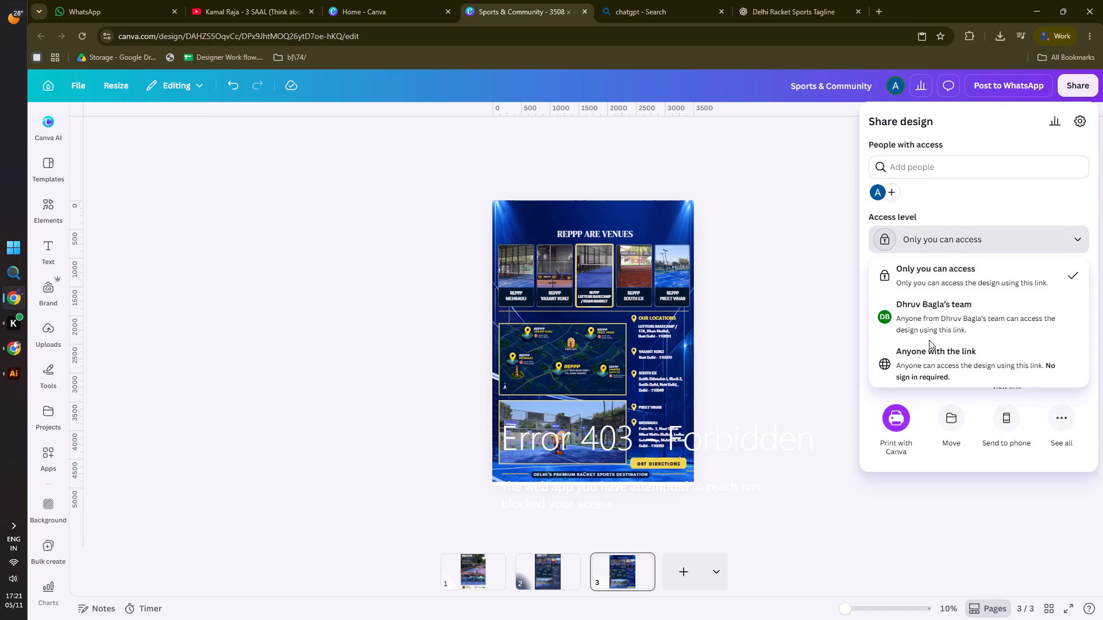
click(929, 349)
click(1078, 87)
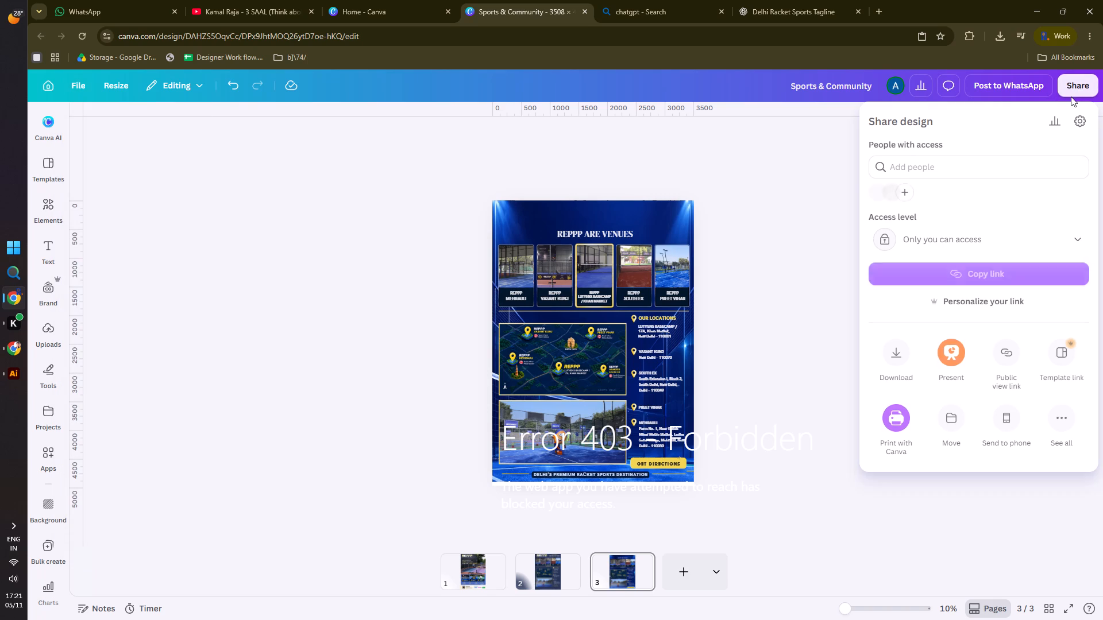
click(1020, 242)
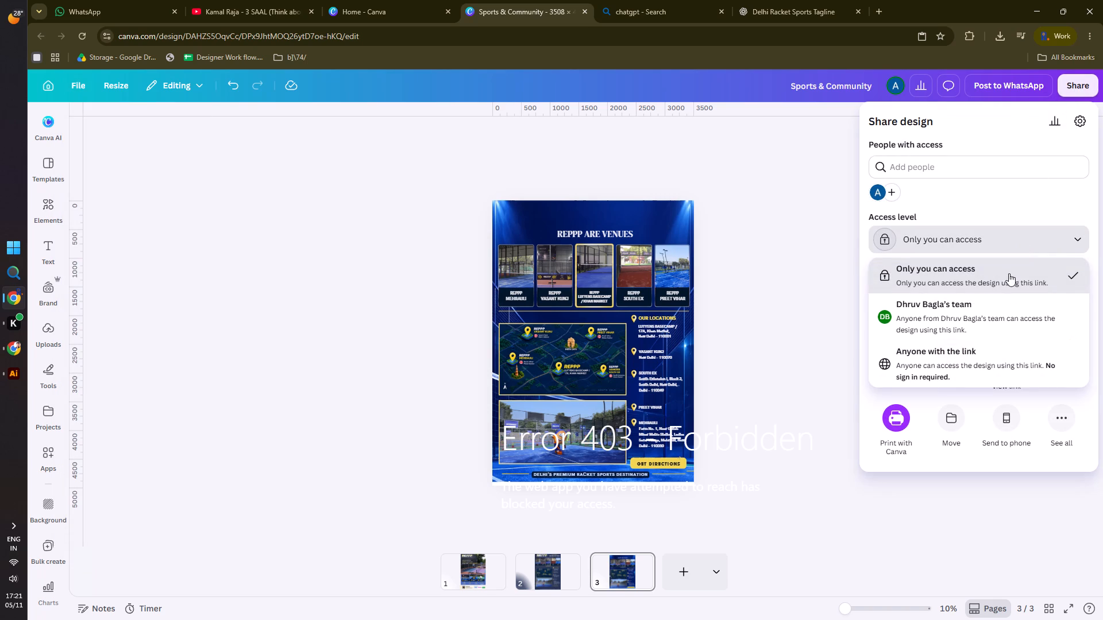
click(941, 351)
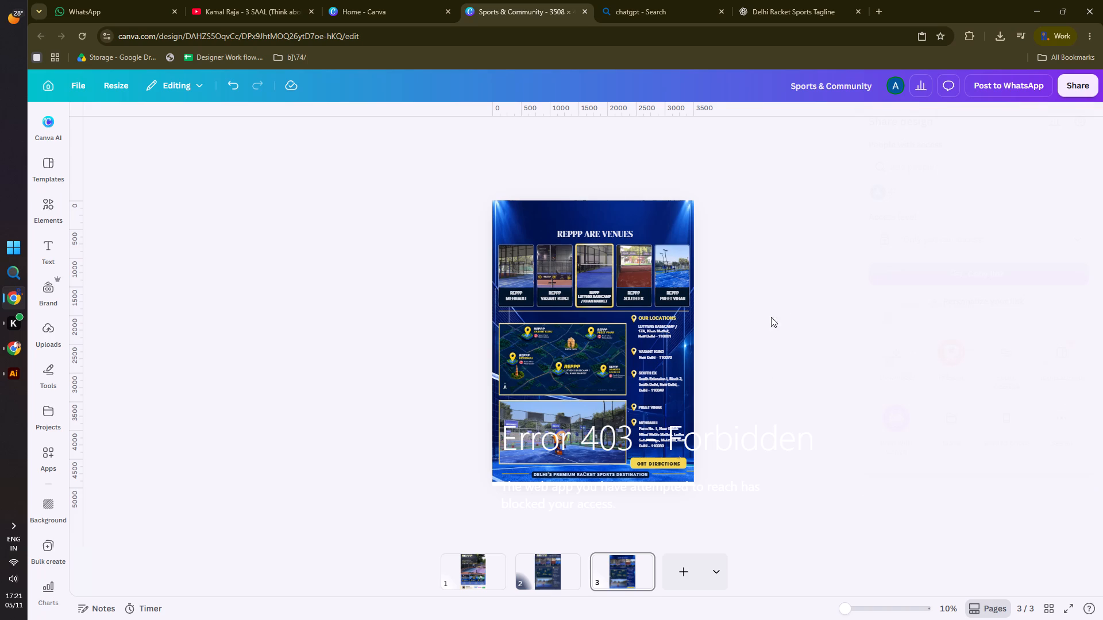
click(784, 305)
Close the browser window, reopen Chrome with the Designer Rackonnect profile, and open the Sports & Community design from Canva's home page.
click(1089, 4)
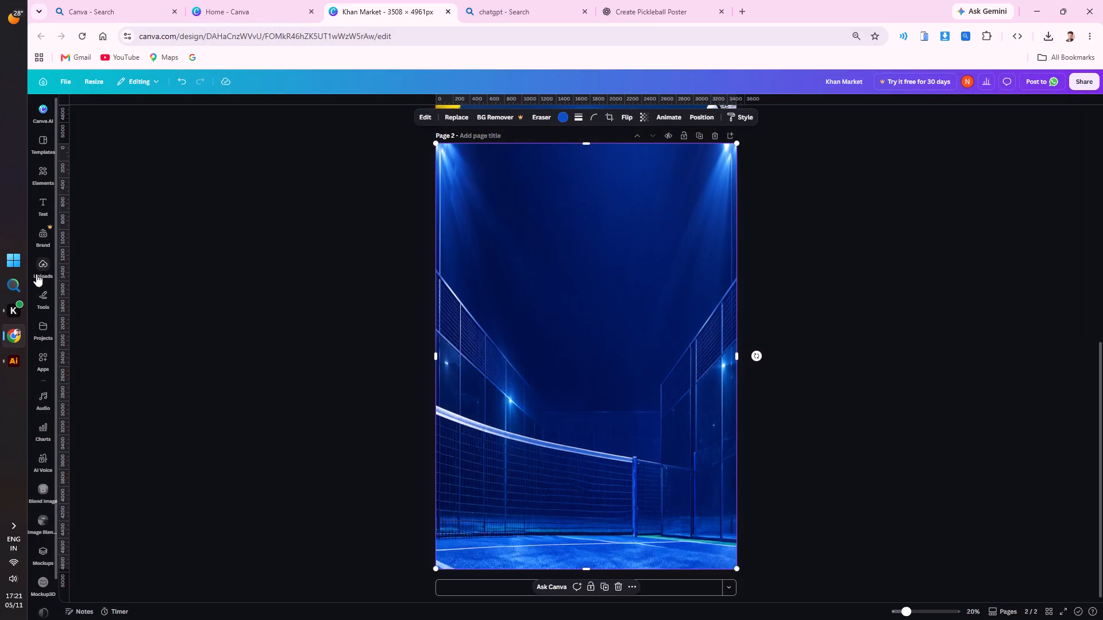
click(14, 263)
click(95, 417)
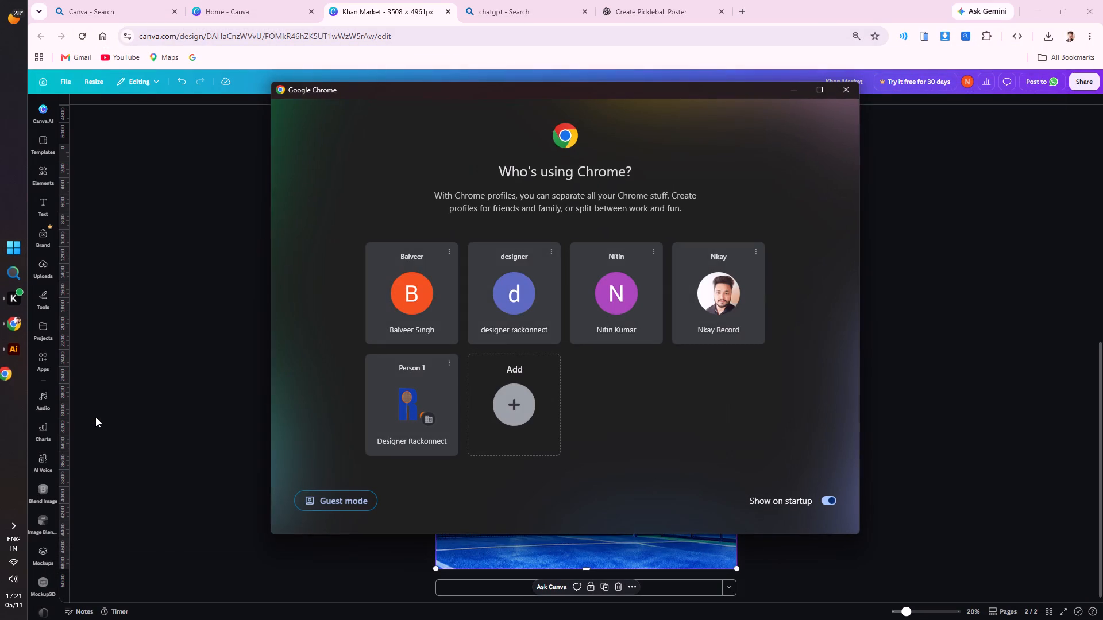
click(423, 397)
click(358, 195)
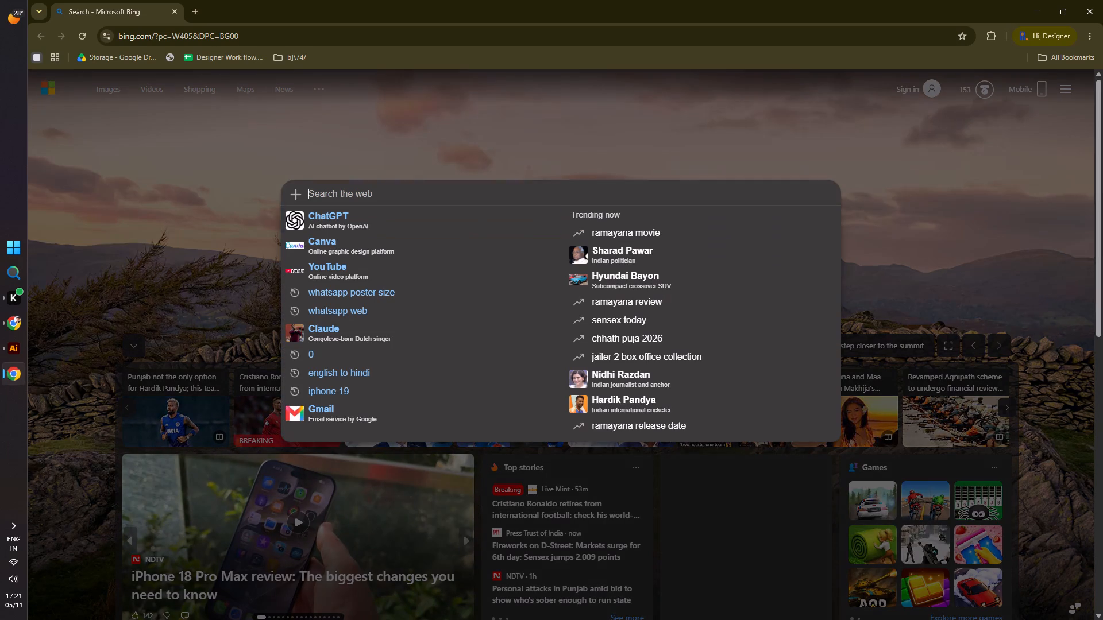
click(357, 241)
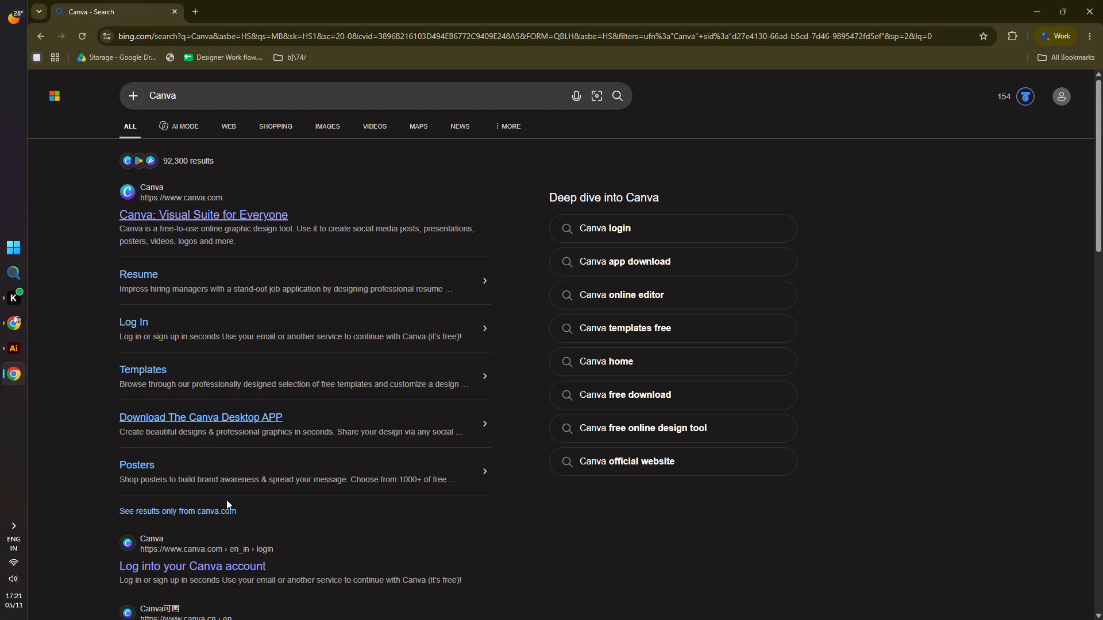
click(209, 567)
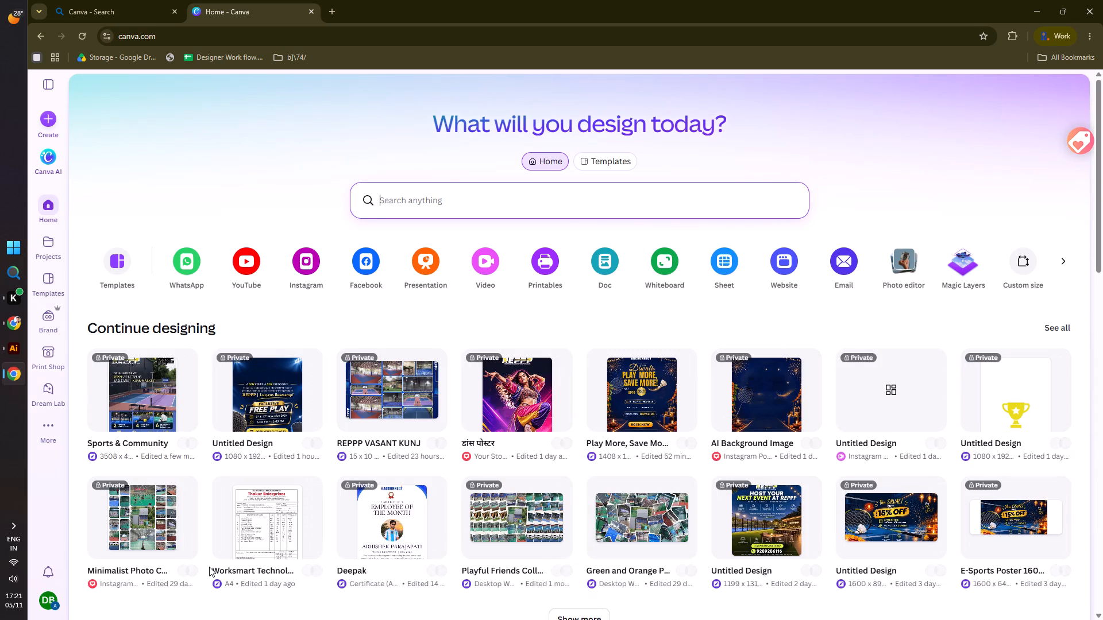
click(166, 405)
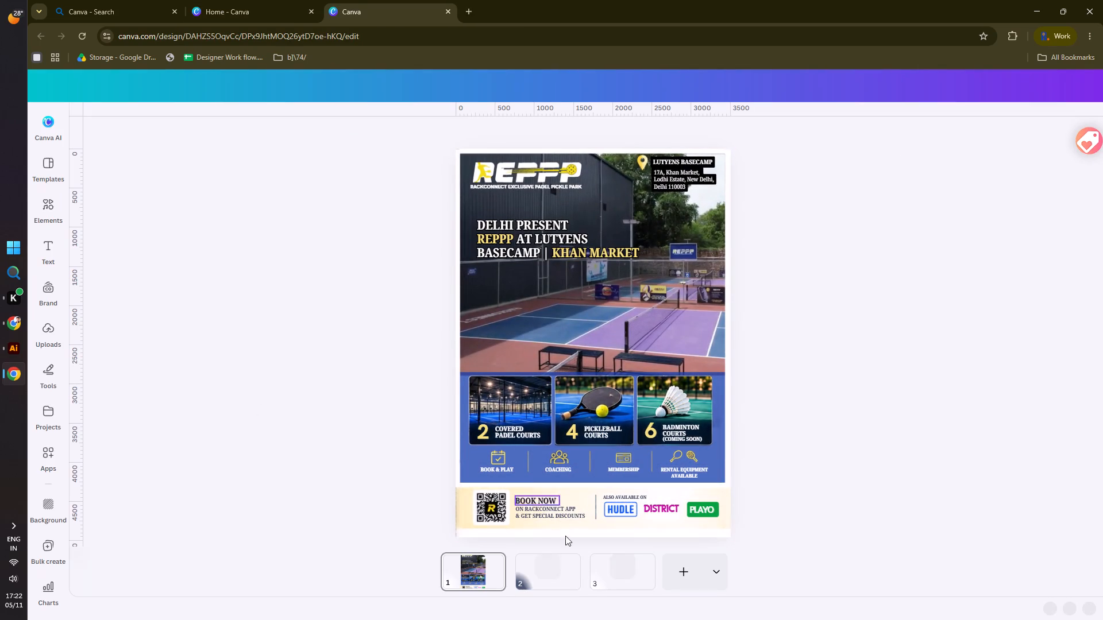
Download only page 3 as a medium-quality JPG and save it to the Desktop as Sports & Community.
click(561, 574)
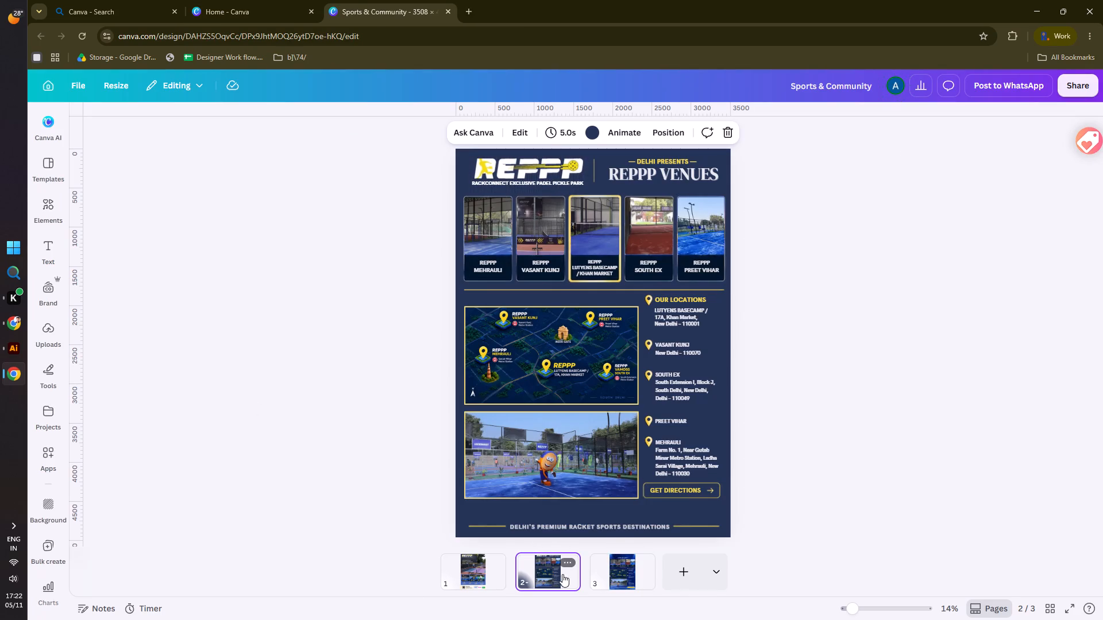
click(627, 569)
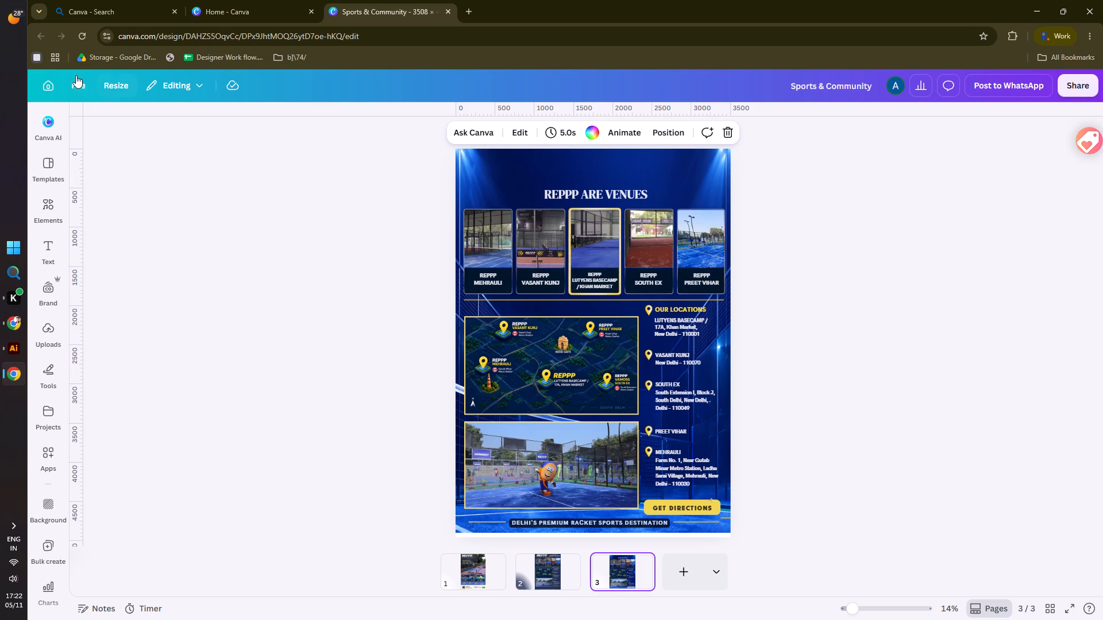
click(76, 87)
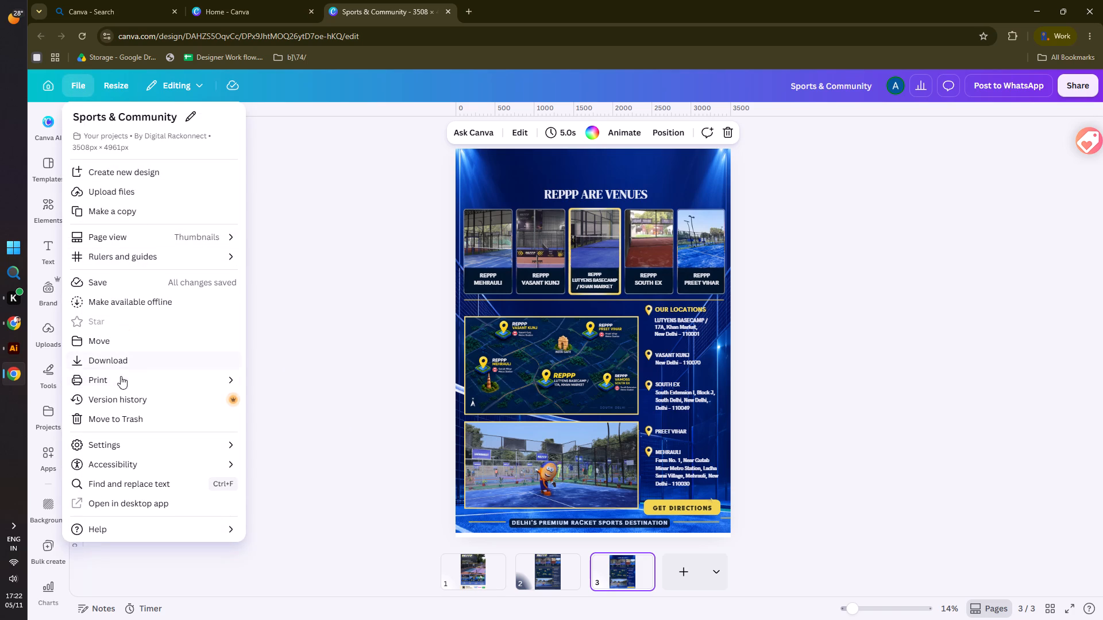
click(132, 360)
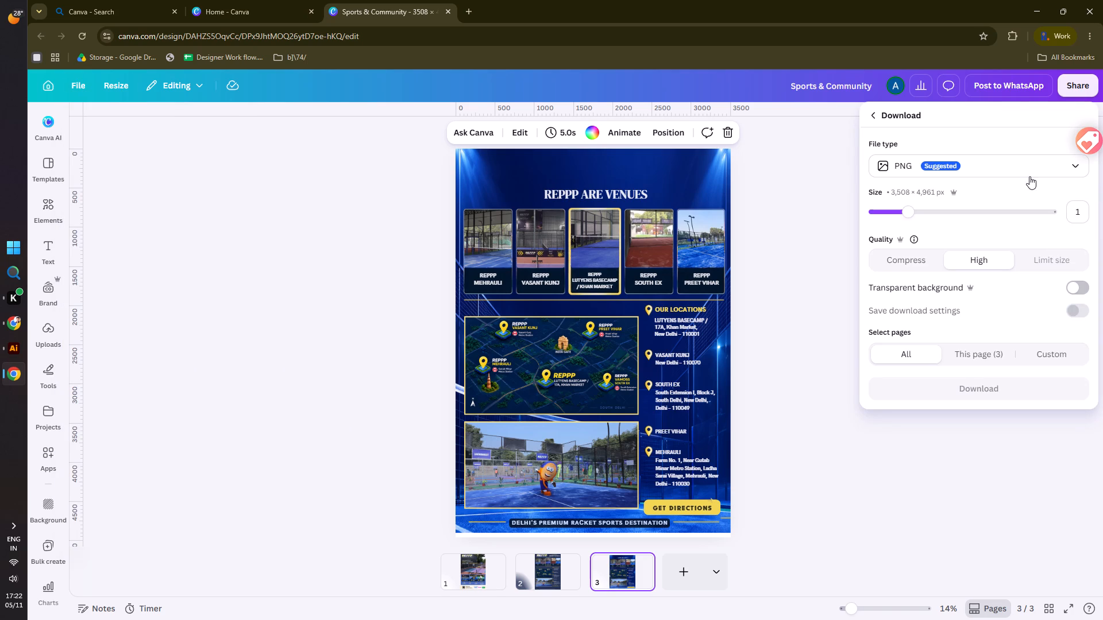
click(1028, 171)
click(975, 195)
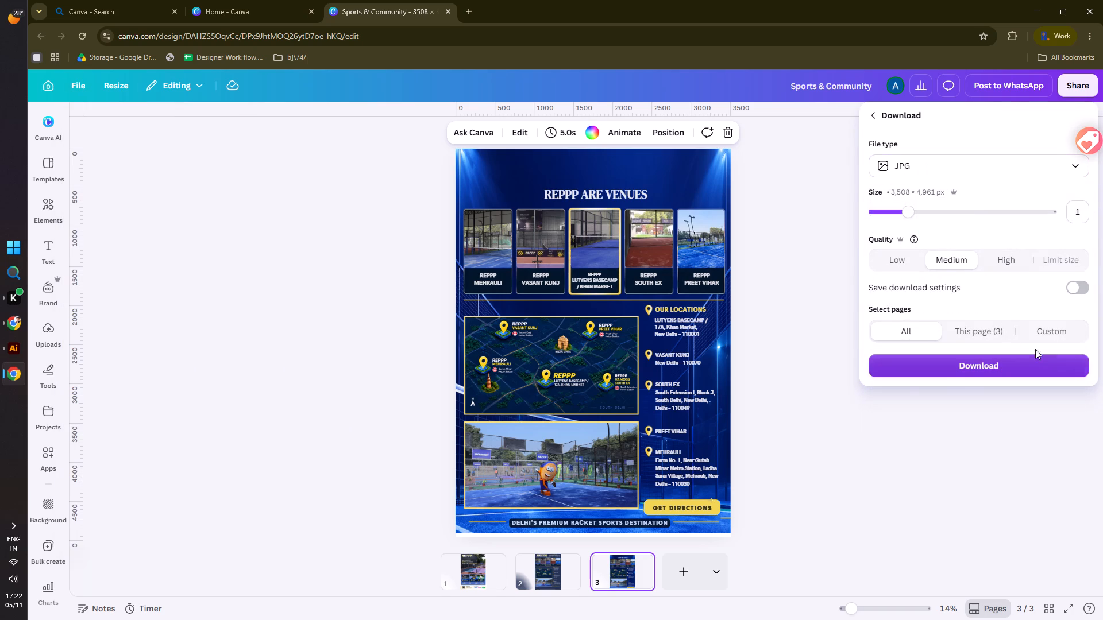
click(1047, 334)
click(958, 393)
click(918, 403)
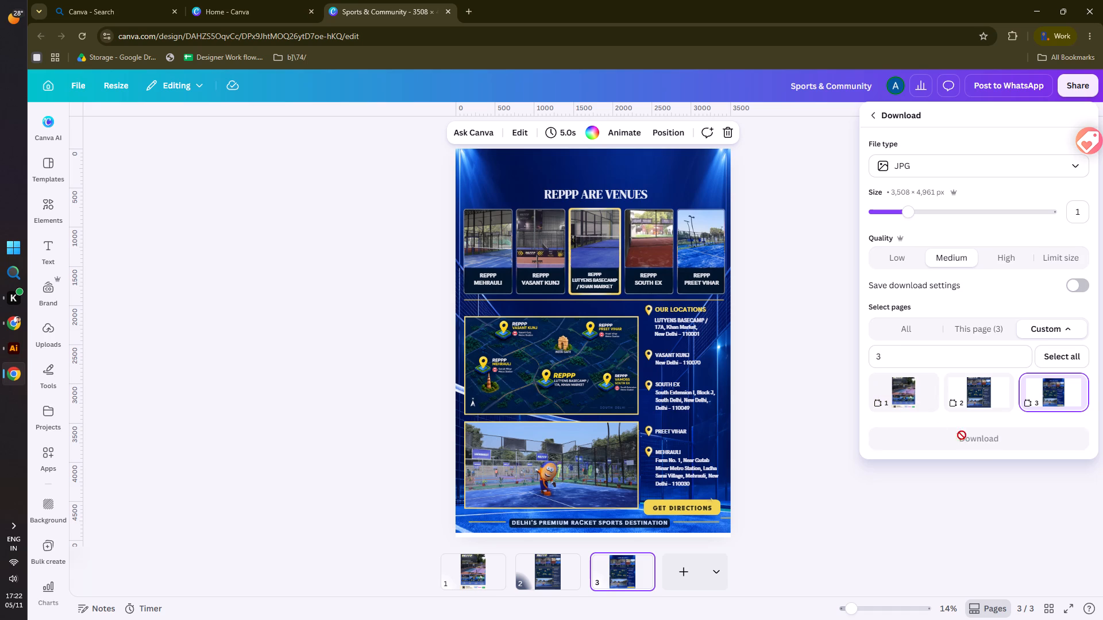
click(979, 439)
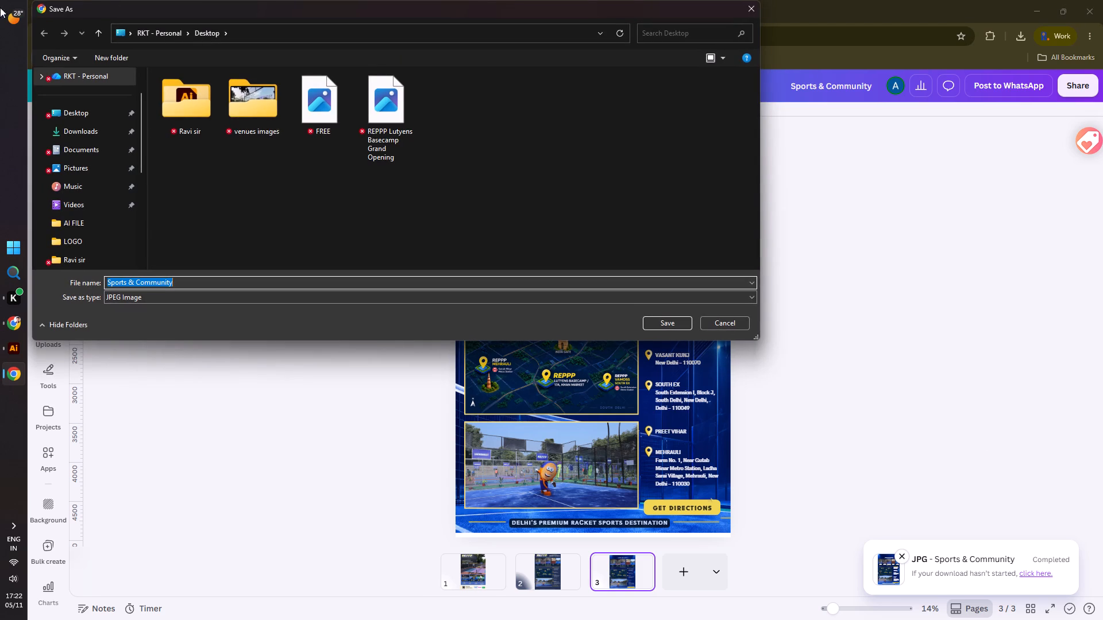
click(72, 108)
click(679, 327)
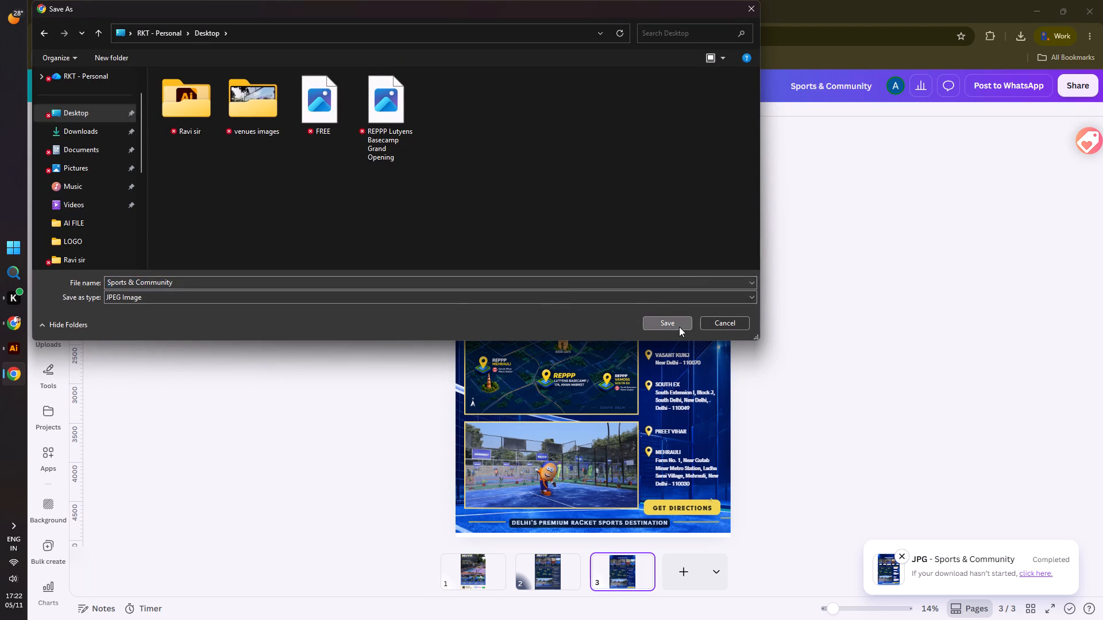
Switch to Illustrator and open the Sports & Community JPG from the Desktop.
click(10, 342)
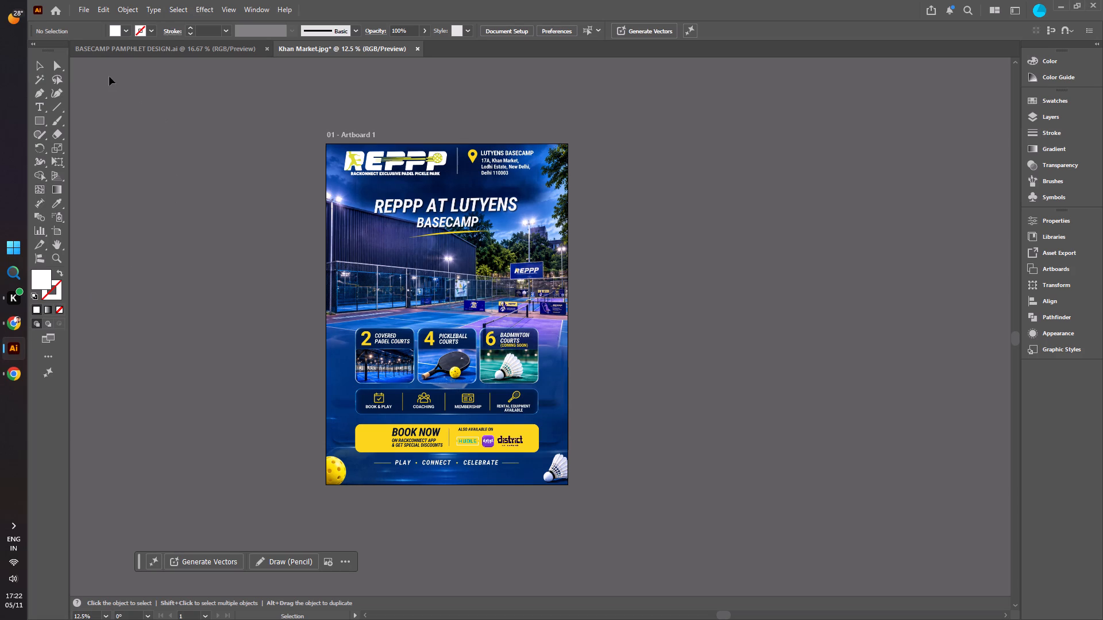
click(85, 10)
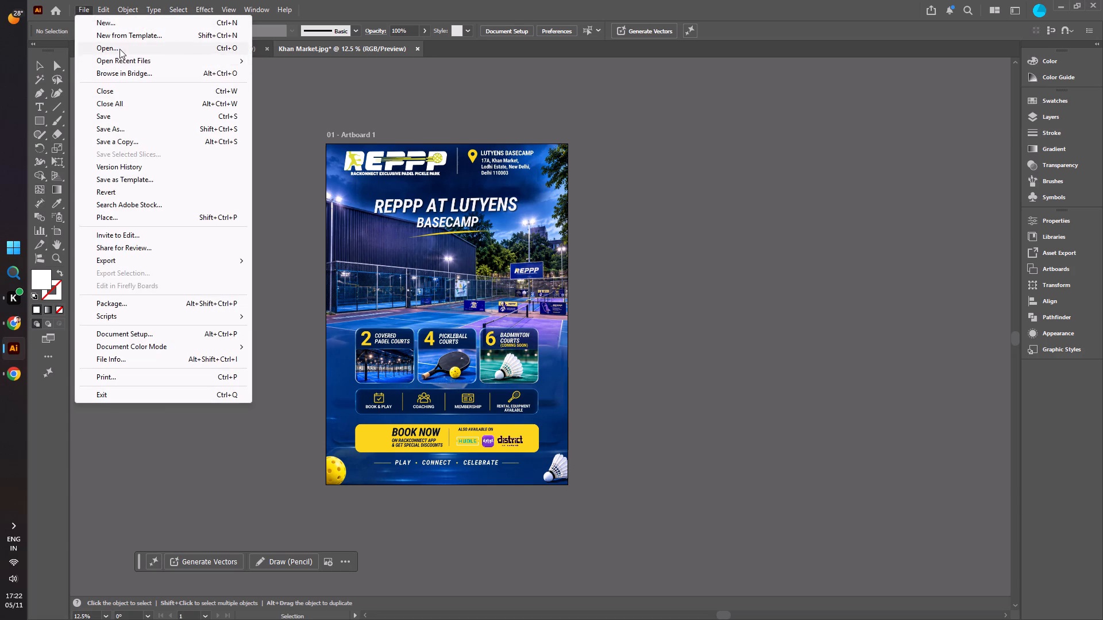
click(119, 49)
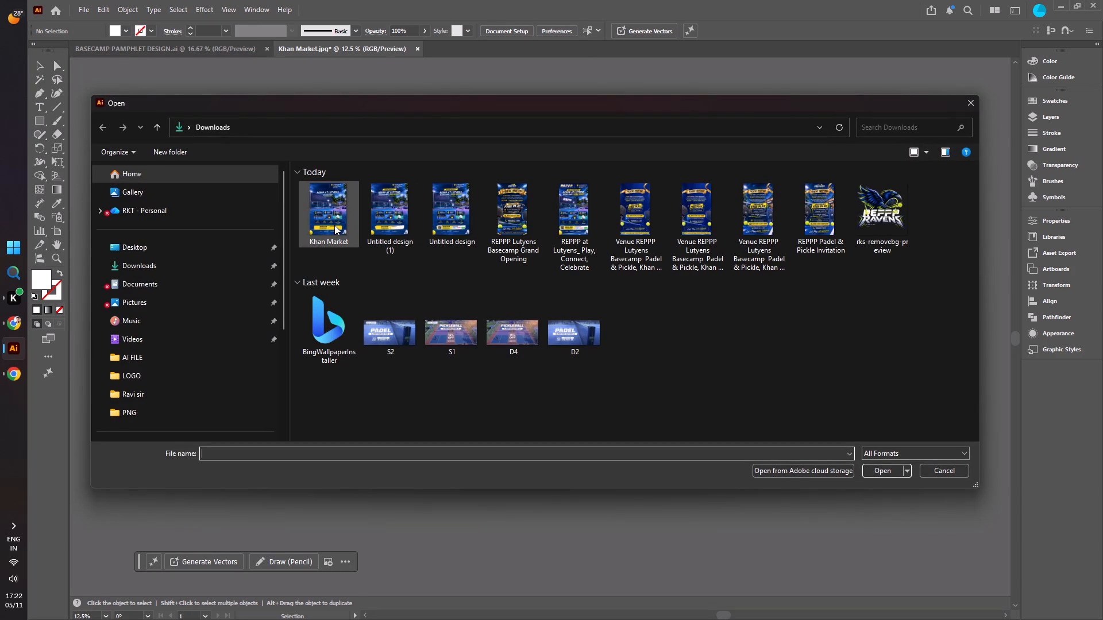
click(167, 245)
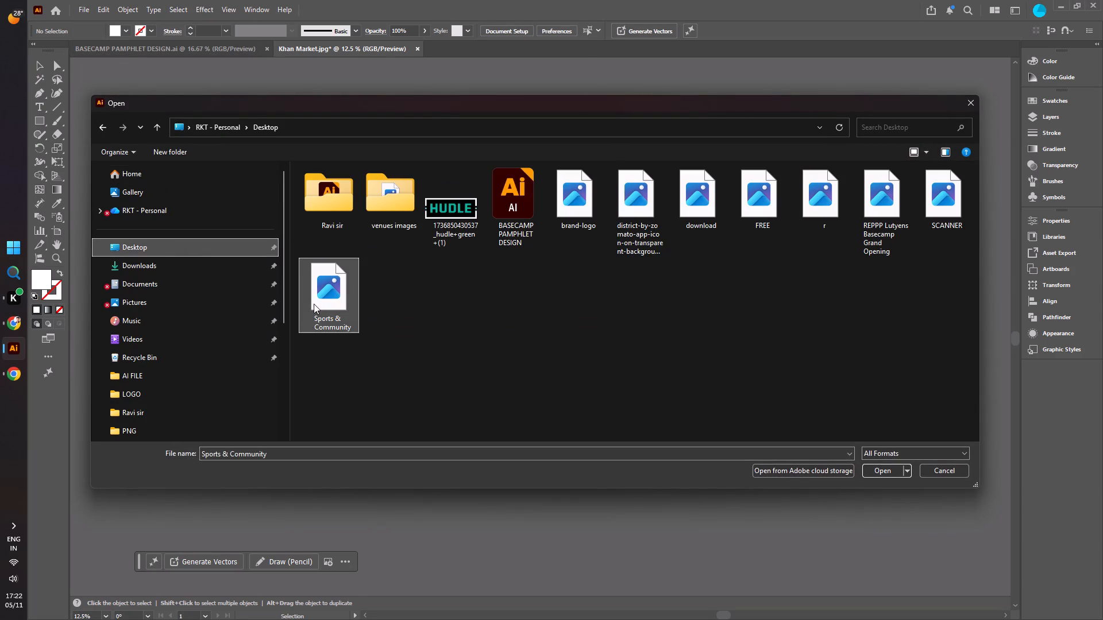
click(314, 304)
click(891, 471)
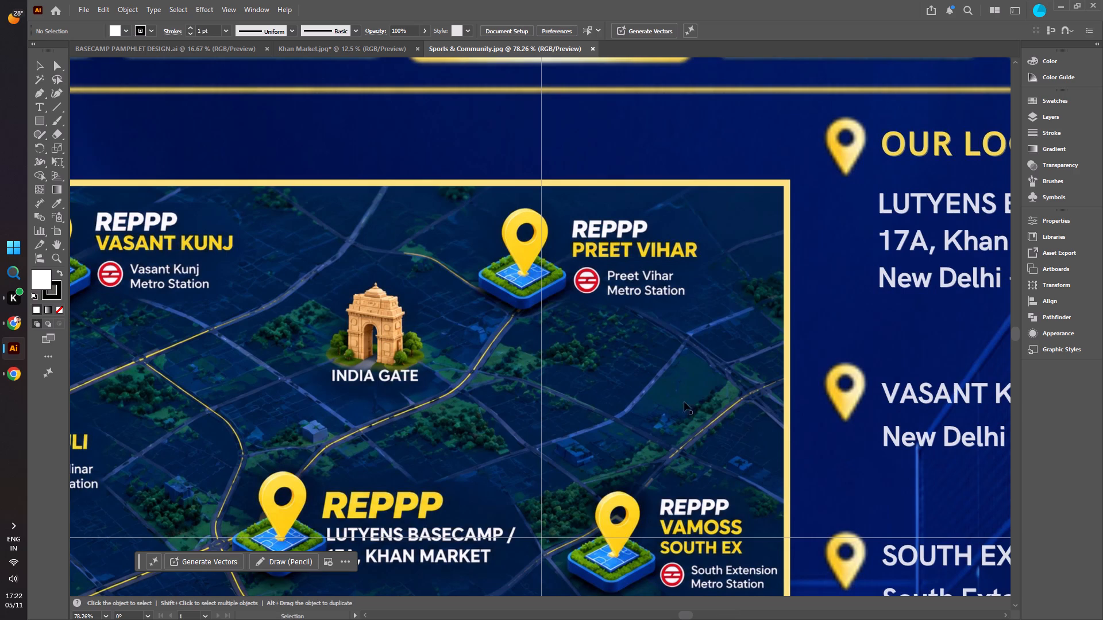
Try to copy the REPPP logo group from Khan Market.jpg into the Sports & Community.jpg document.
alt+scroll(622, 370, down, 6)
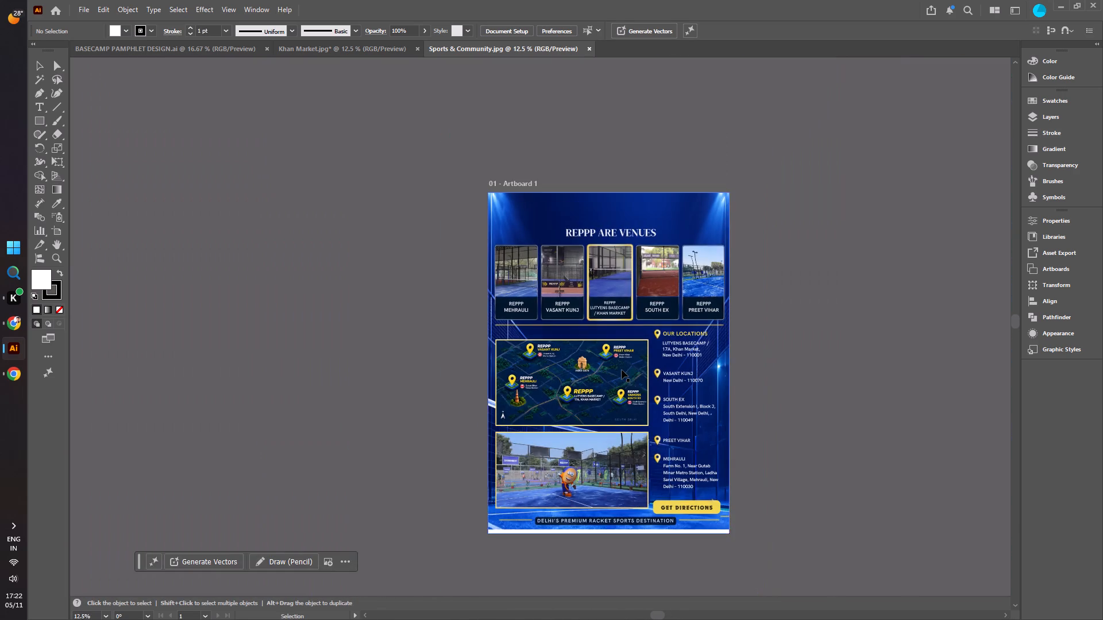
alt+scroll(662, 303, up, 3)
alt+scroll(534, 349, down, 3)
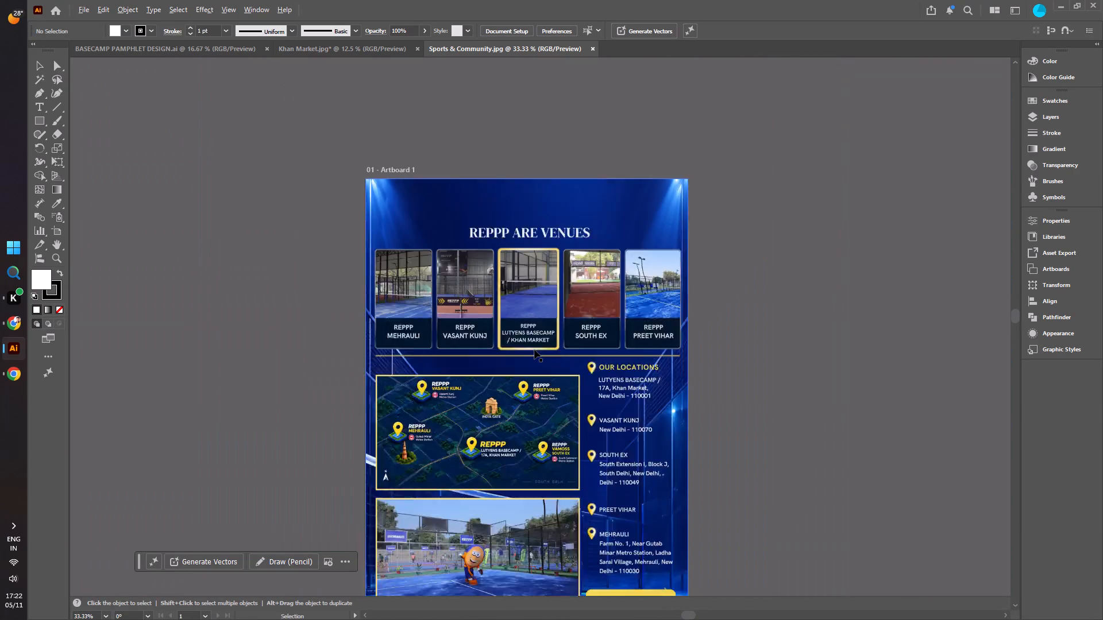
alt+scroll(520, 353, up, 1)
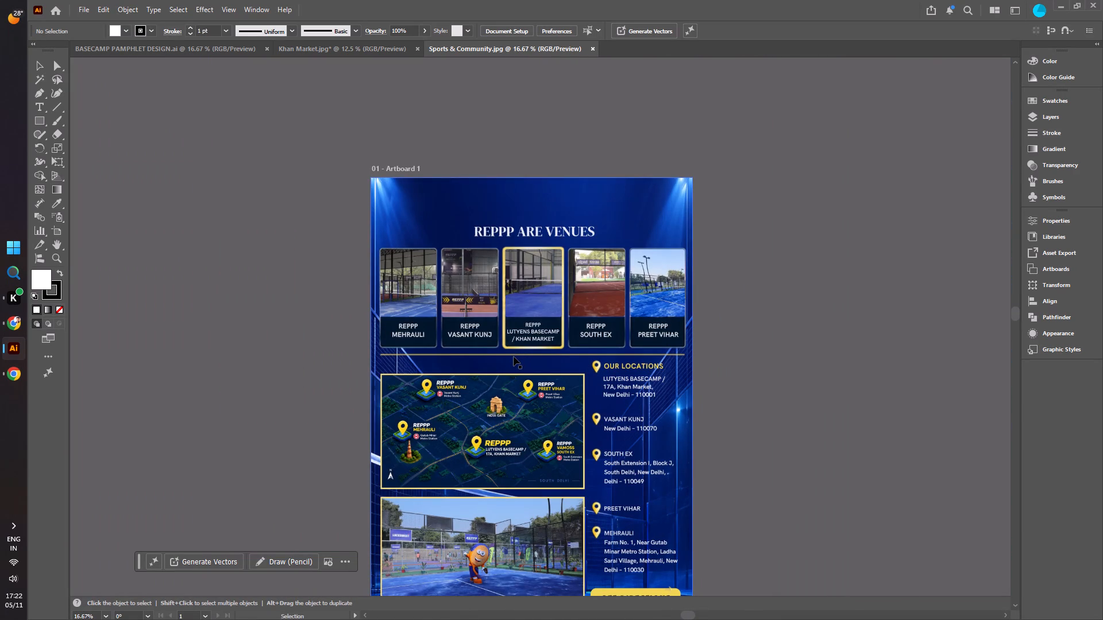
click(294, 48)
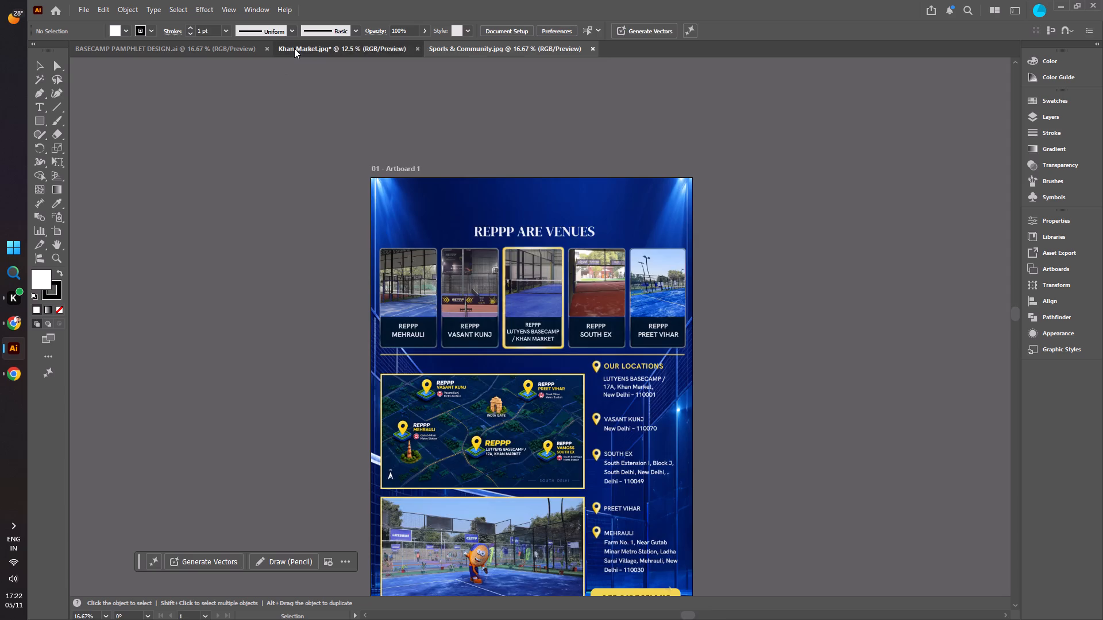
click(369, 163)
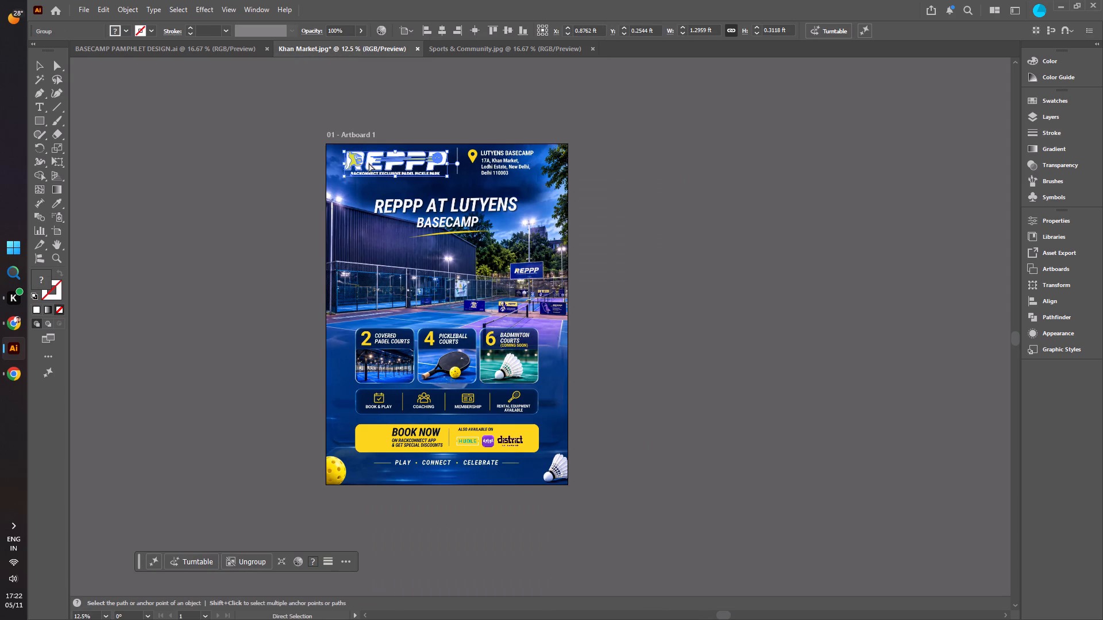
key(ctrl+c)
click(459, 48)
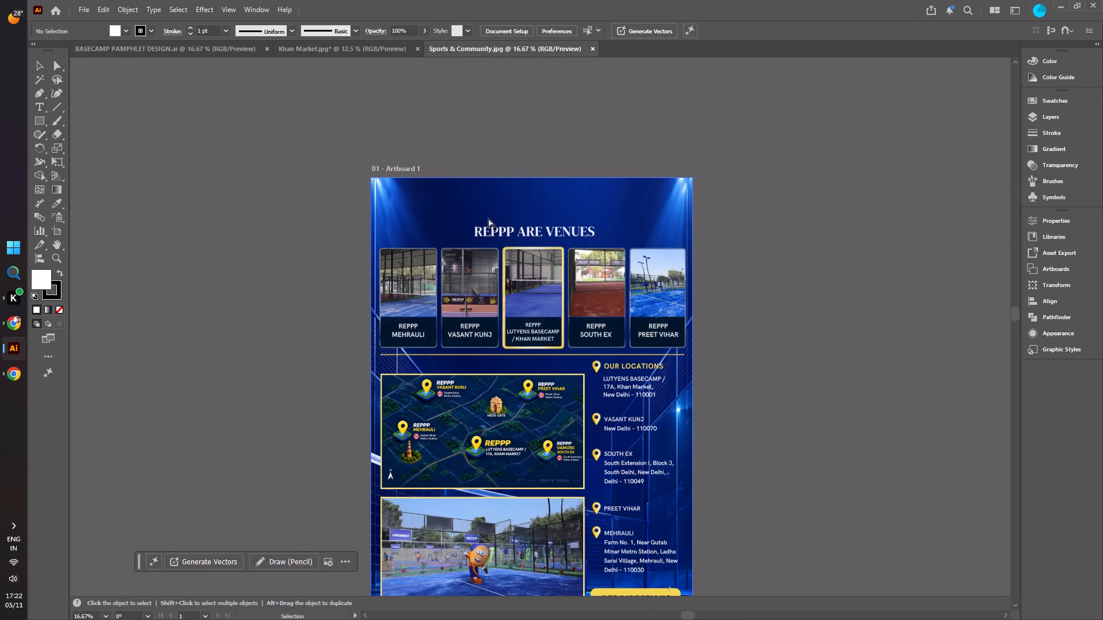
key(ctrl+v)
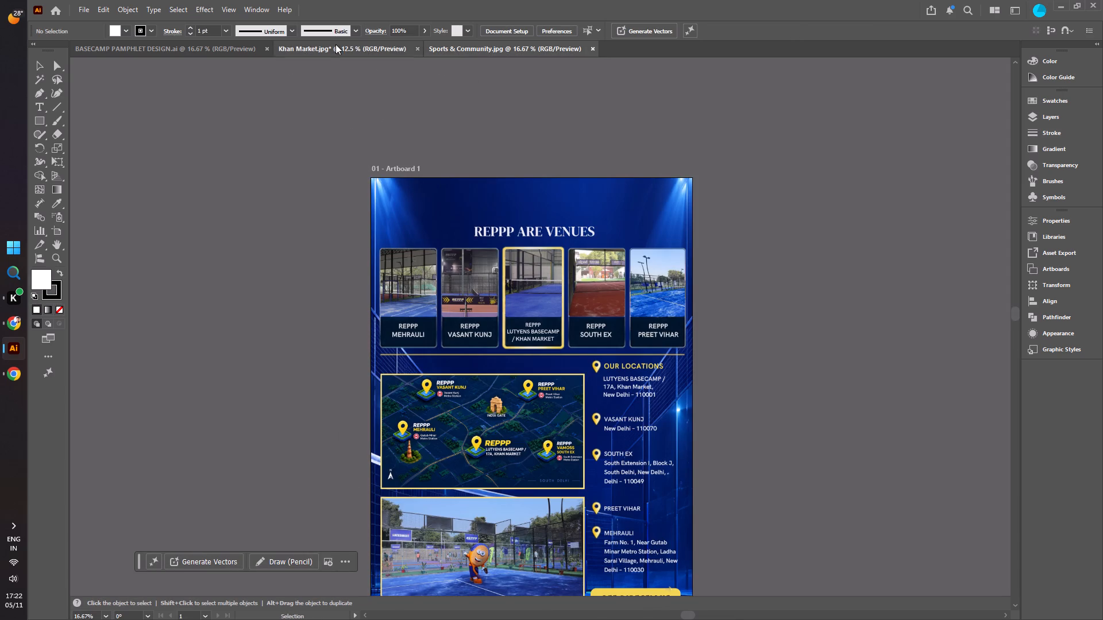
Copy the REPPP logo group from Khan Market.jpg and paste it into Sports & Community.jpg.
click(335, 44)
right_click(408, 168)
click(442, 191)
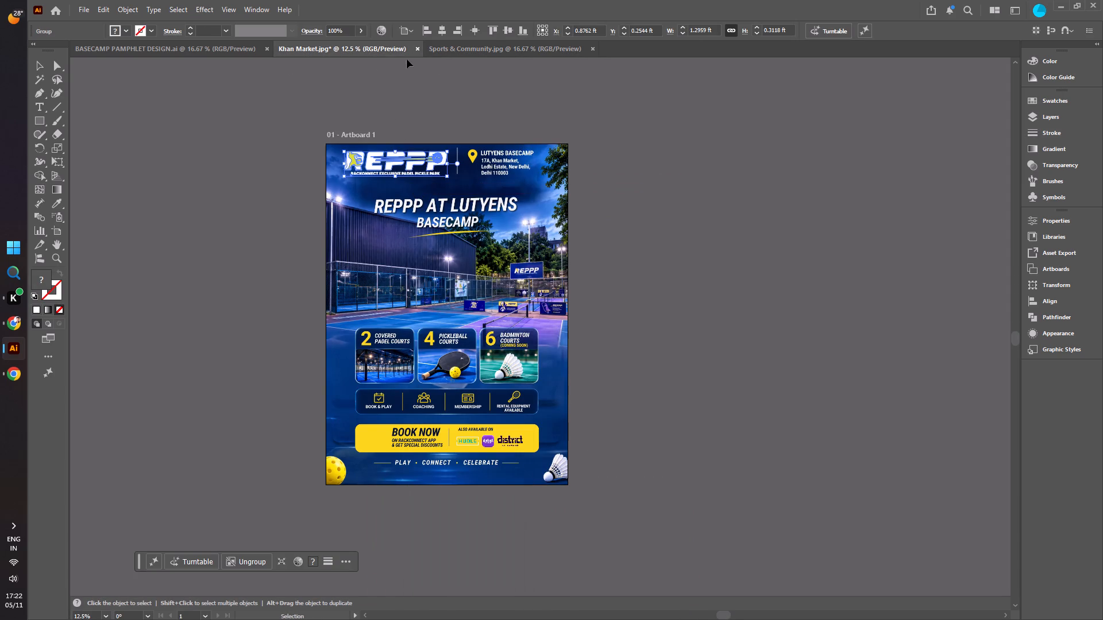
click(458, 50)
right_click(443, 223)
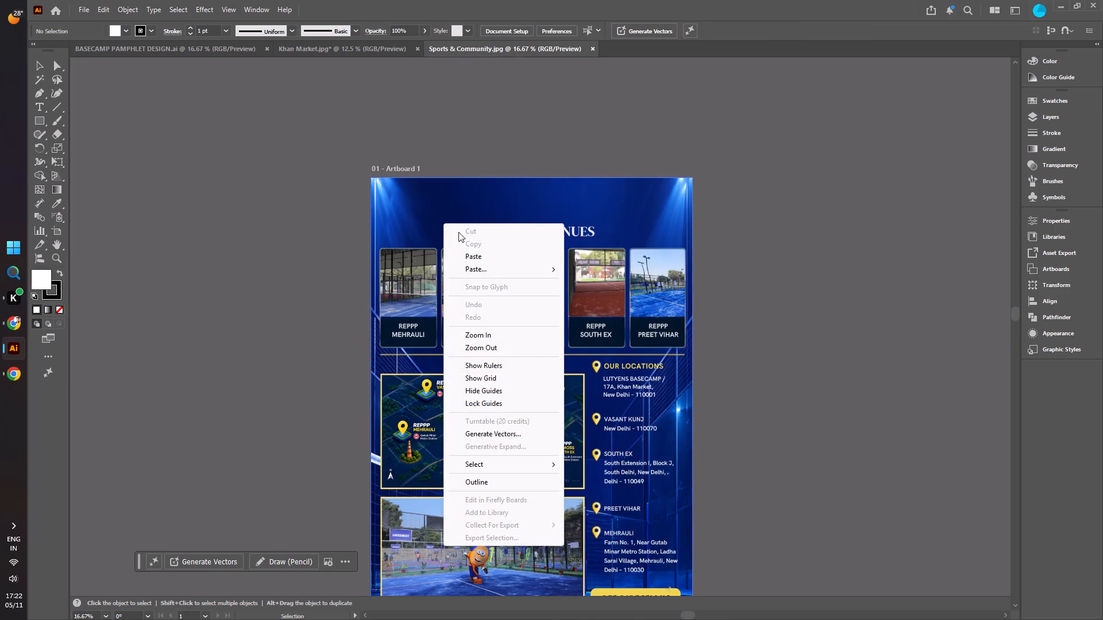
click(475, 256)
Centre the pasted REPPP logo horizontally on the poster, just above the REPPP ARE VENUES heading.
drag(549, 328, 556, 210)
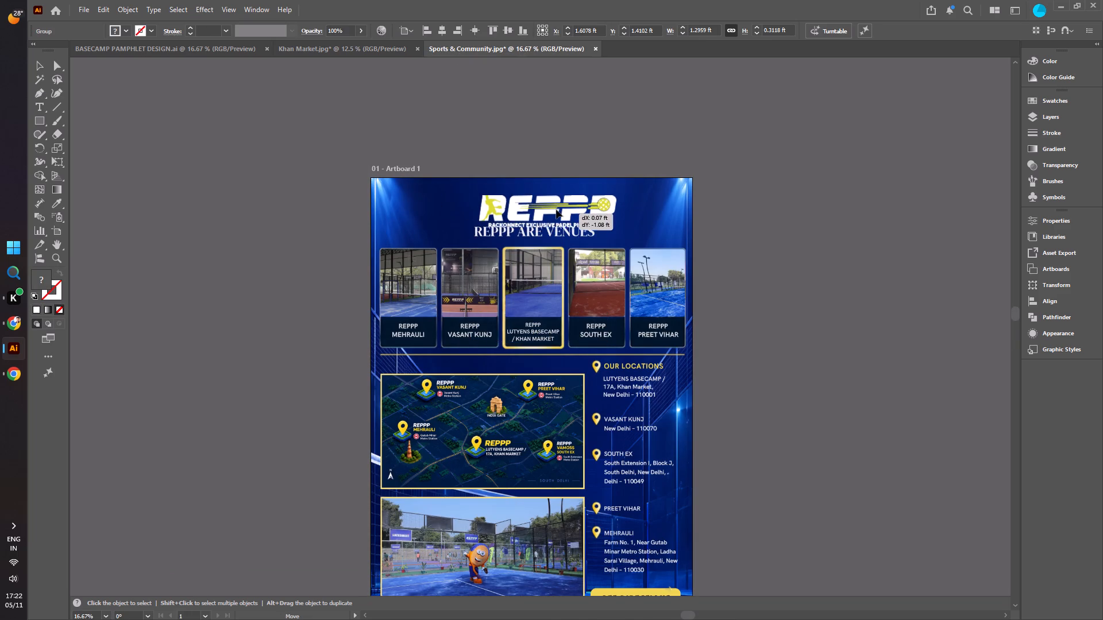
drag(556, 210, 538, 206)
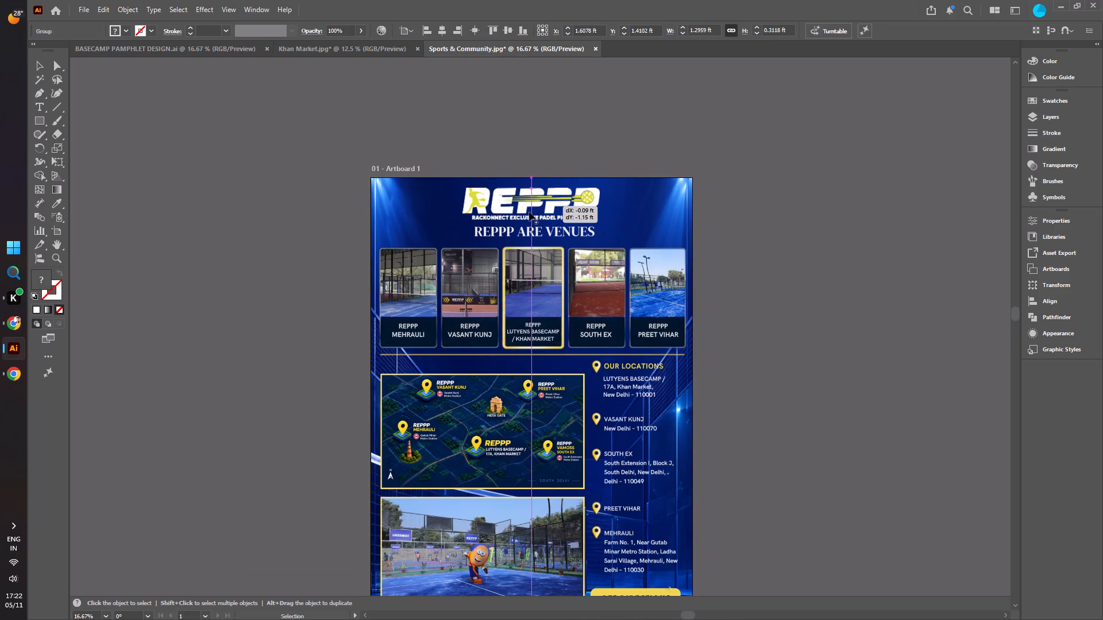
click(254, 259)
click(280, 232)
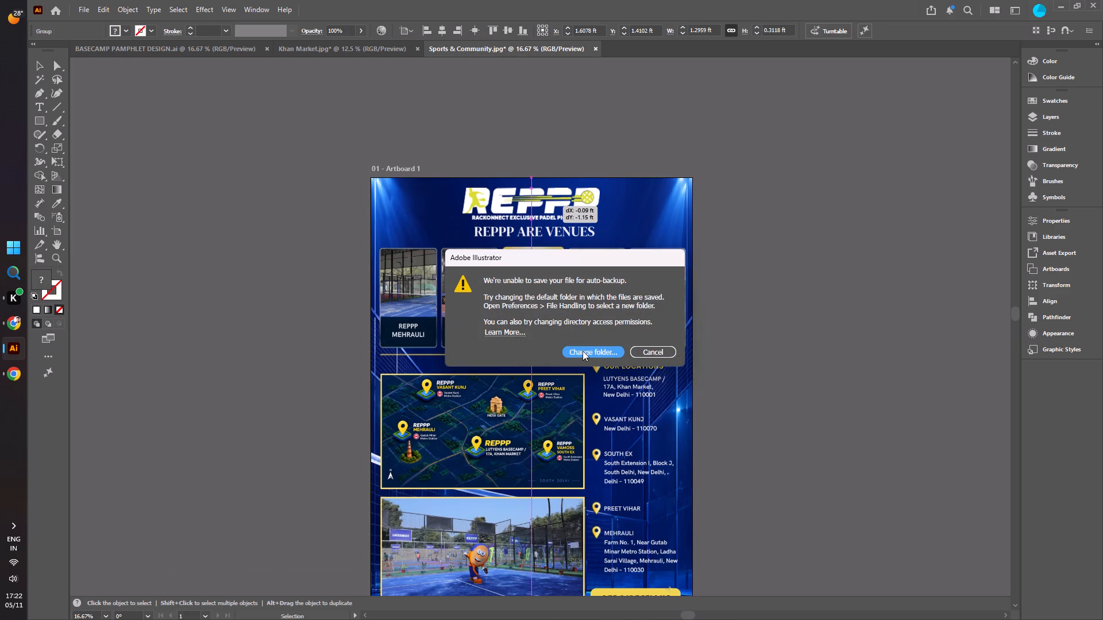
key(Return)
key(Return)
click(270, 329)
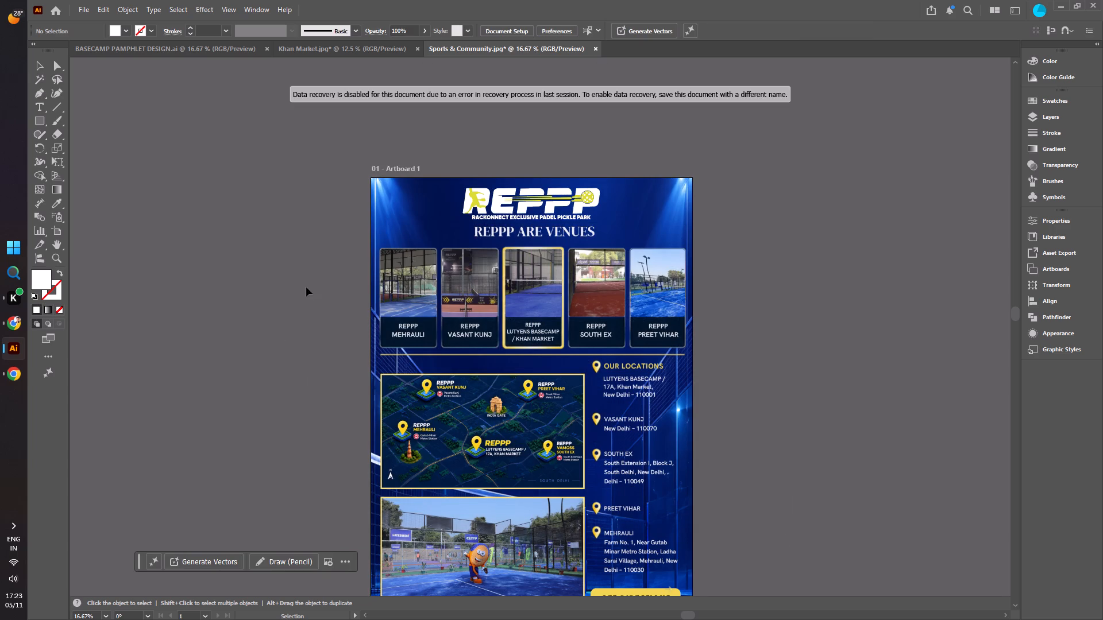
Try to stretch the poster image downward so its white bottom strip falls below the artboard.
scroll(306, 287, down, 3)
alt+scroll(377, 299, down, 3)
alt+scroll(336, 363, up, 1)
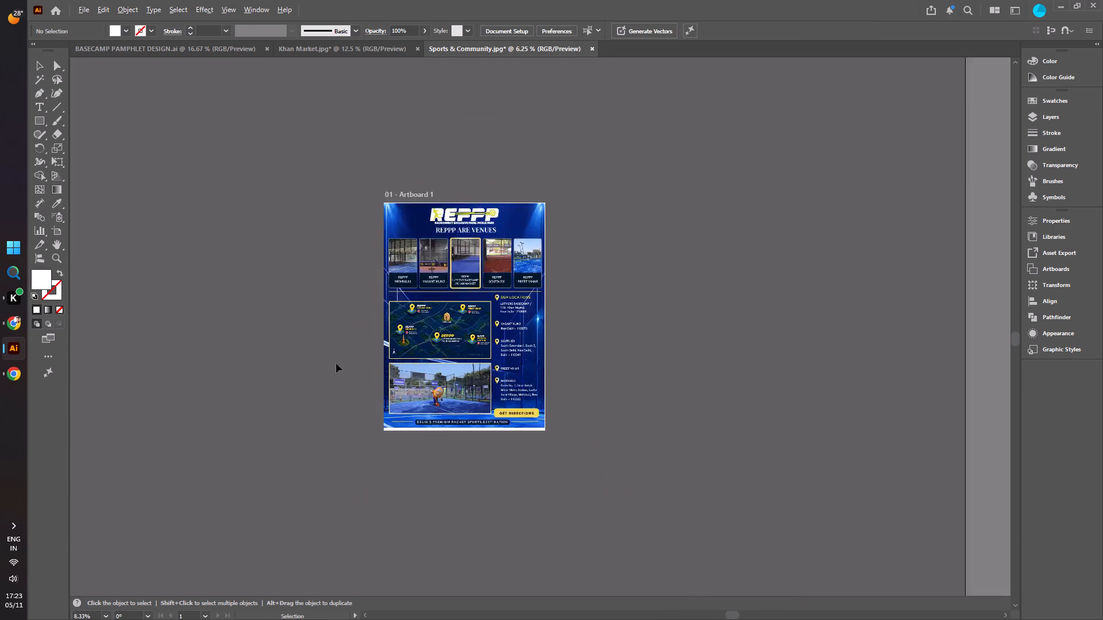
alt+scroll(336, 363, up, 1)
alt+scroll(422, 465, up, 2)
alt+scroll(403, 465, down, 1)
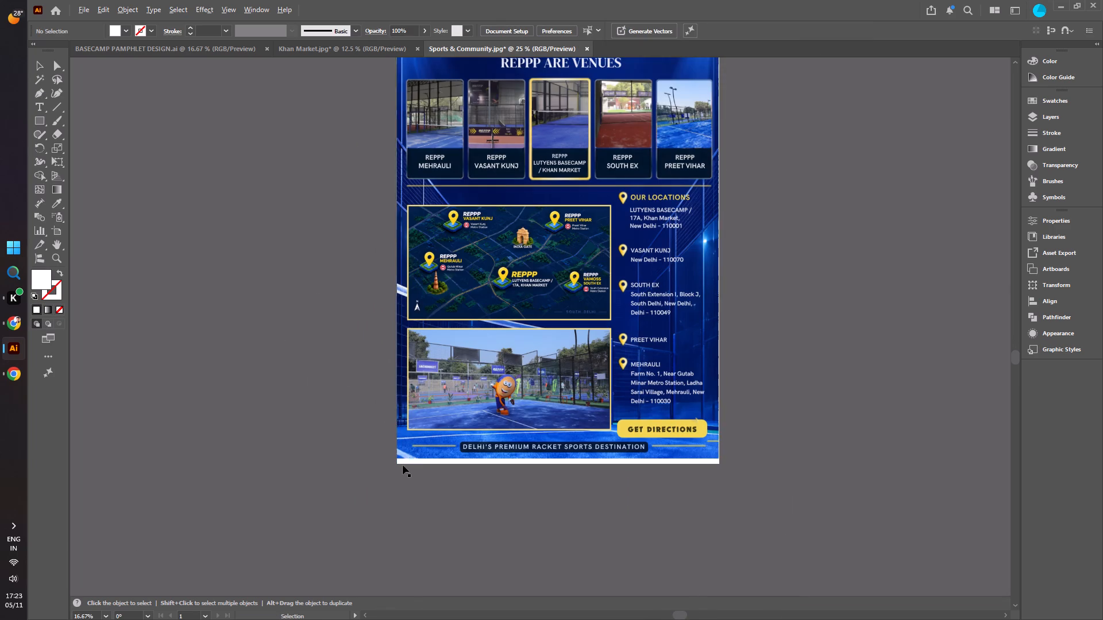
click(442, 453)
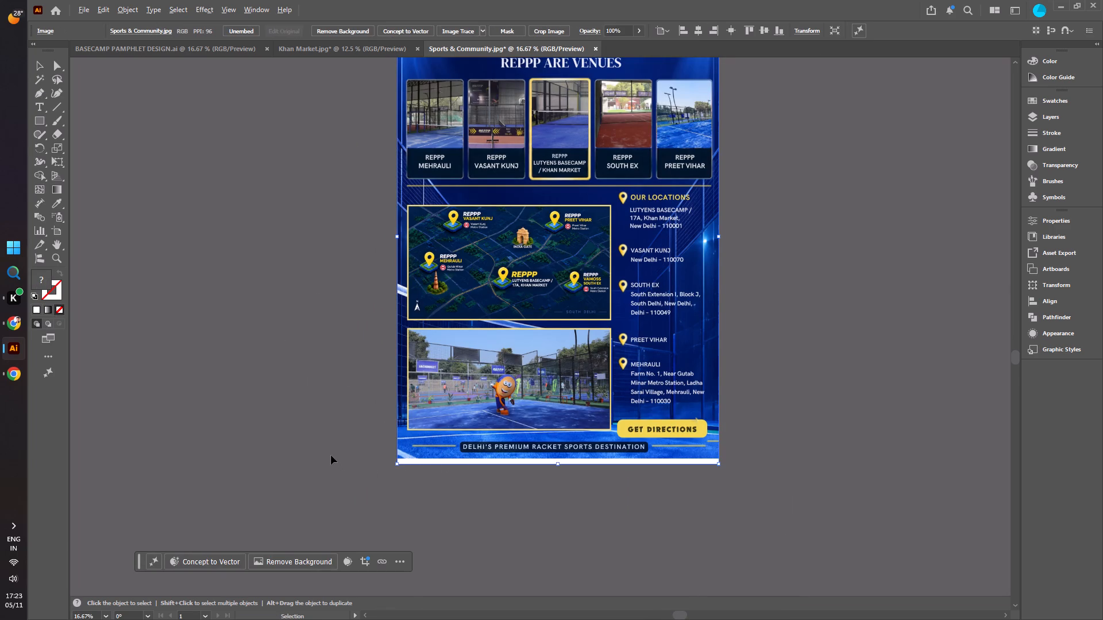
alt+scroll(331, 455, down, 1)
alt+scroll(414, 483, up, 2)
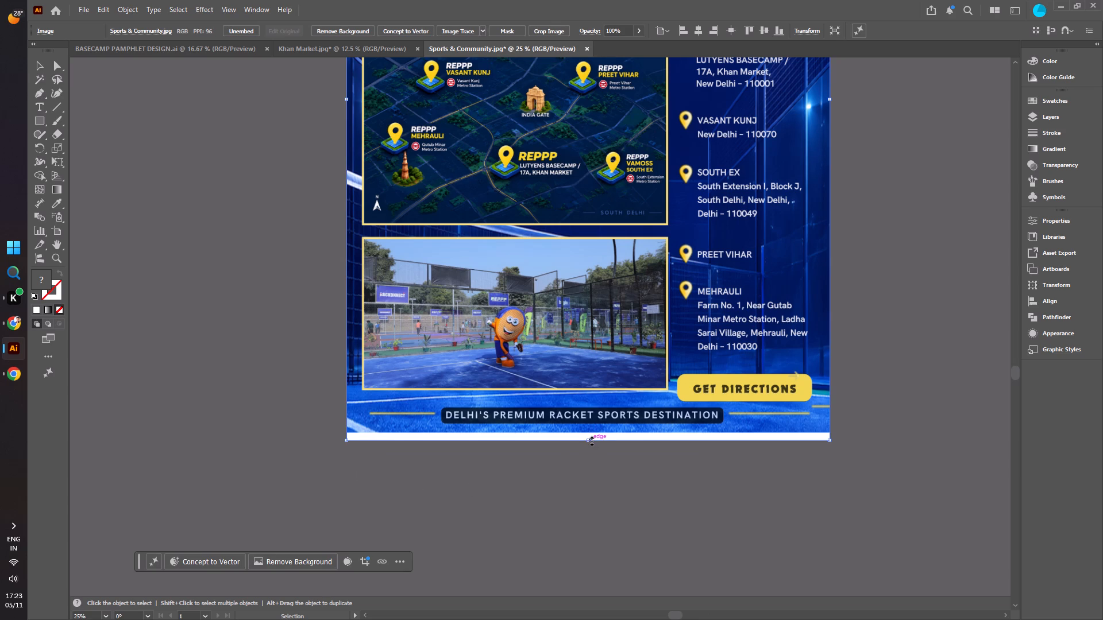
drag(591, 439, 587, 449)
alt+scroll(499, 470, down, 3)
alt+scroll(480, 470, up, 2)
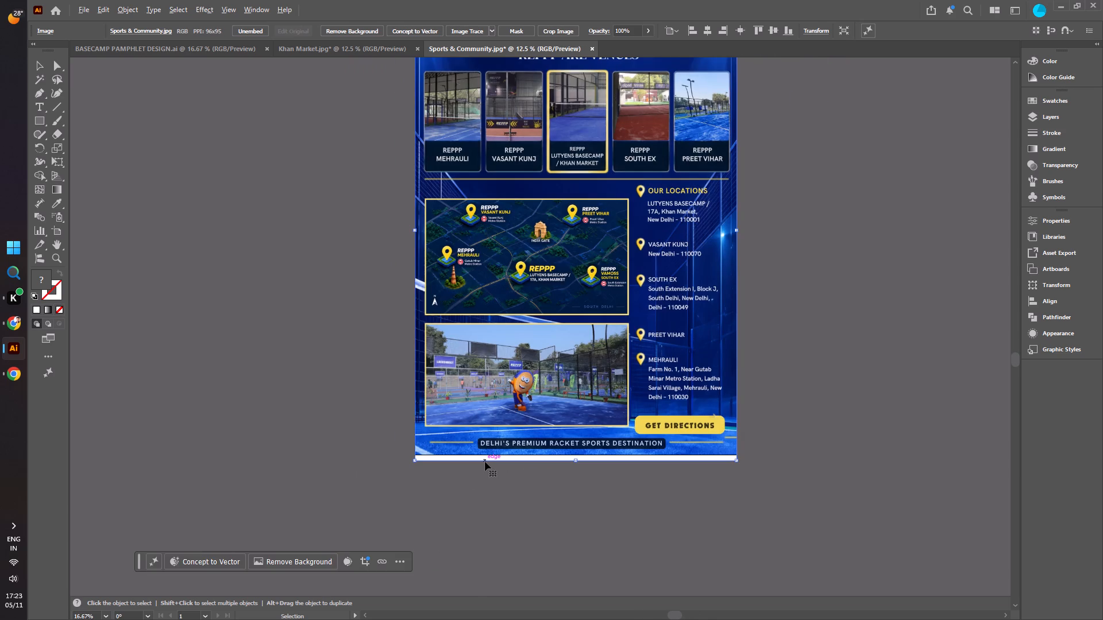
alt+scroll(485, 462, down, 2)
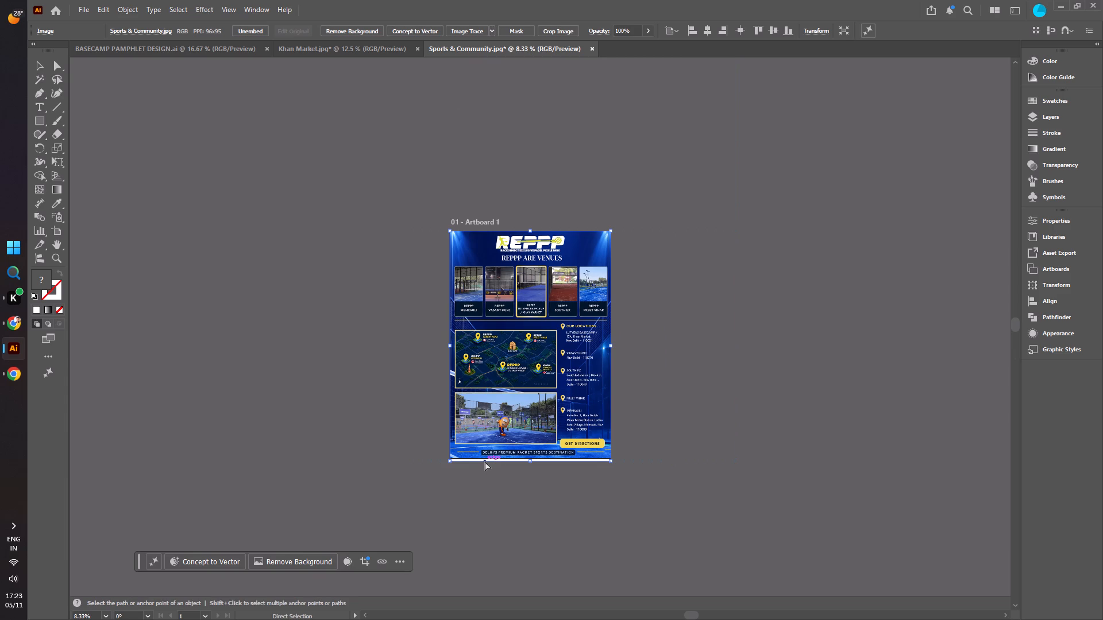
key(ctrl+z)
Add a second artboard of the same size to the right of Artboard 1 in BASECAMP PAMPHLET DESIGN.ai.
click(195, 46)
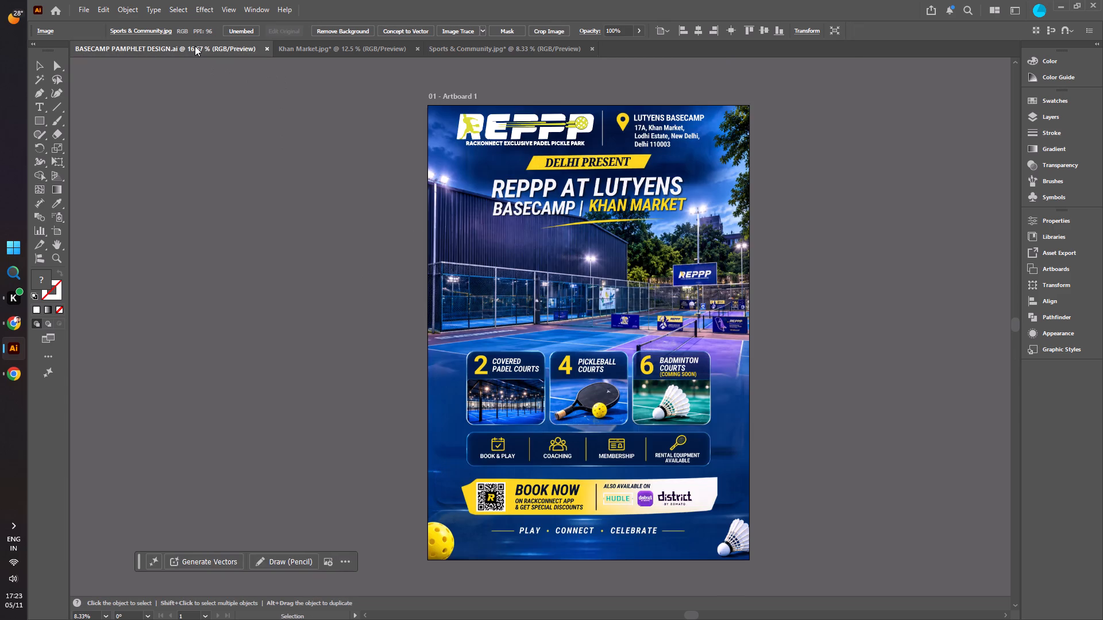
click(491, 265)
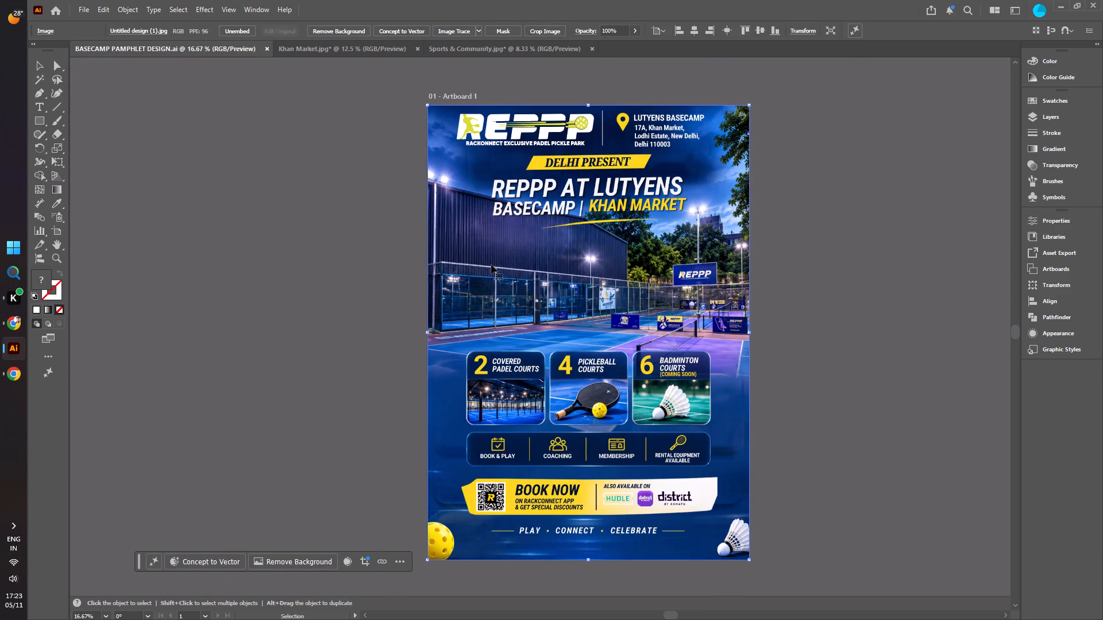
right_click(45, 66)
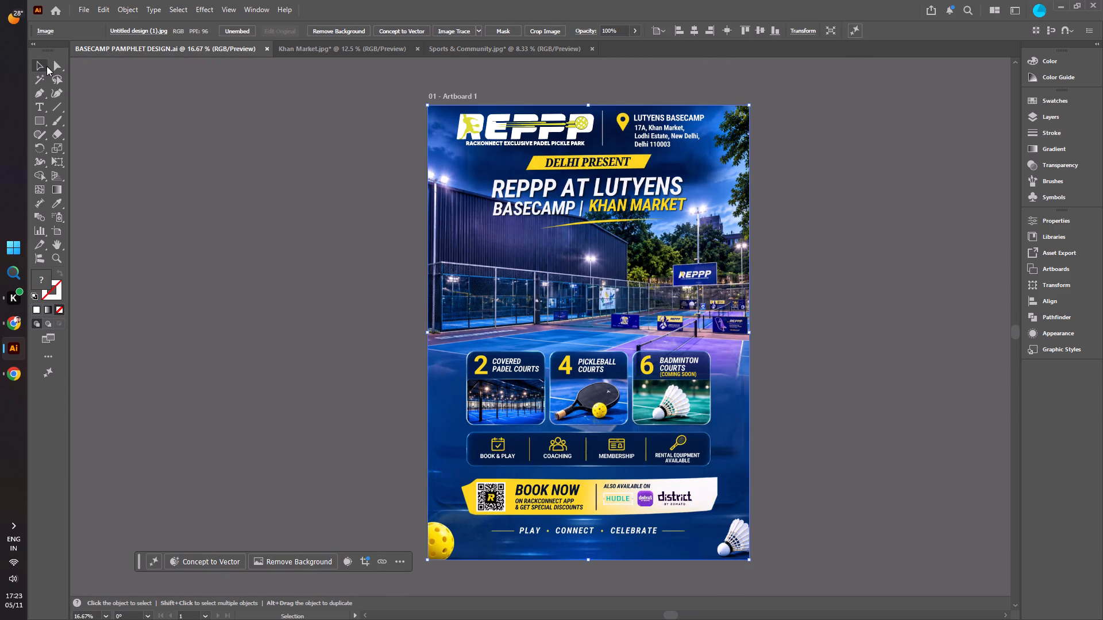
right_click(61, 67)
click(38, 65)
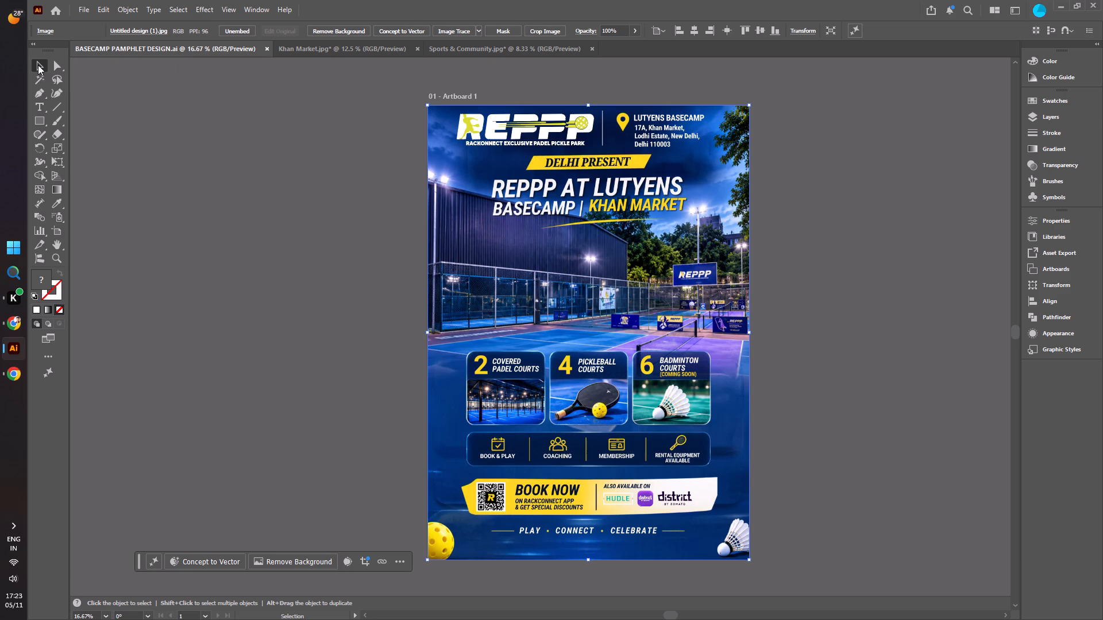
right_click(38, 65)
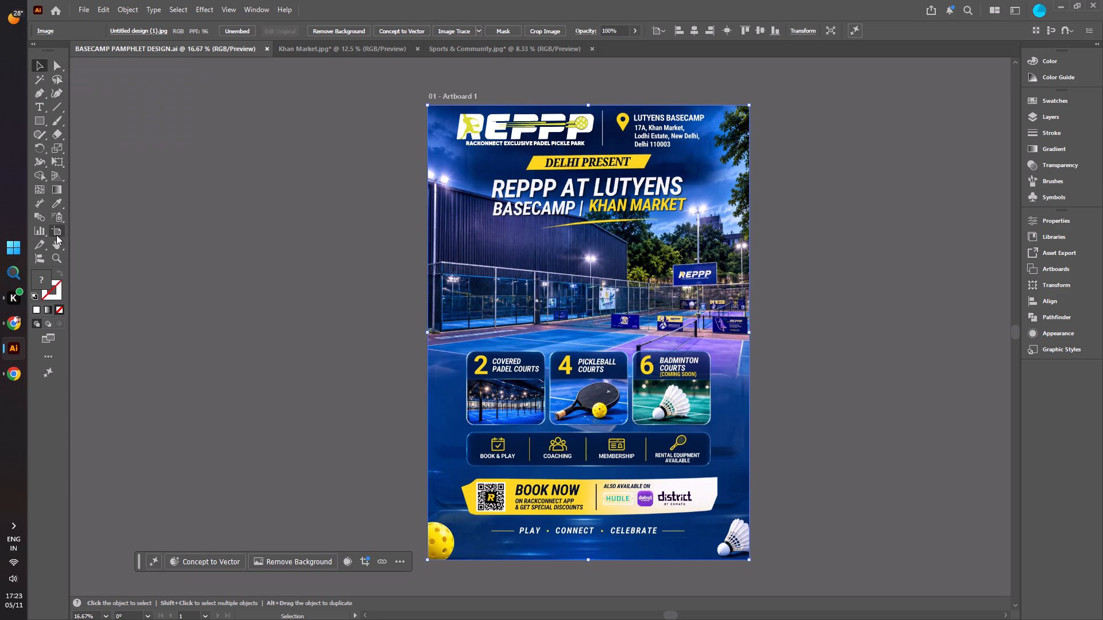
click(55, 232)
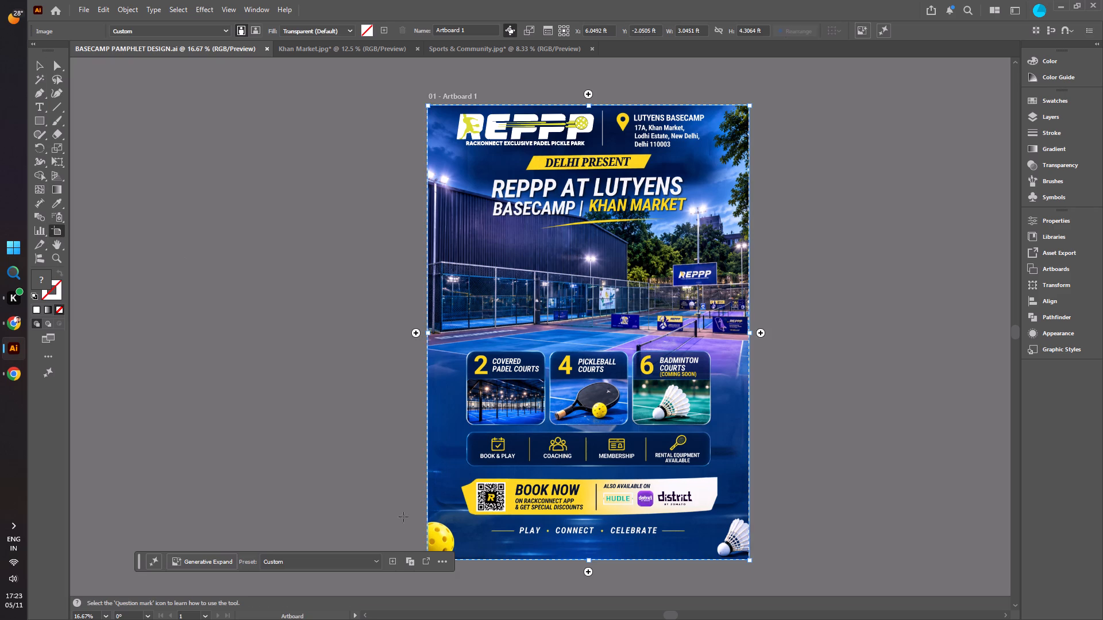
click(762, 335)
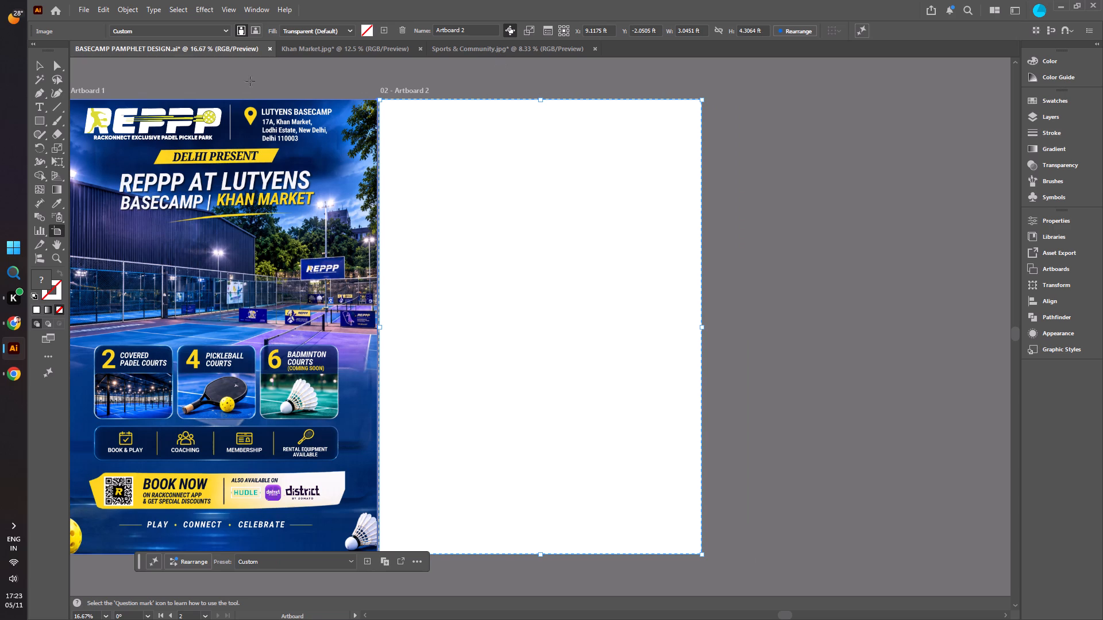
click(33, 64)
click(153, 64)
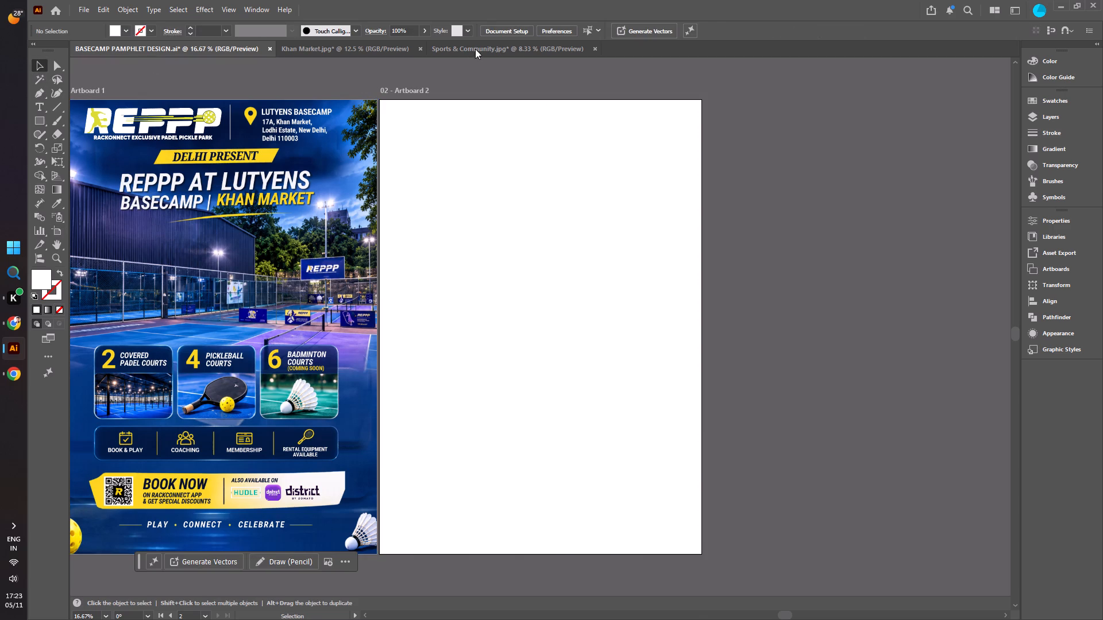
Select the REPPP logo together with the poster image in Sports & Community.jpg and copy both.
click(477, 47)
click(412, 315)
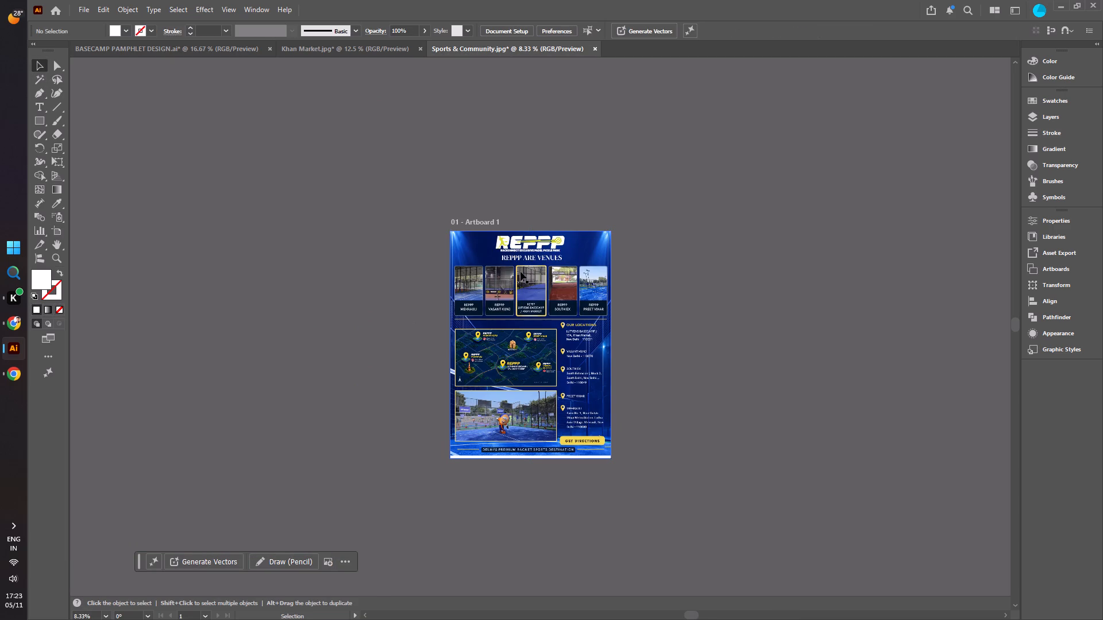
click(527, 243)
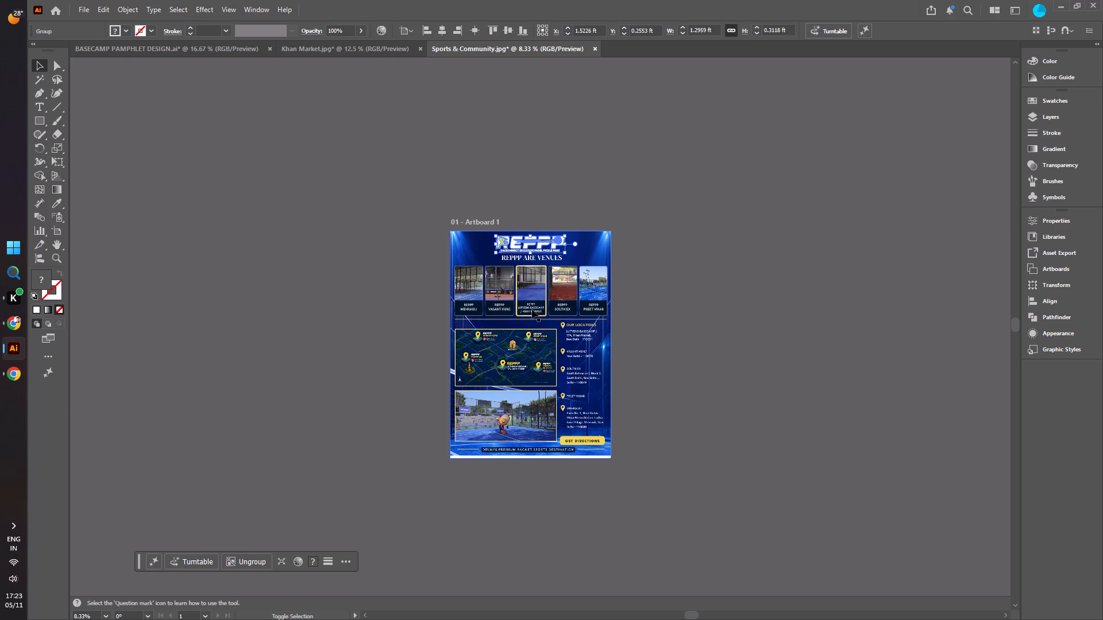
shift+click(532, 309)
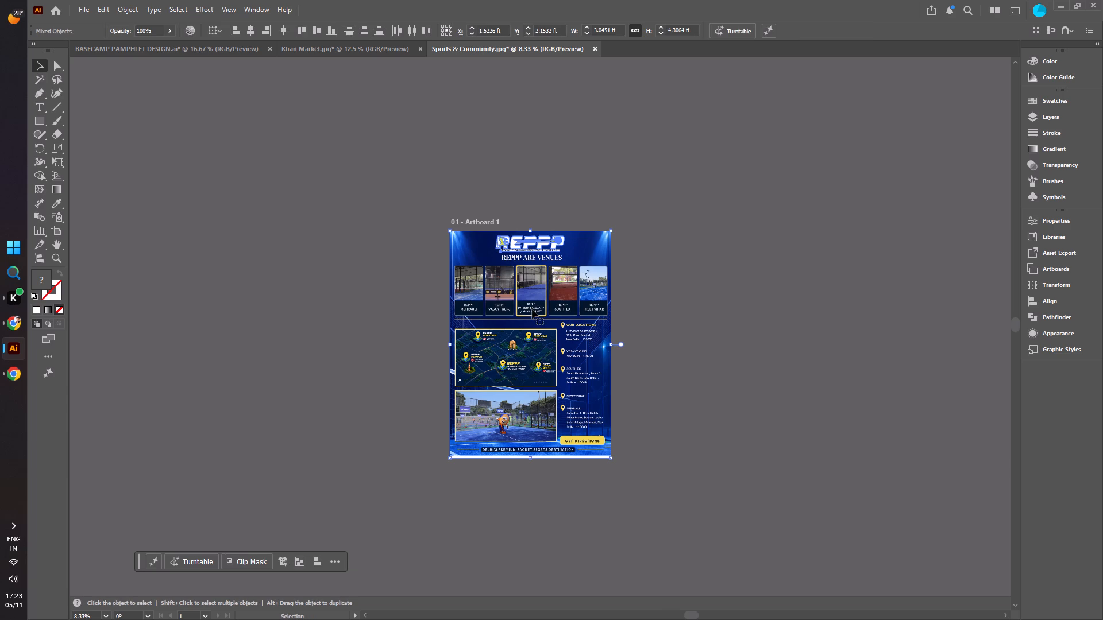
right_click(532, 309)
click(575, 279)
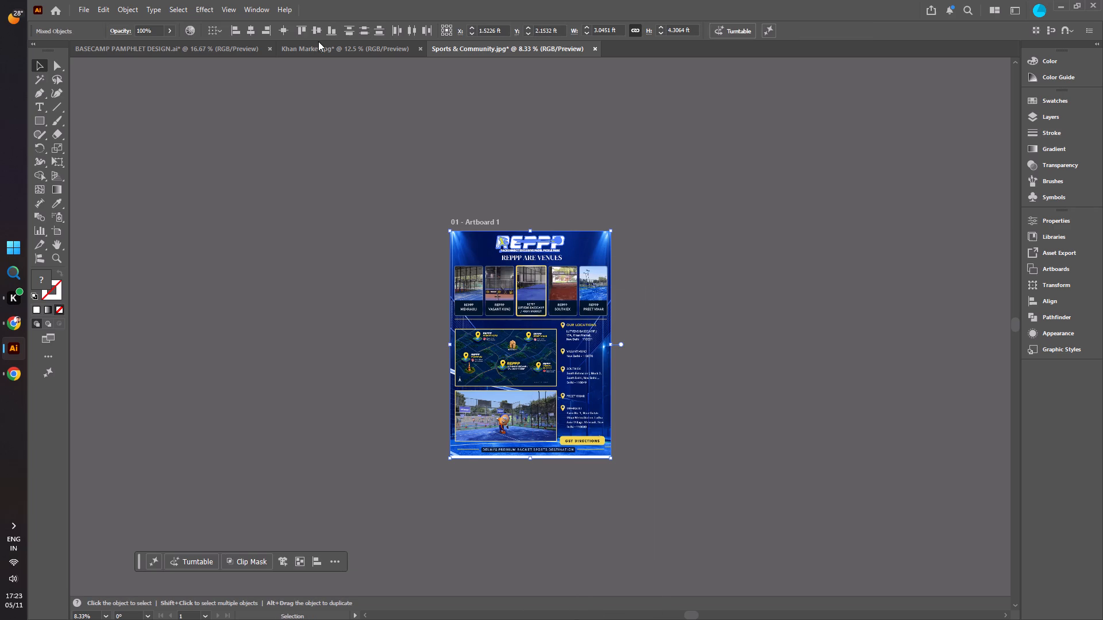
Add a second artboard of the same size to the right of Artboard 1 in Khan Market.jpg.
click(318, 41)
click(190, 45)
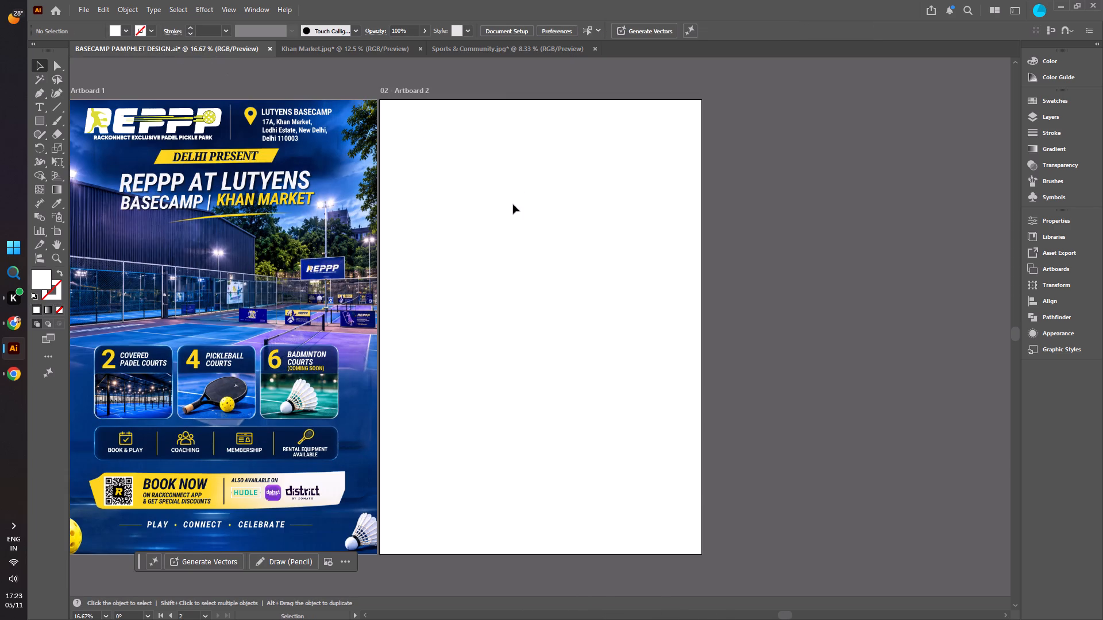
click(348, 45)
click(408, 96)
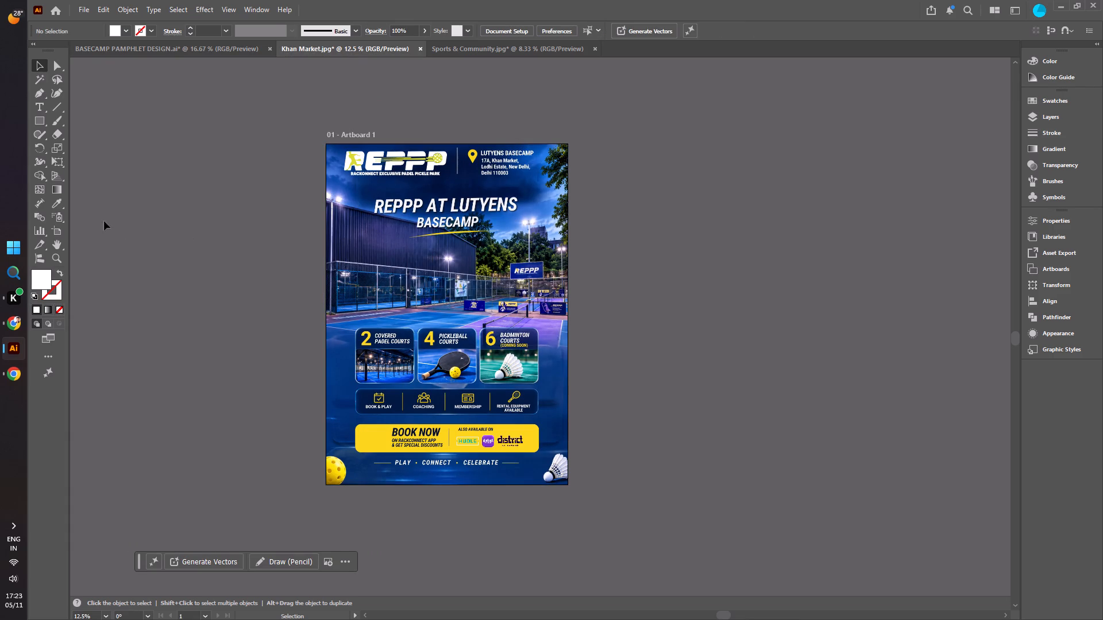
click(53, 231)
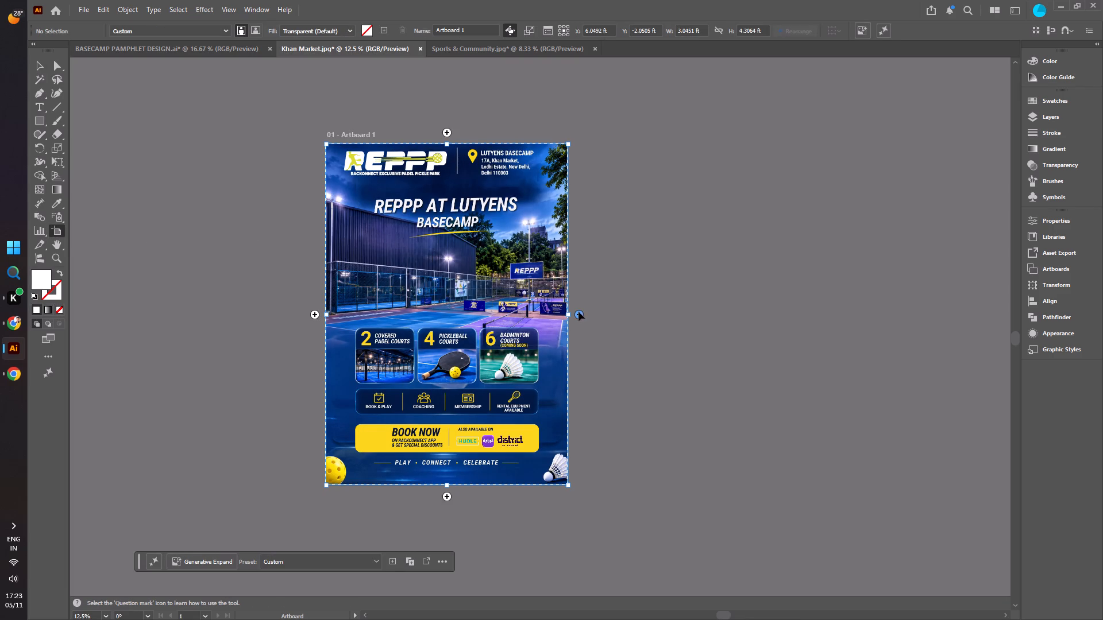
click(579, 312)
click(39, 65)
click(137, 92)
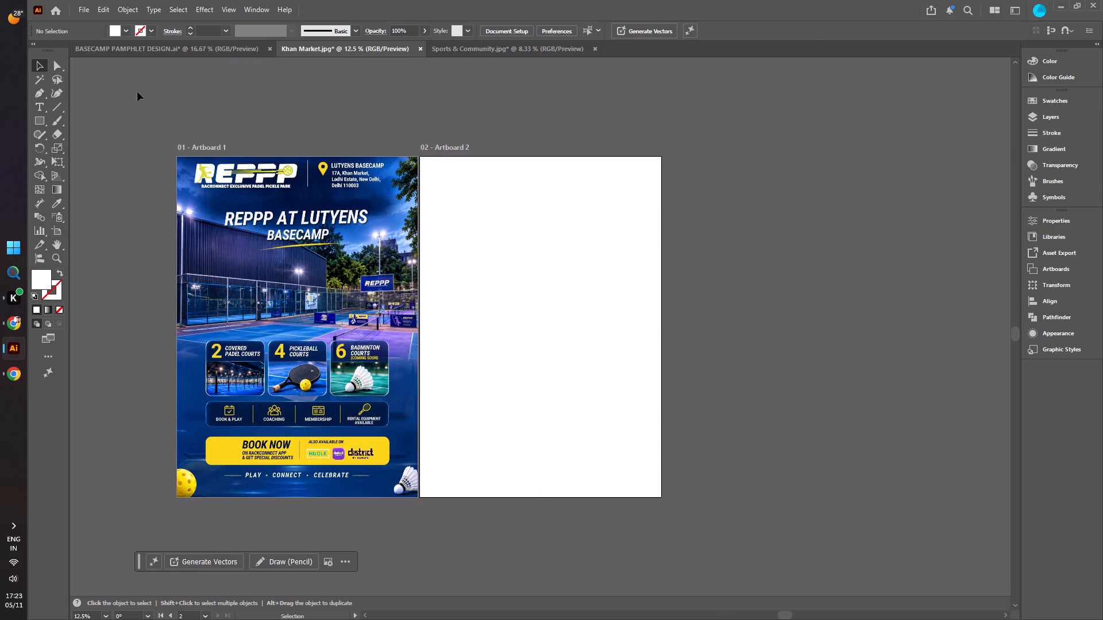
Paste the copied venues poster and REPPP logo onto Artboard 2 of Khan Market.jpg.
click(529, 237)
right_click(529, 237)
click(566, 270)
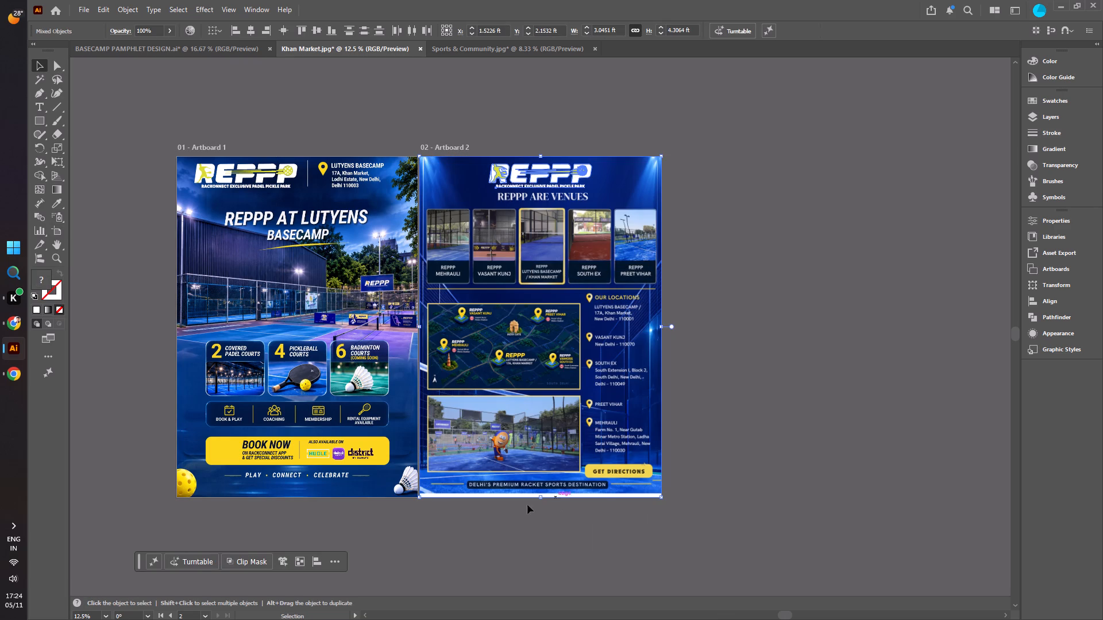
Stretch the pasted poster and logo downward to about 4.36 ft high, moving the white bottom strip past Artboard 2's lower edge.
click(420, 495)
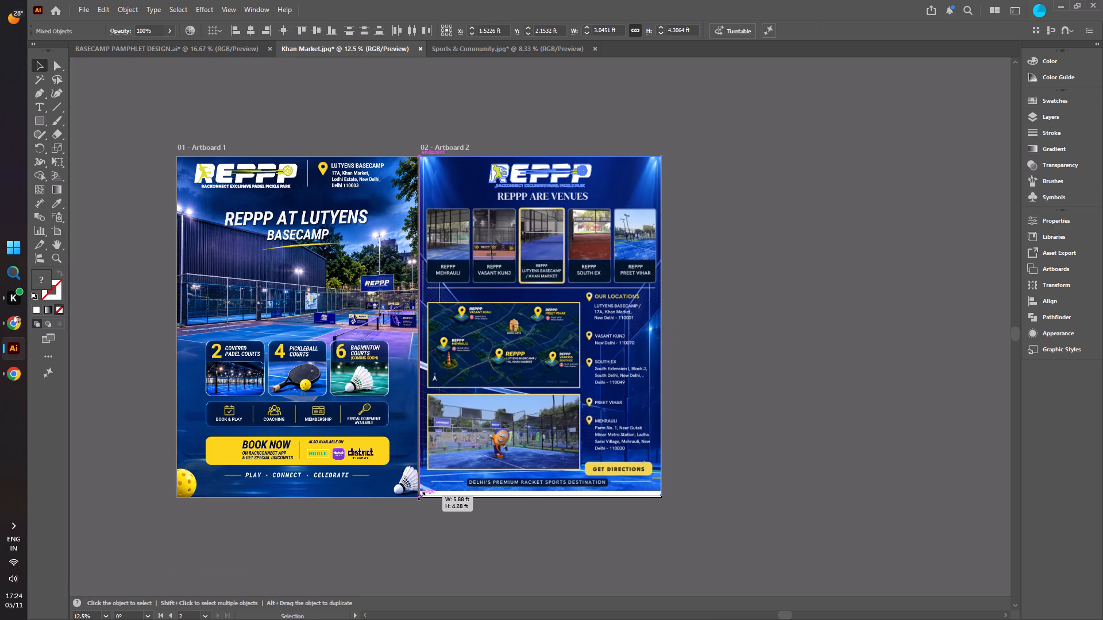
key(ctrl+z)
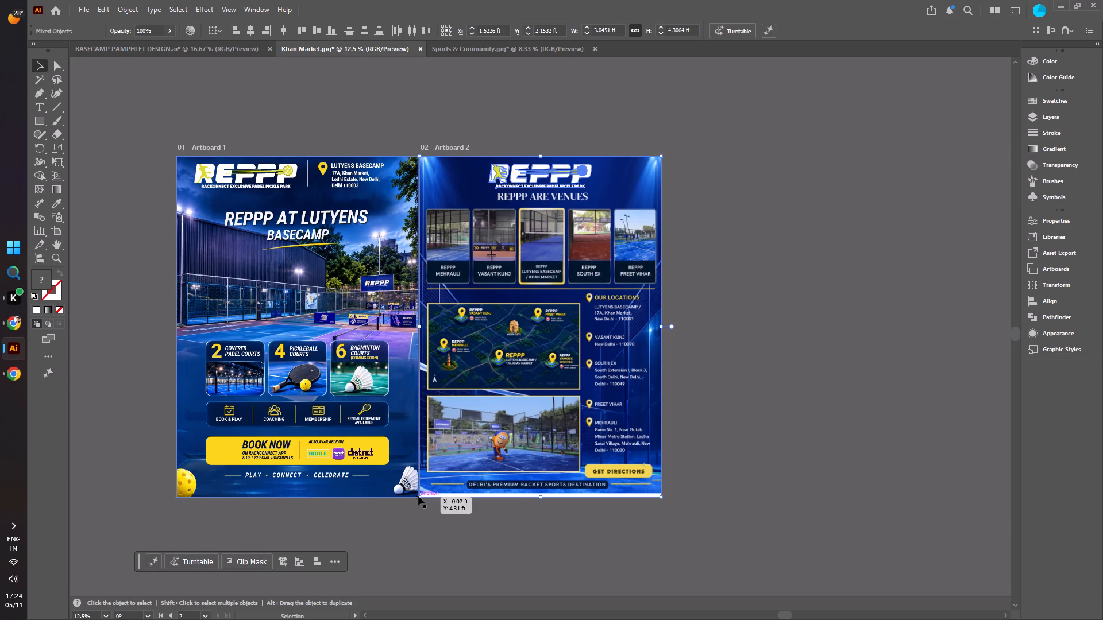
alt+scroll(621, 510, up, 3)
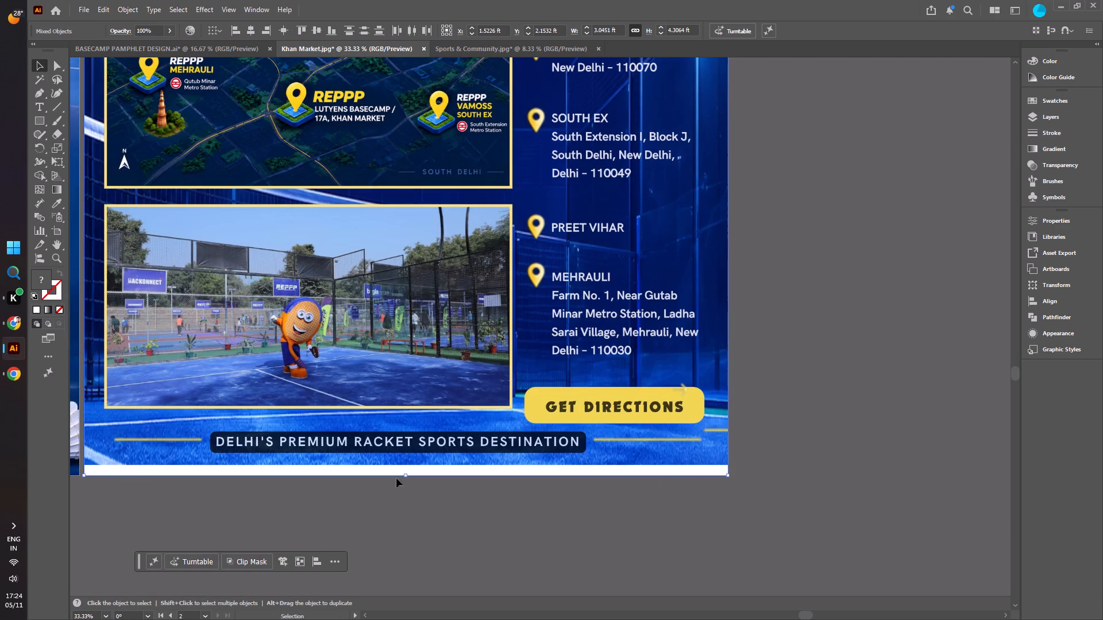
drag(403, 478, 400, 485)
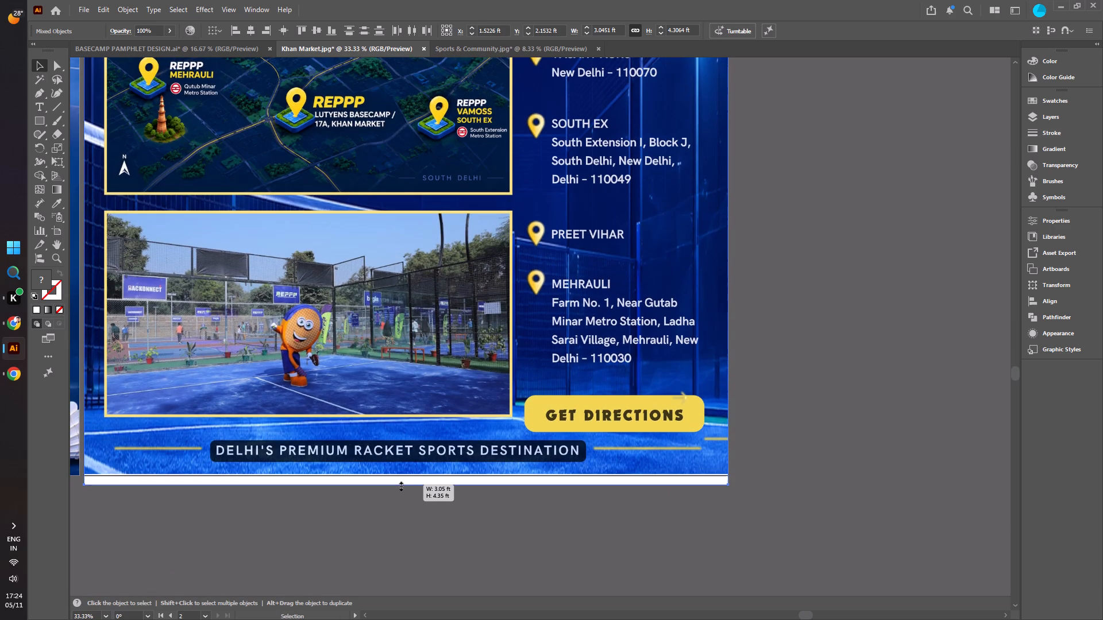
drag(400, 485, 399, 486)
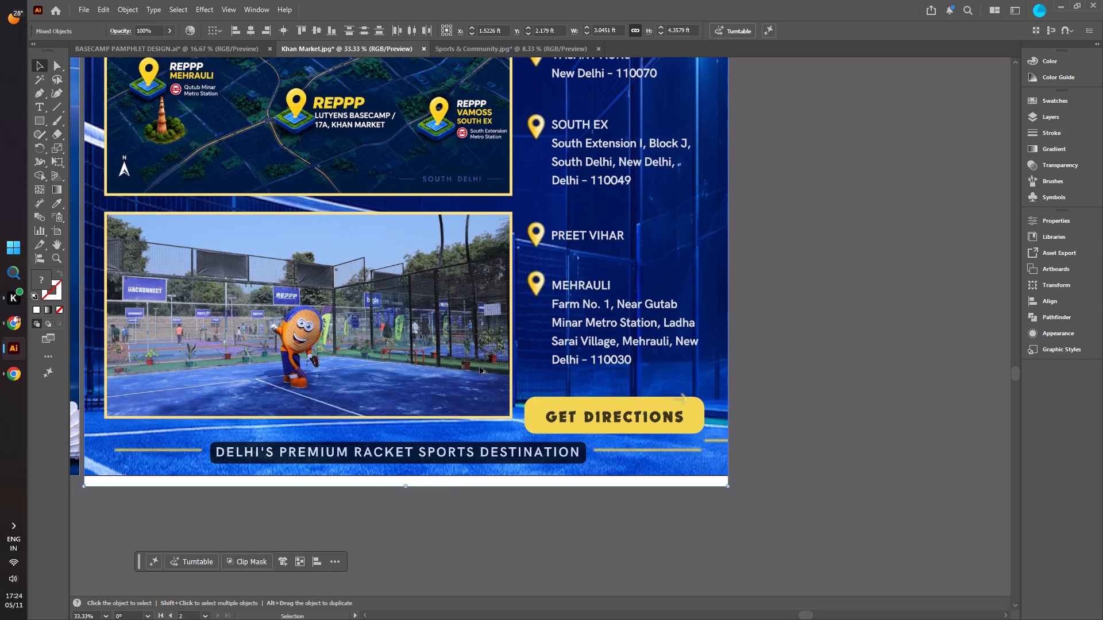
alt+scroll(481, 368, down, 2)
scroll(525, 359, up, 11)
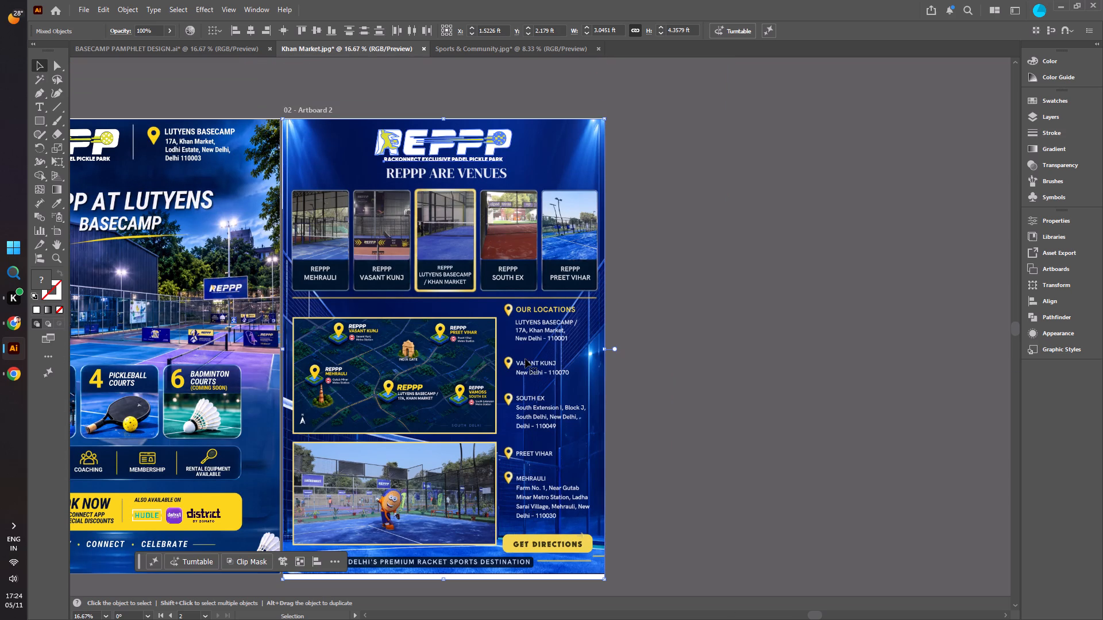
Review the properties and quick actions offered for the selected venues poster and logo, and clear the selection.
alt+scroll(392, 91, up, 4)
alt+scroll(541, 201, down, 4)
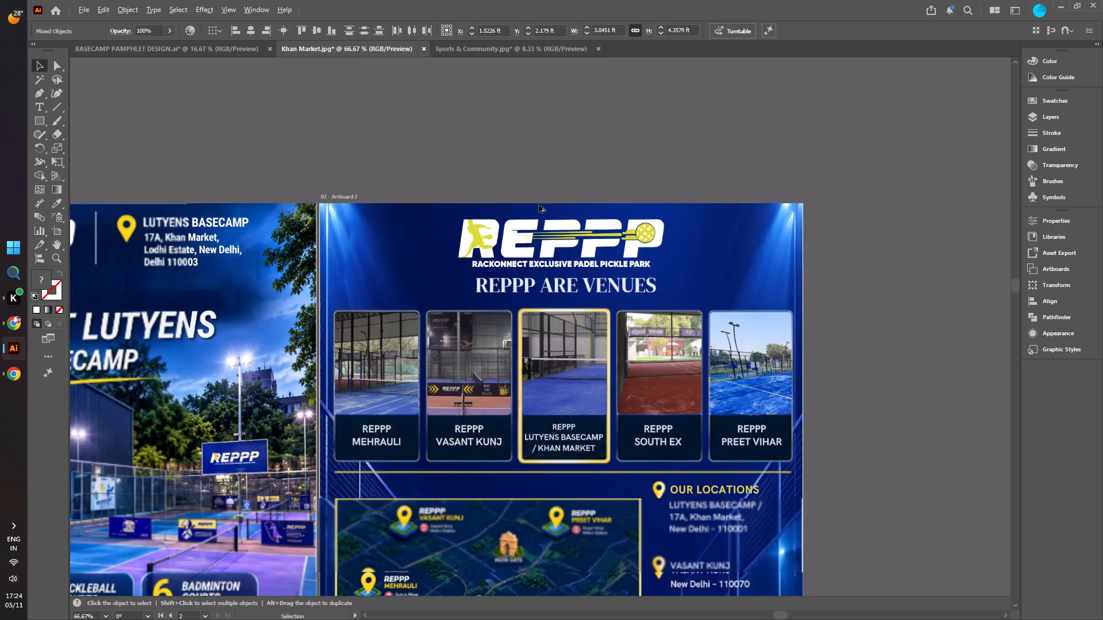
scroll(561, 339, down, 9)
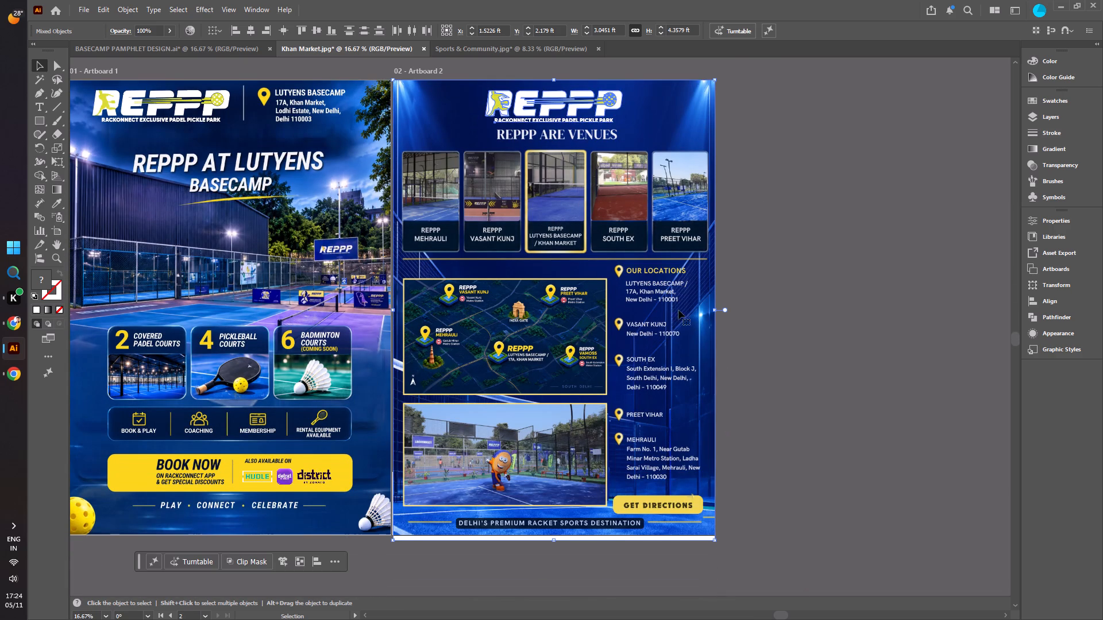
click(1033, 223)
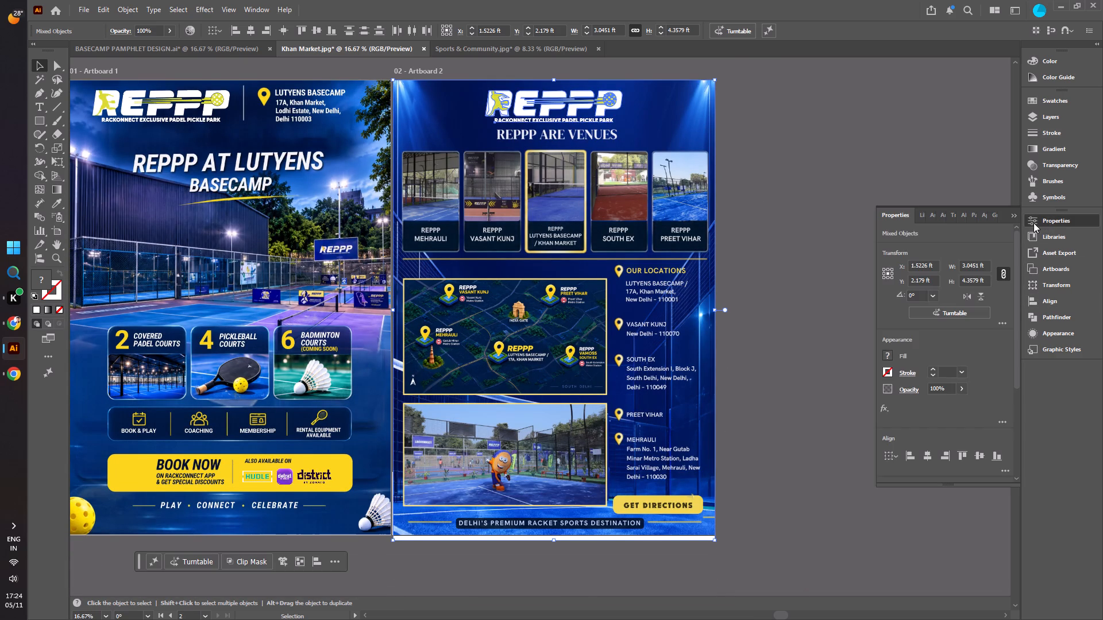
scroll(943, 427, down, 16)
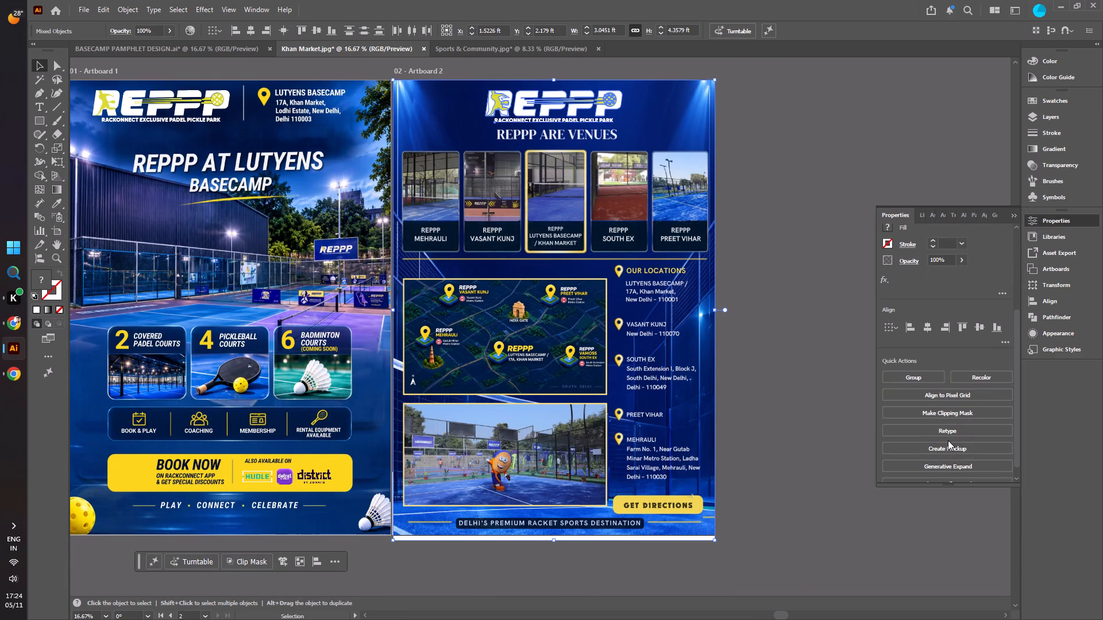
scroll(948, 440, down, 4)
click(804, 343)
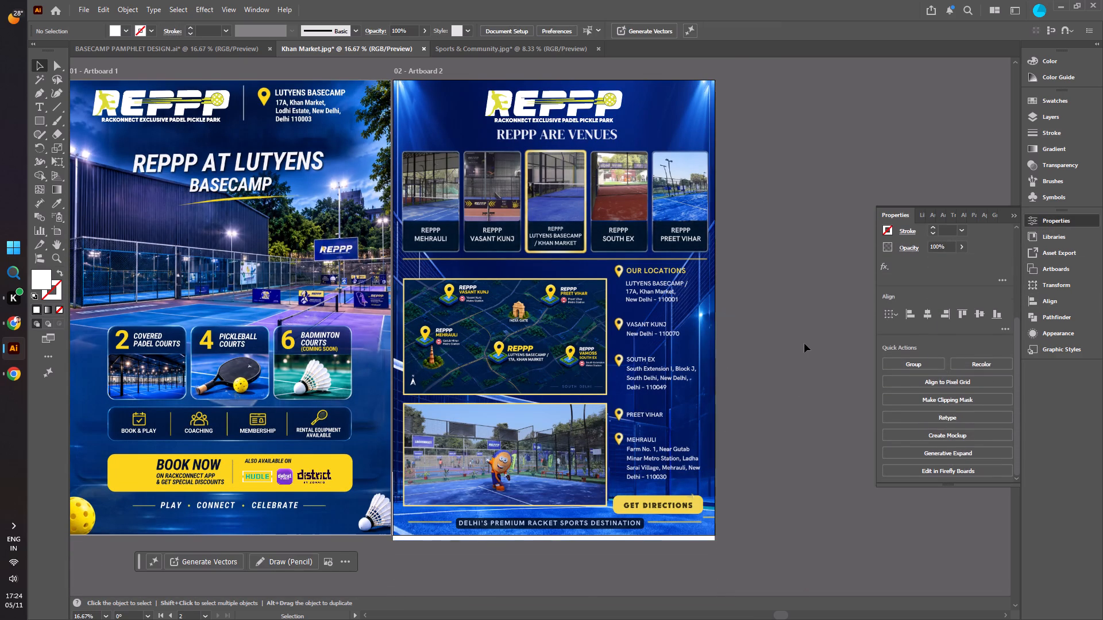
click(803, 343)
Crop the venues poster image to Artboard 2's edges, about 3.04 by 4.31 ft, cutting off the white bottom strip.
click(676, 424)
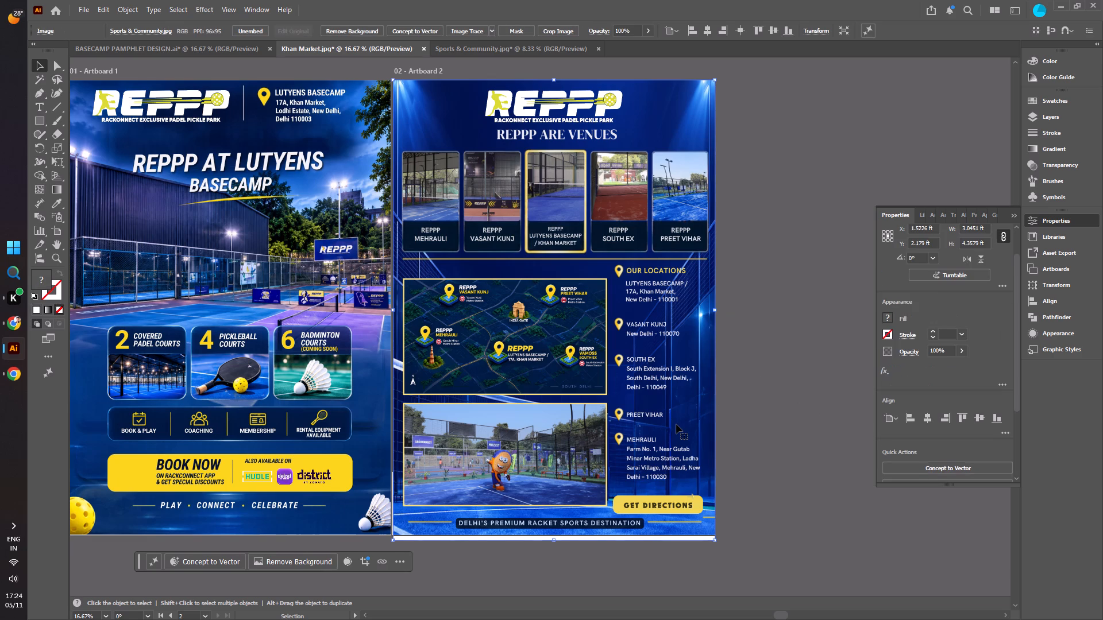
alt+scroll(367, 520, up, 5)
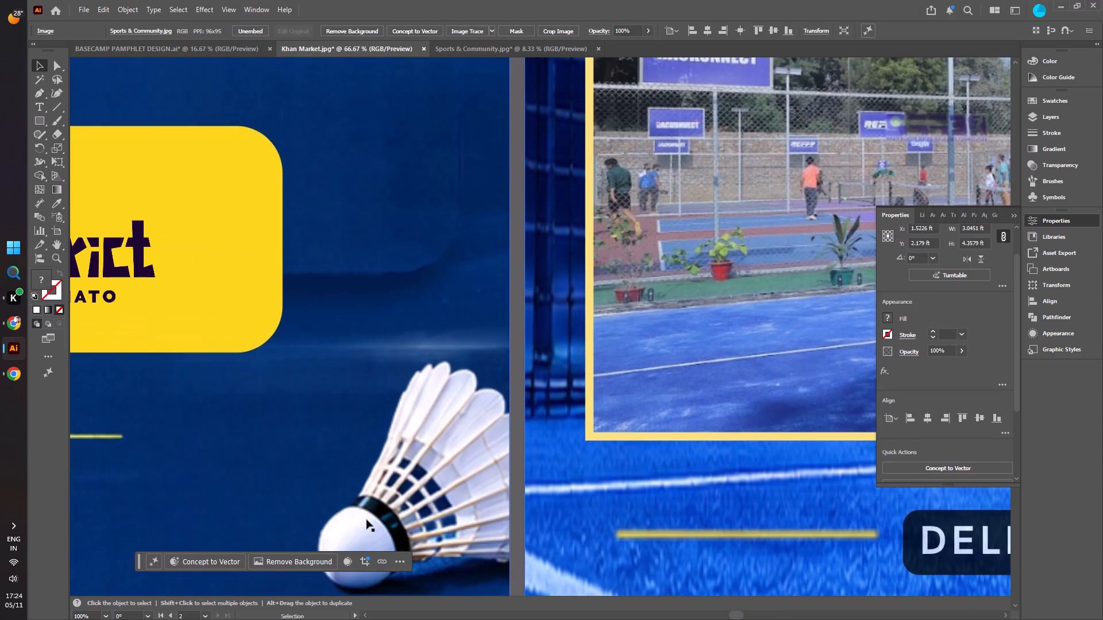
alt+scroll(473, 447, down, 4)
alt+scroll(395, 511, down, 1)
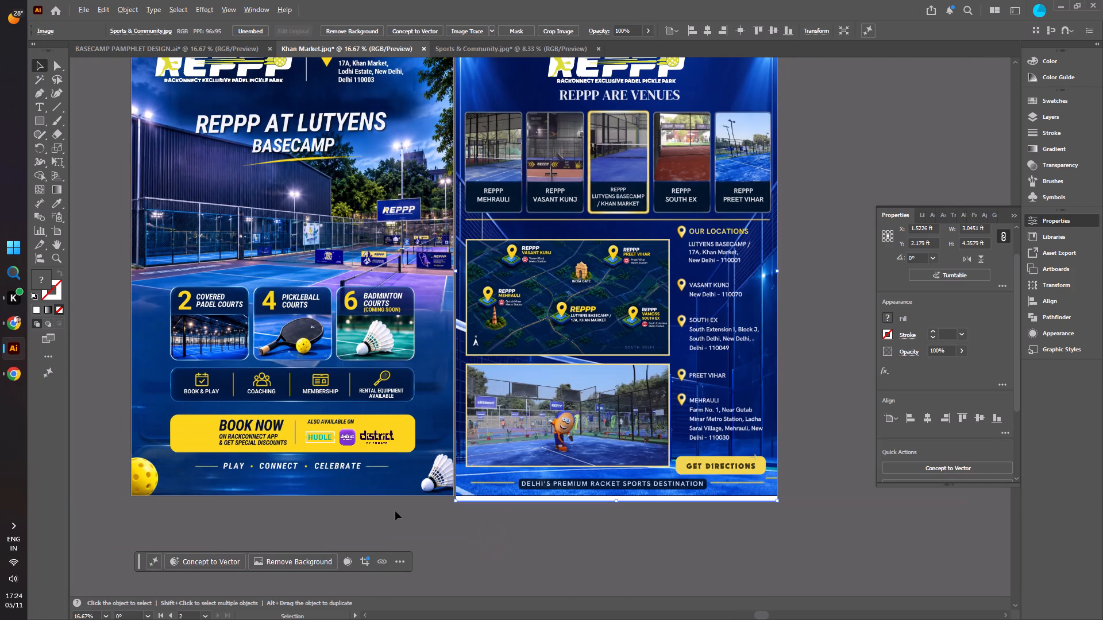
scroll(914, 441, down, 9)
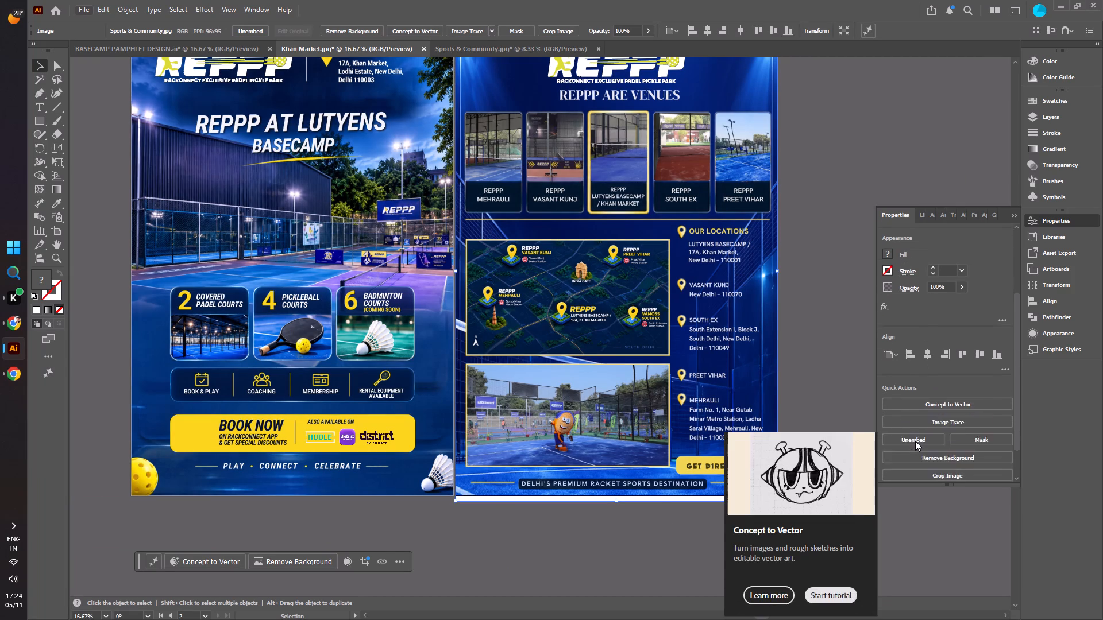
scroll(915, 441, down, 2)
click(940, 451)
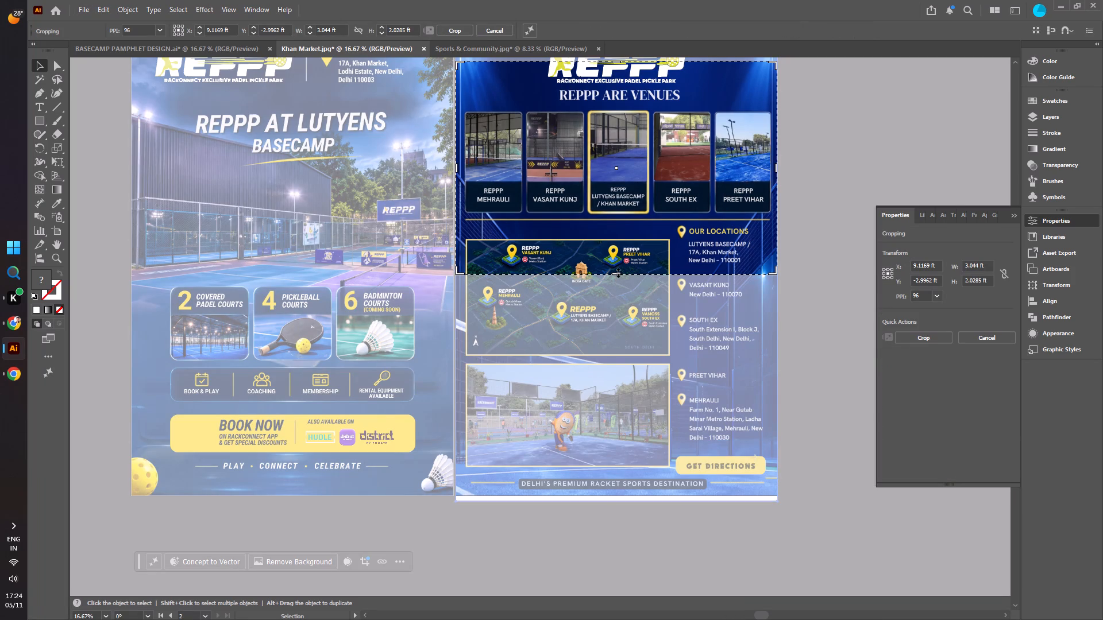
drag(617, 272, 608, 493)
scroll(621, 228, up, 5)
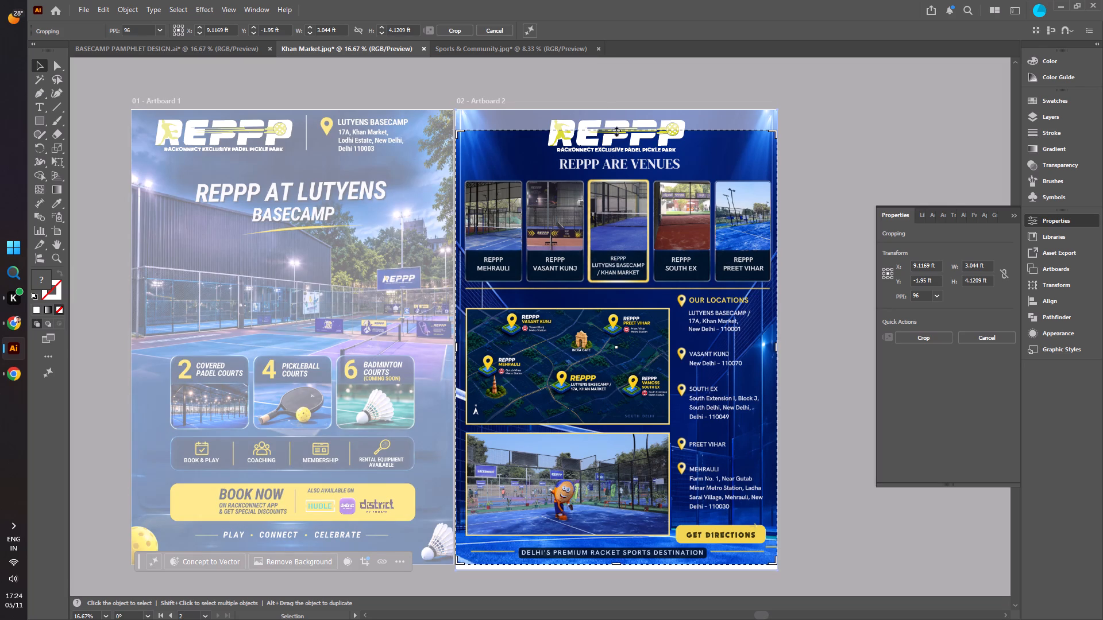
drag(615, 130, 618, 125)
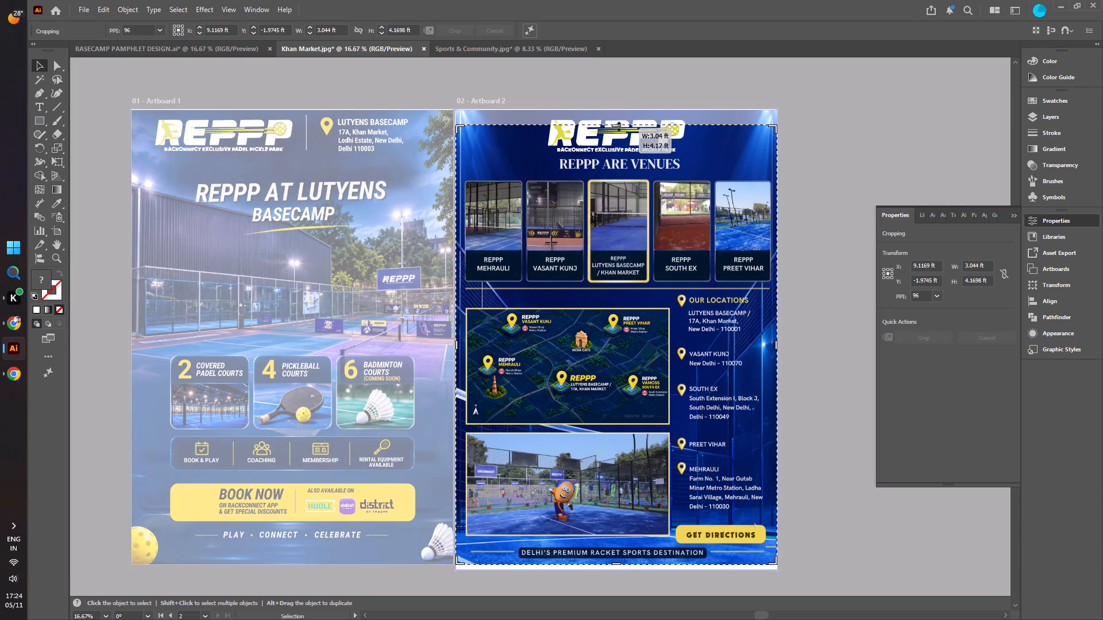
drag(618, 125, 618, 110)
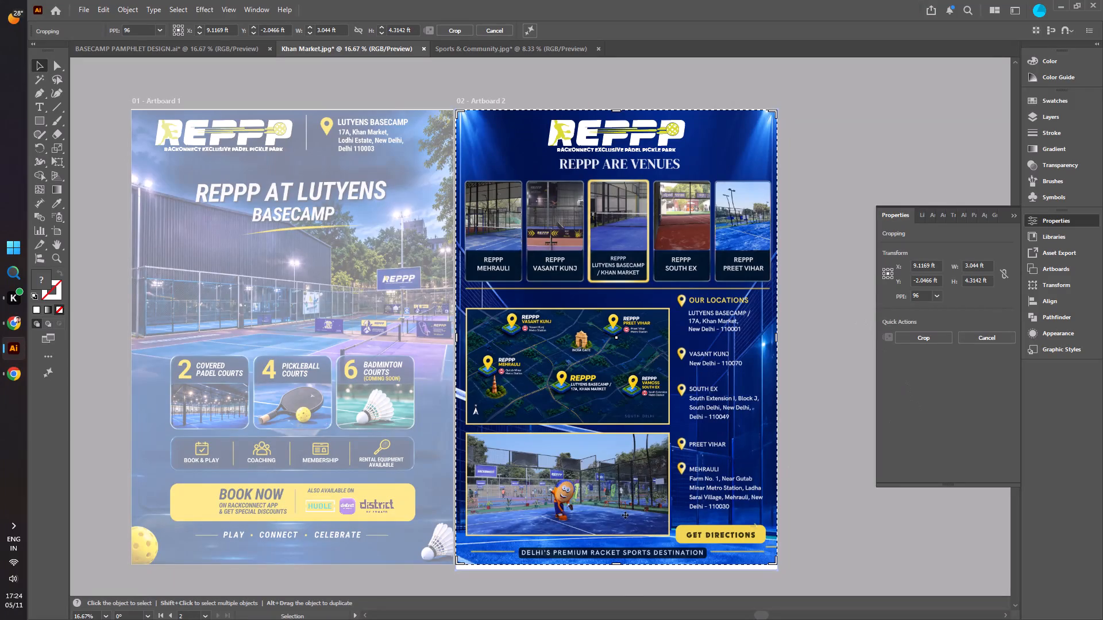
click(617, 563)
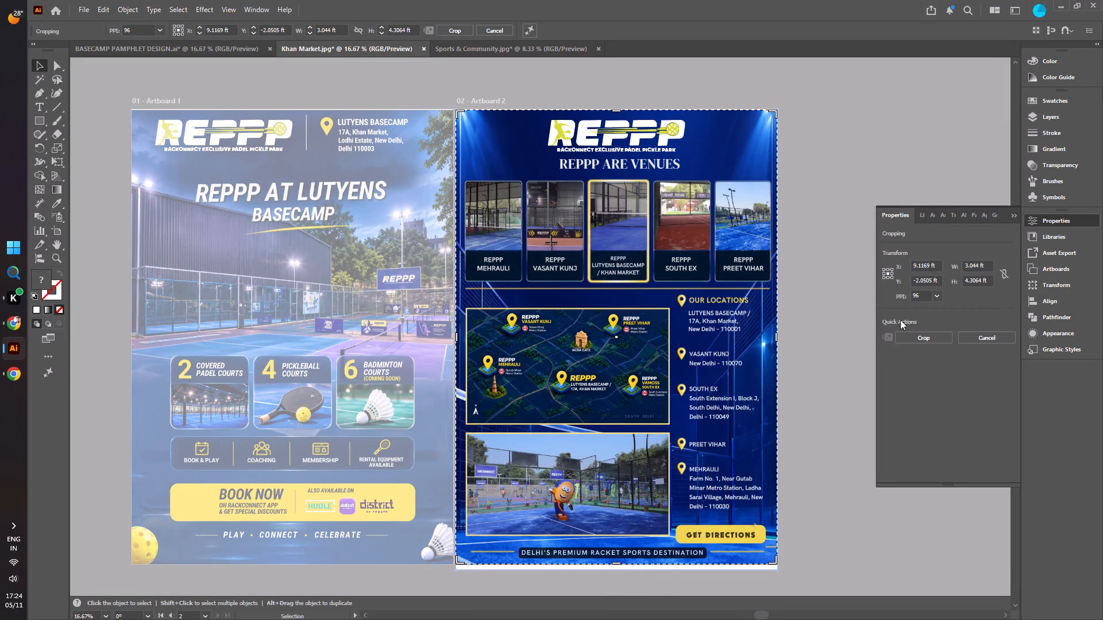
click(920, 337)
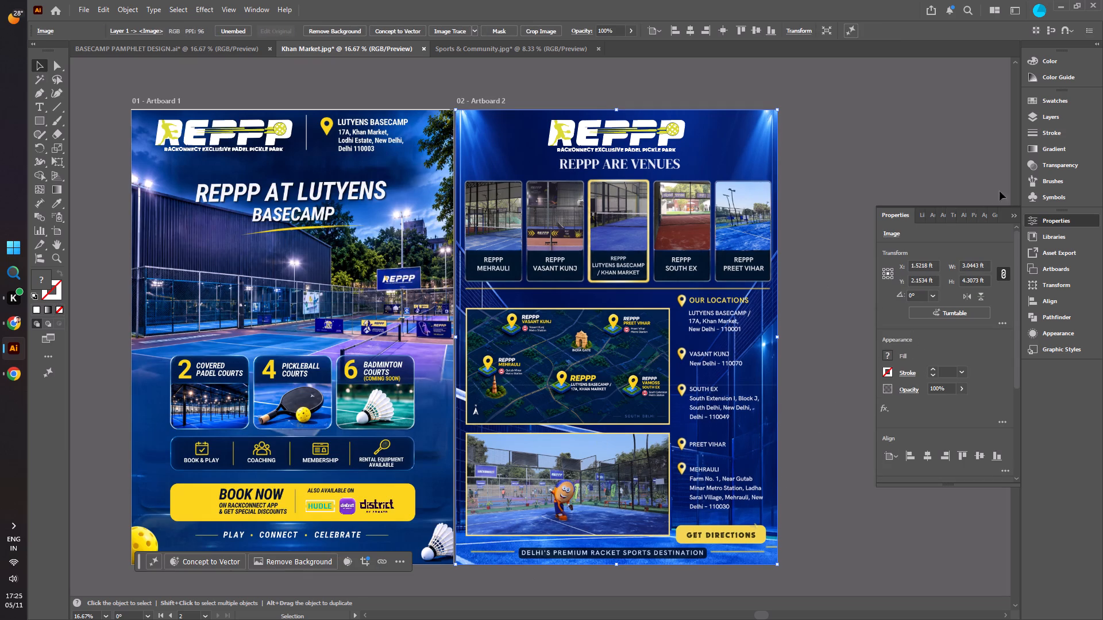
click(1014, 215)
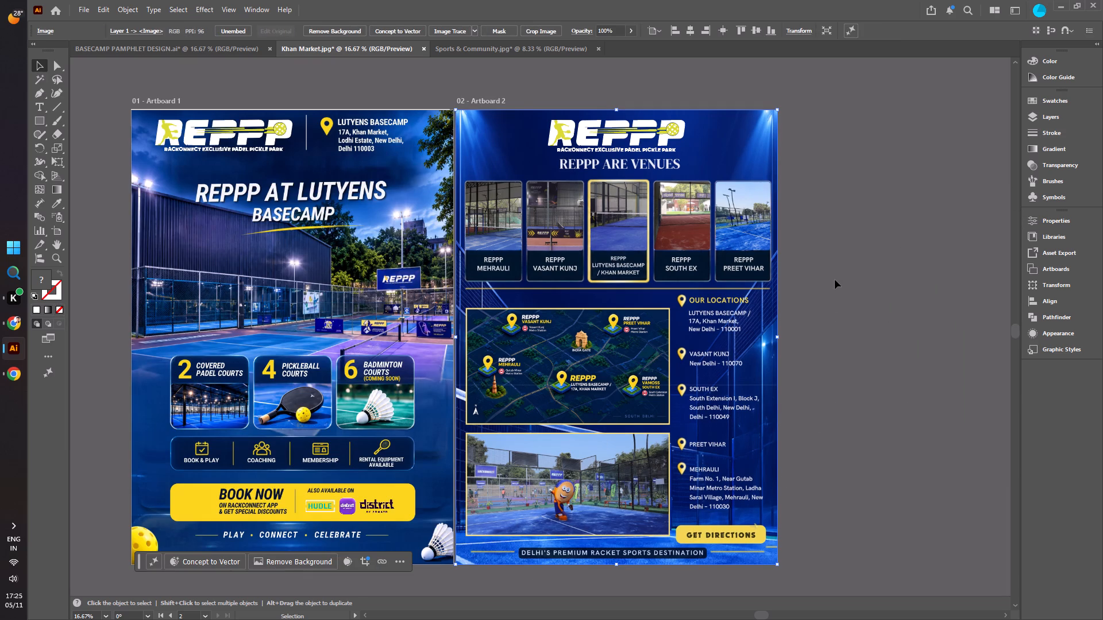
click(834, 274)
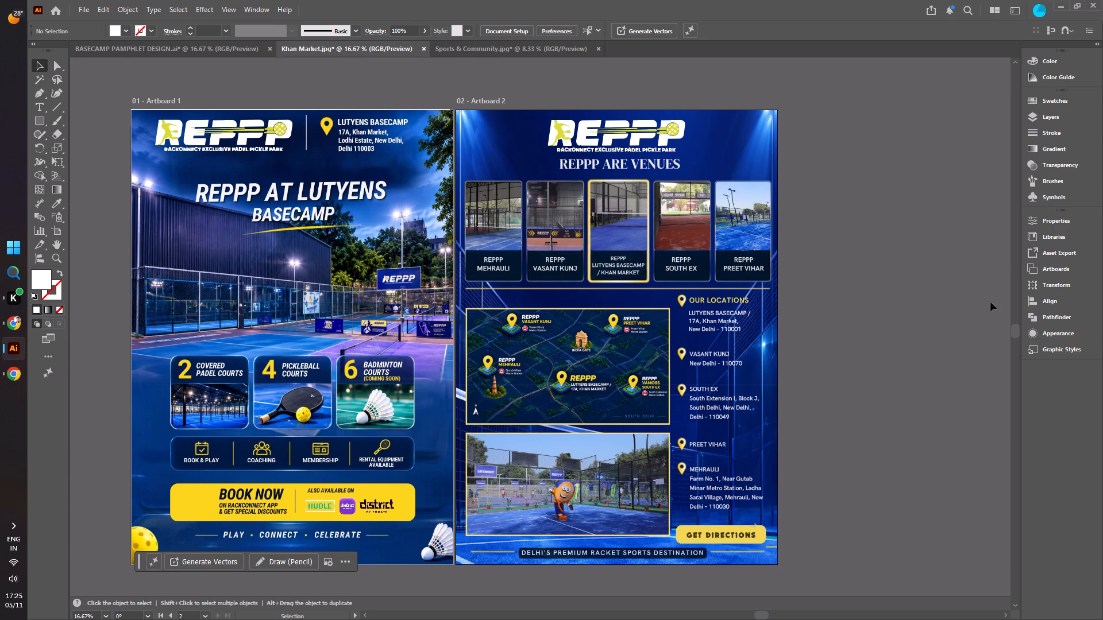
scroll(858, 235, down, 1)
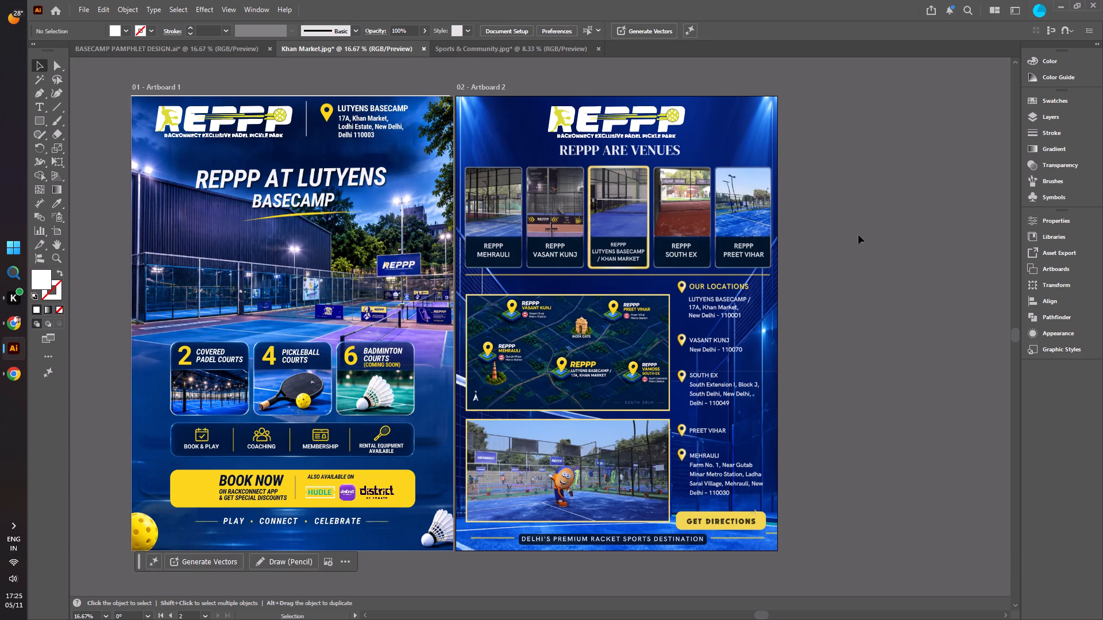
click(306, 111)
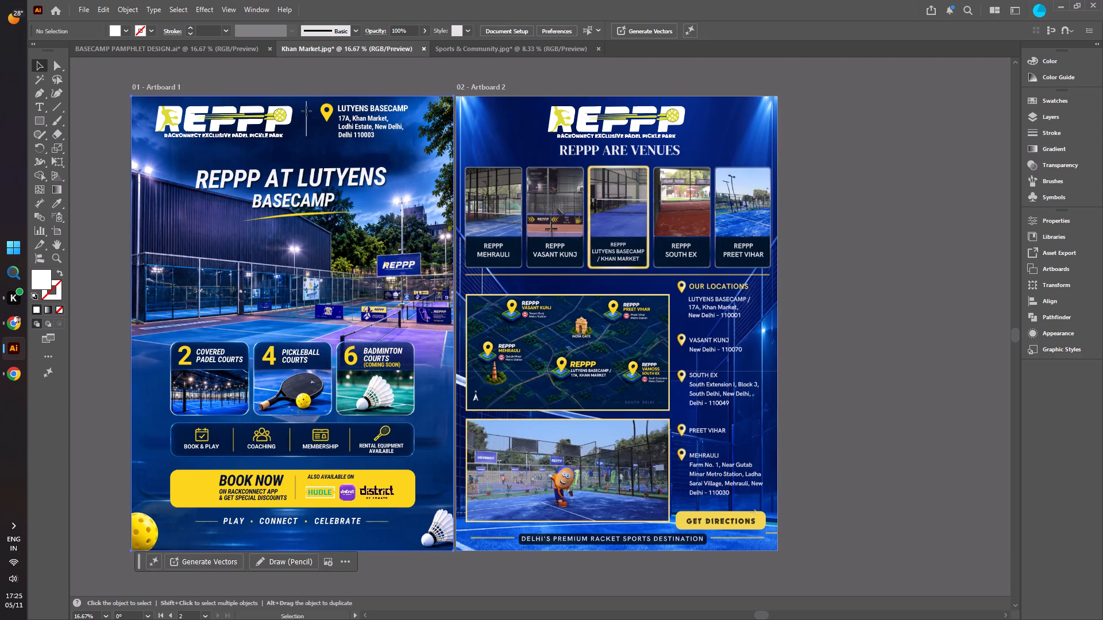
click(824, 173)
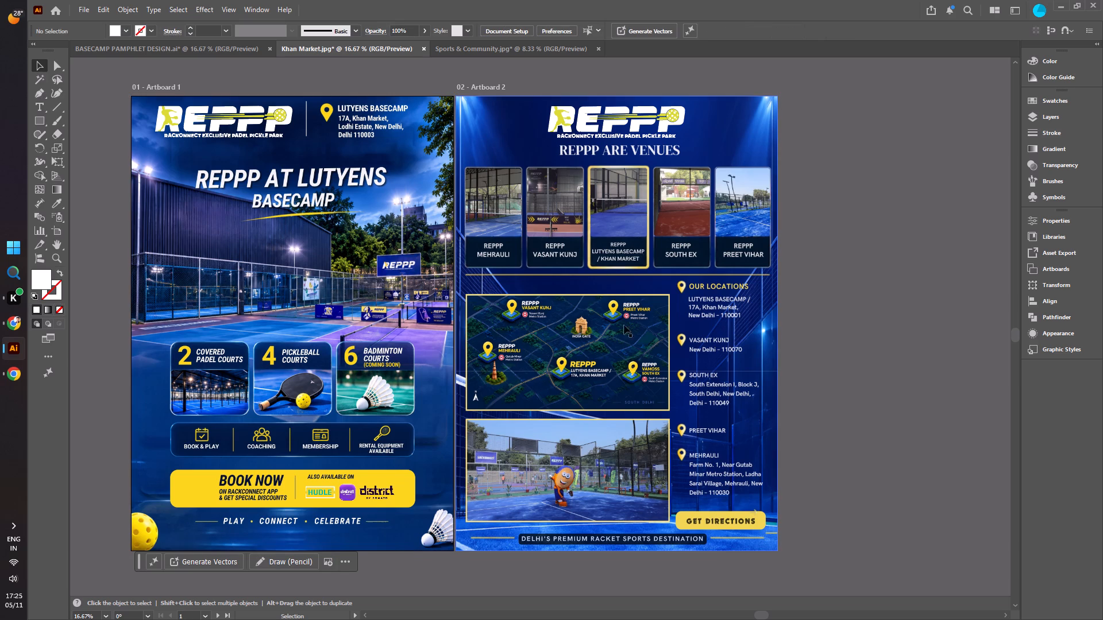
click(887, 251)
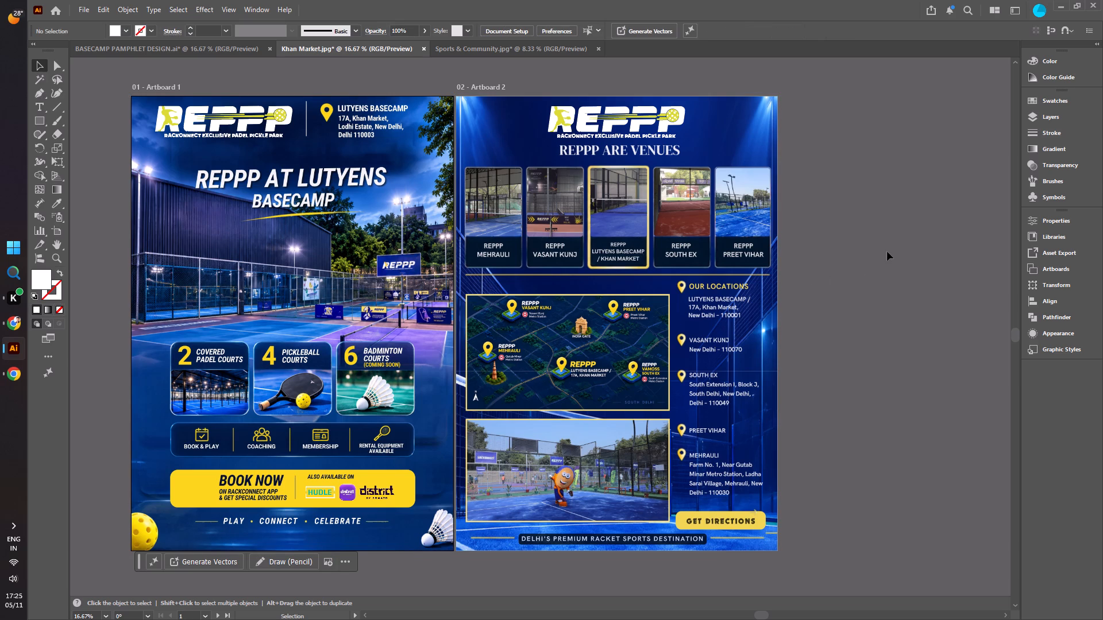
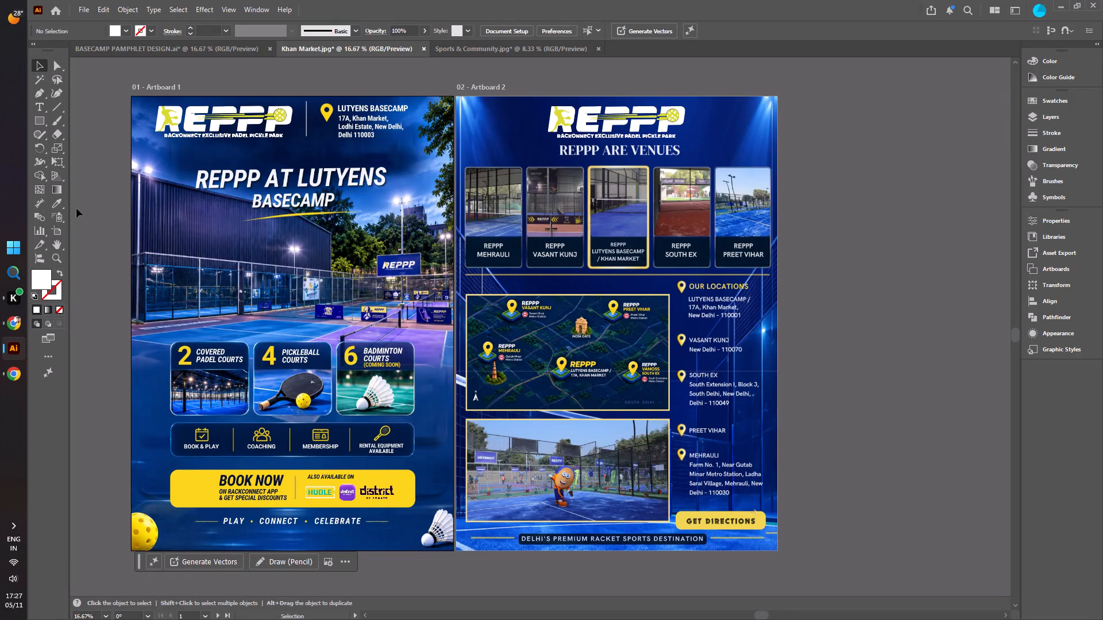
Start a Snipping Tool screen capture and fit its rectangular selection tightly around both artboards of the Khan Market pamphlet.
key(shift+super+s)
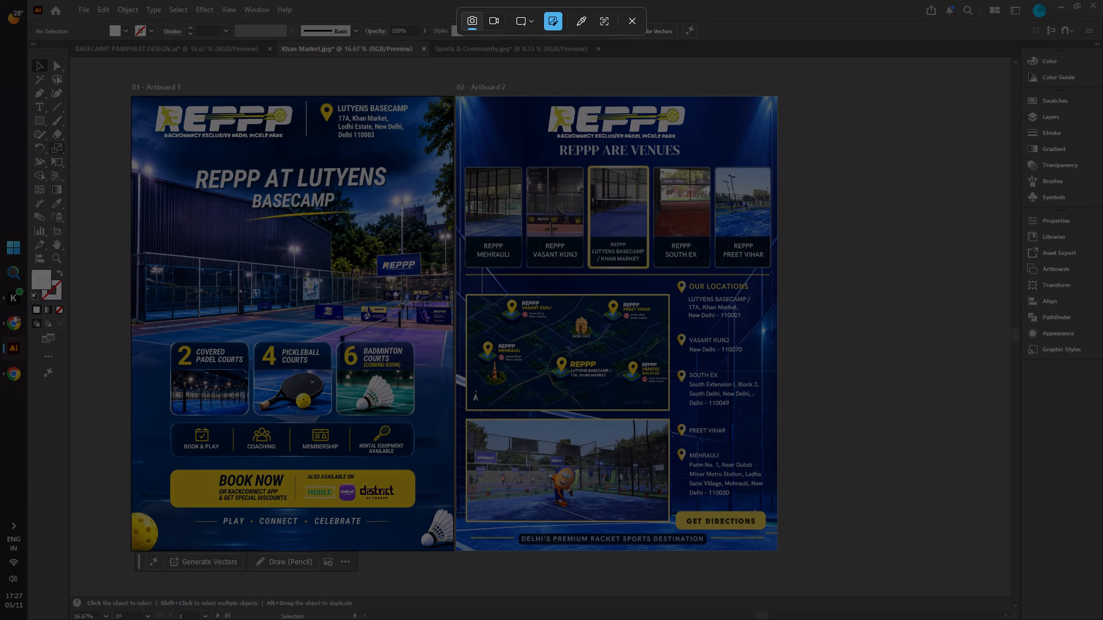
drag(132, 96, 770, 555)
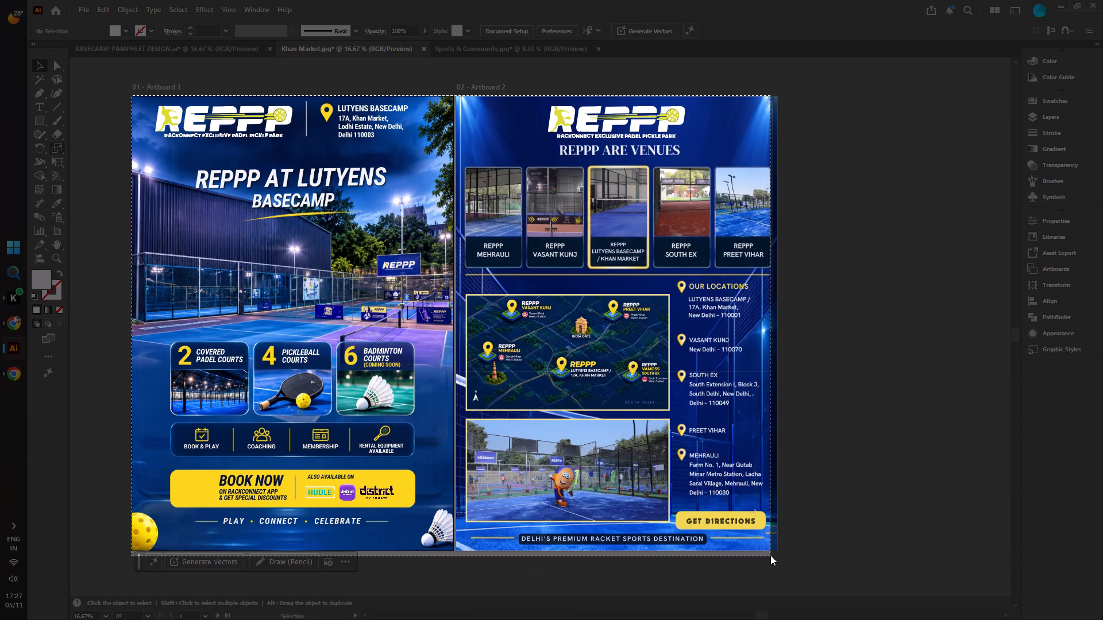
drag(770, 555, 777, 550)
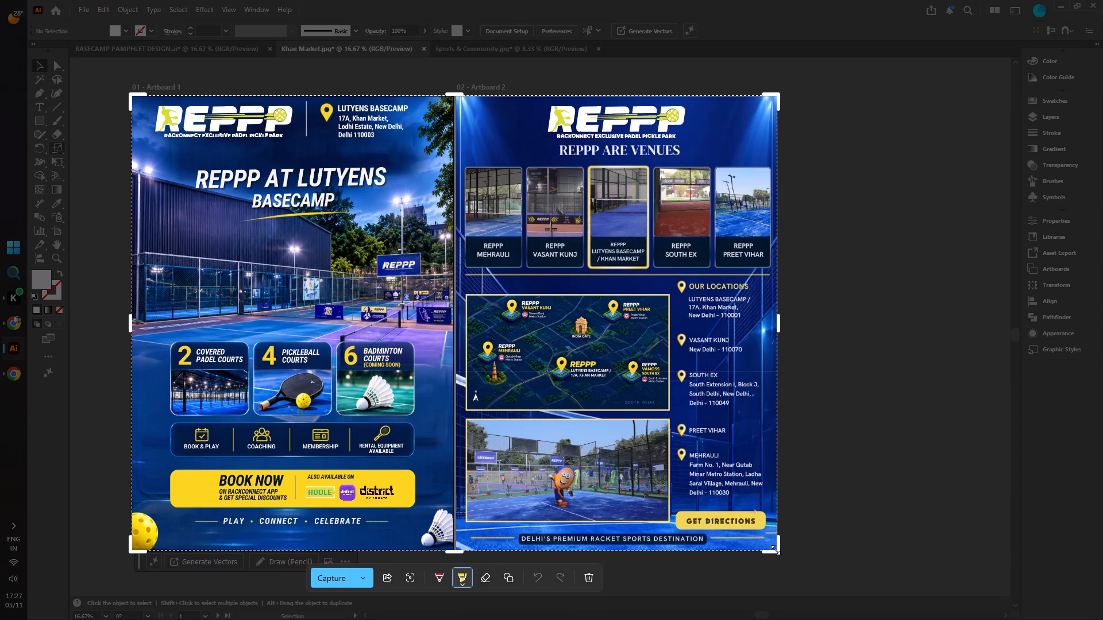
Copy the framed screen capture of both Khan Market pamphlet artboards to the clipboard.
key(ctrl+c)
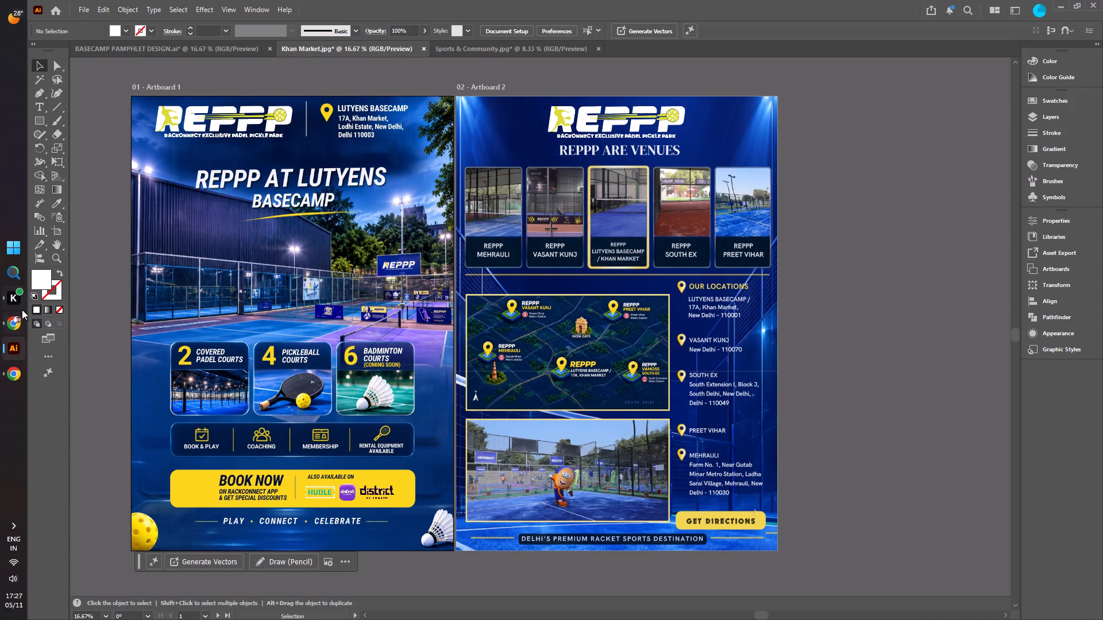
Switch to Chrome and bring up the work profile's window containing the Sports & Community design.
click(14, 321)
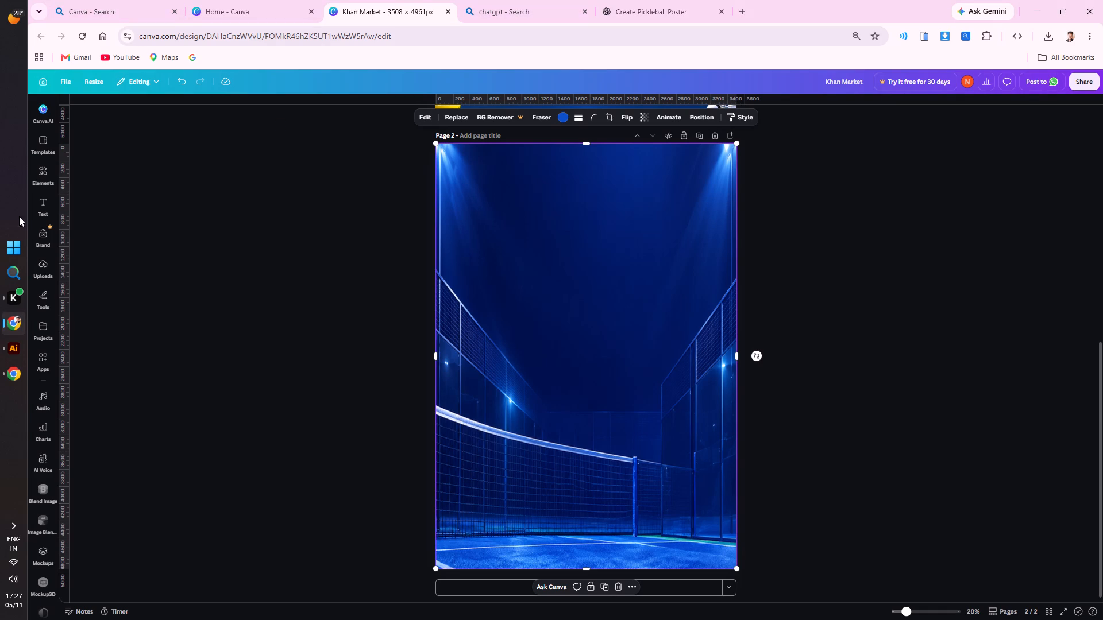
click(21, 247)
click(100, 408)
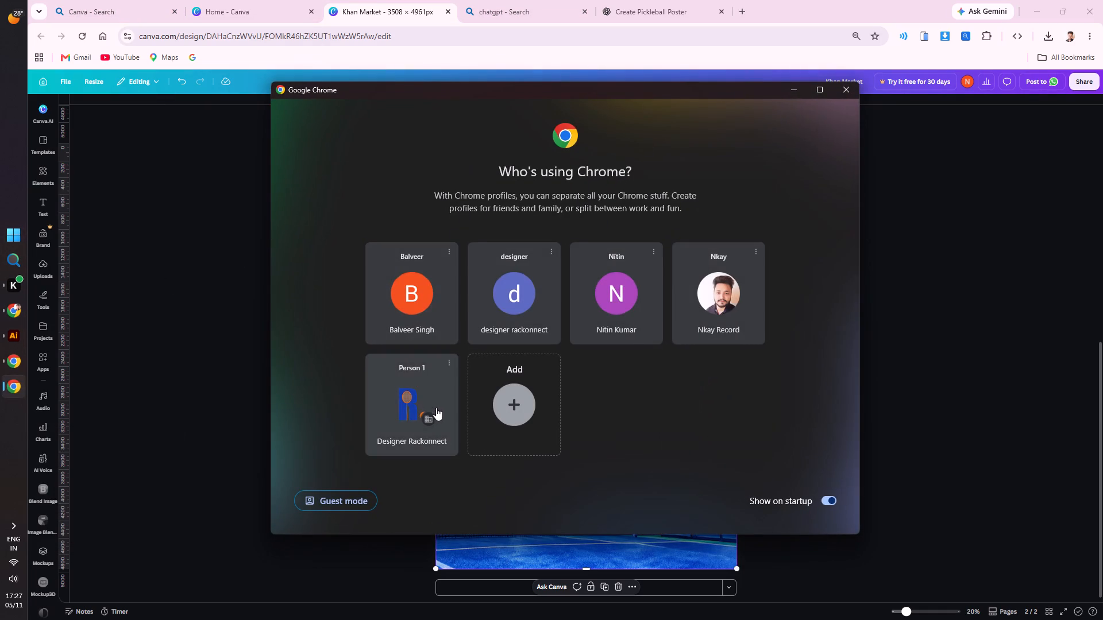
click(430, 408)
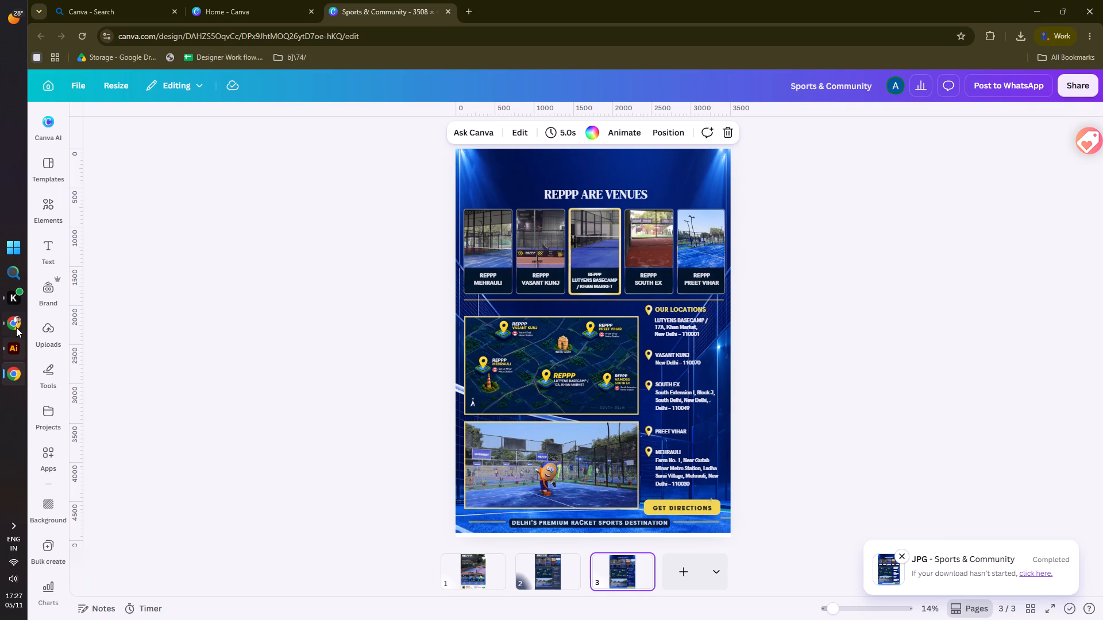
click(17, 319)
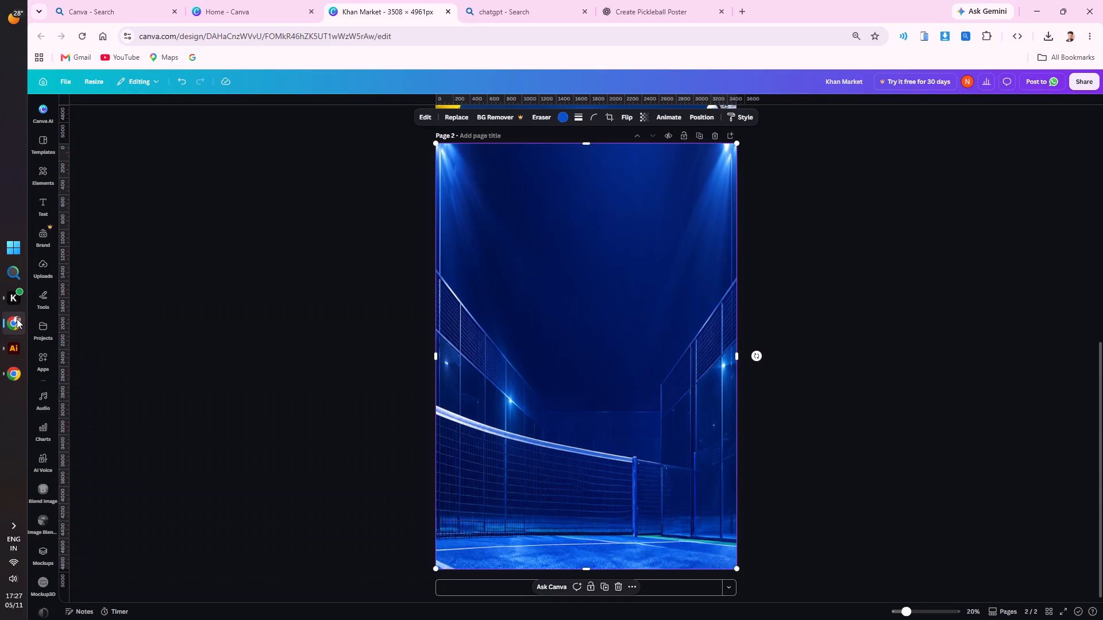
click(10, 370)
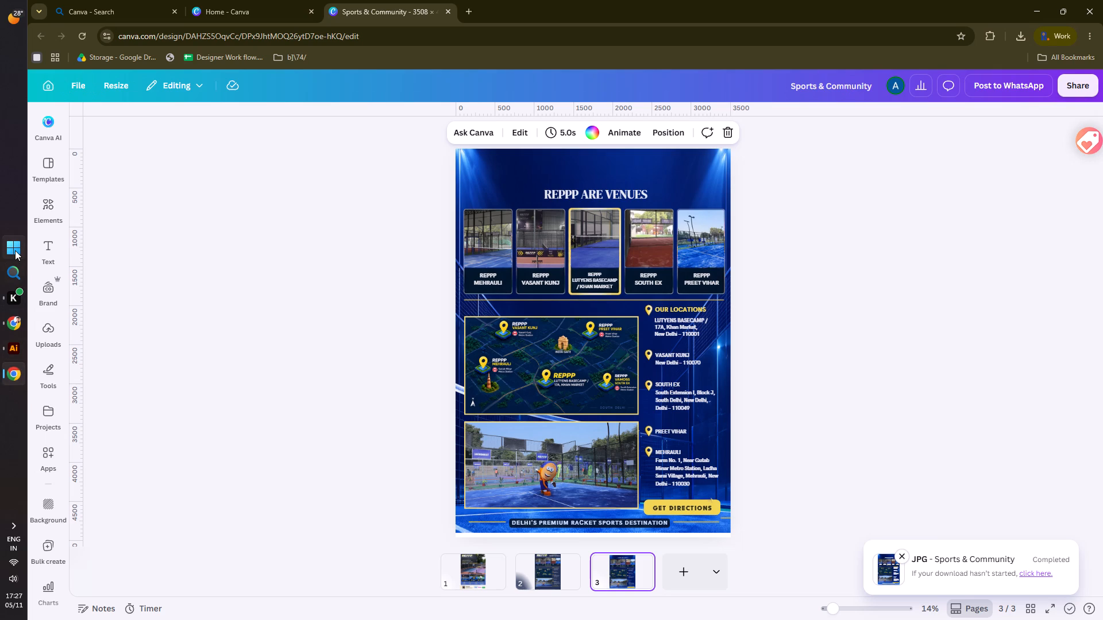
click(15, 250)
click(99, 397)
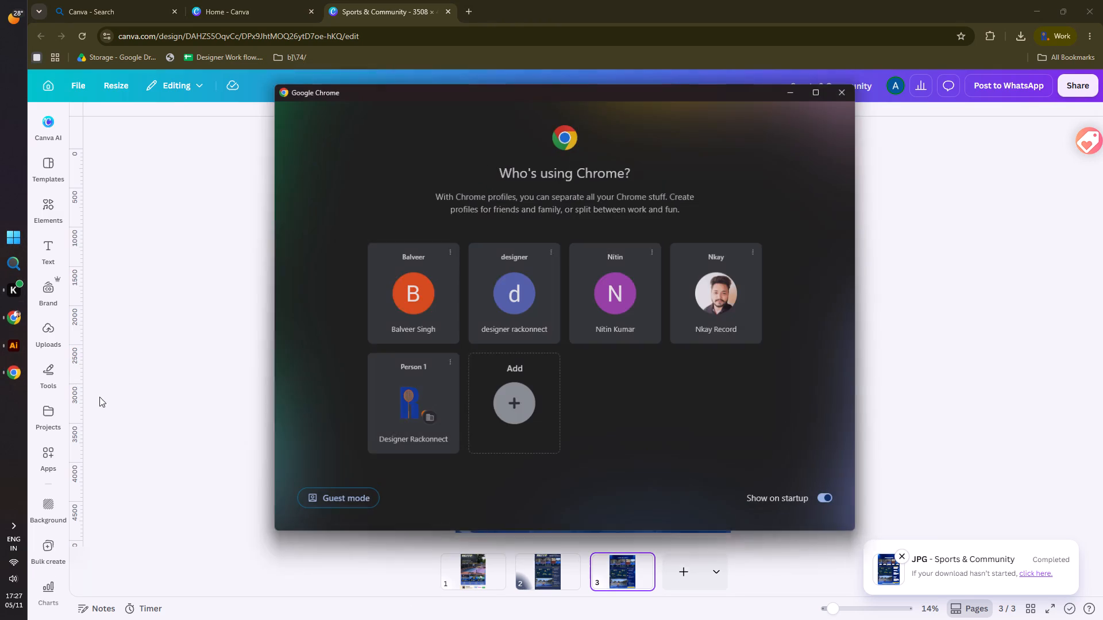
click(405, 383)
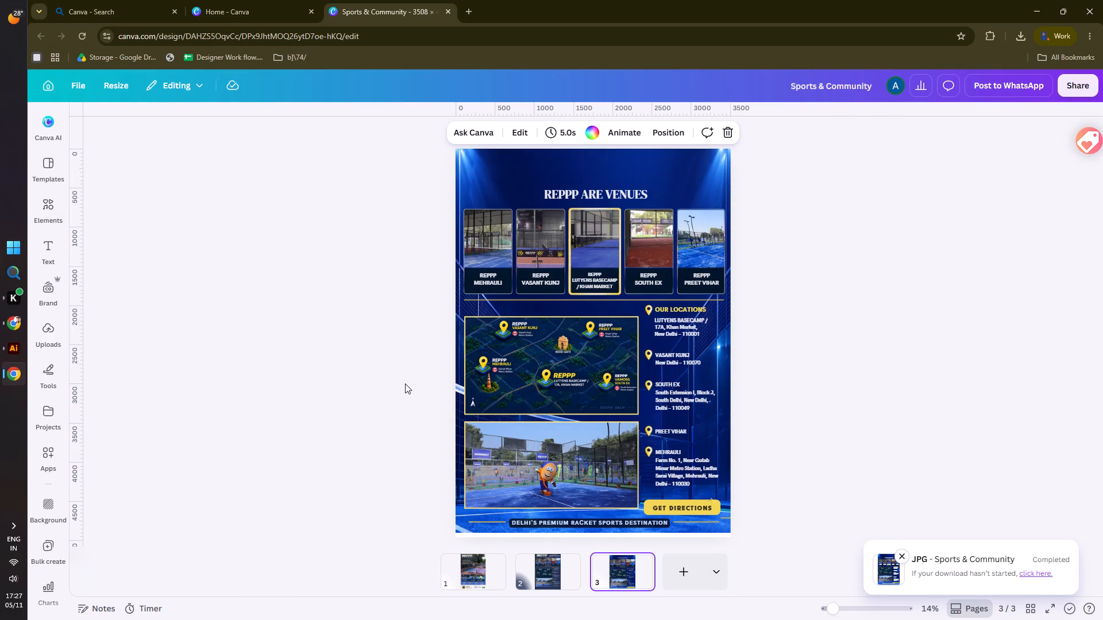
click(10, 372)
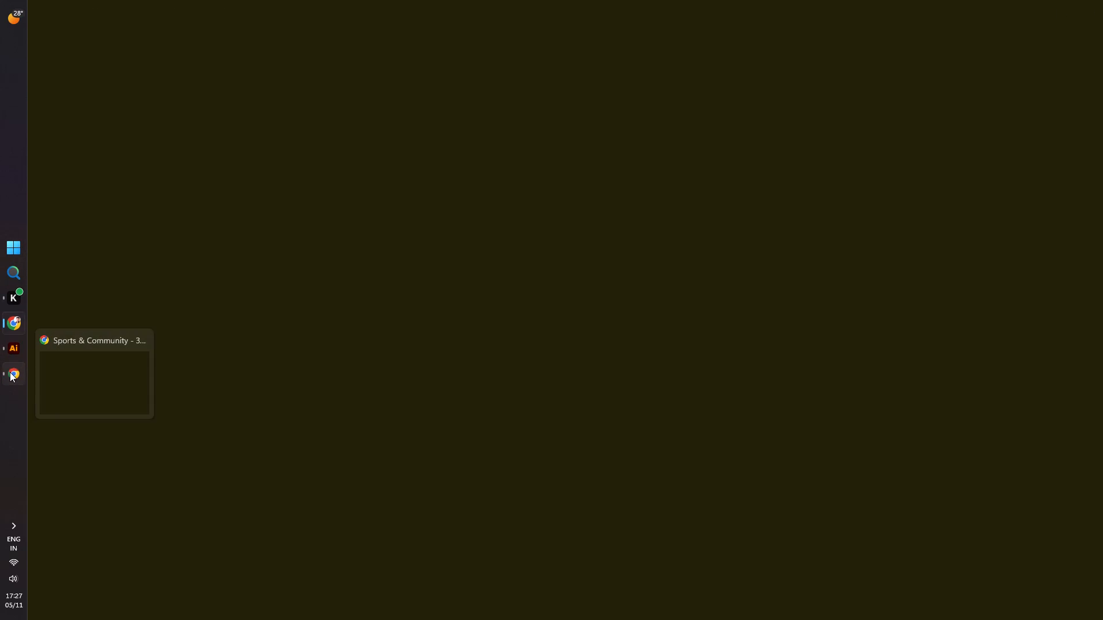
click(10, 372)
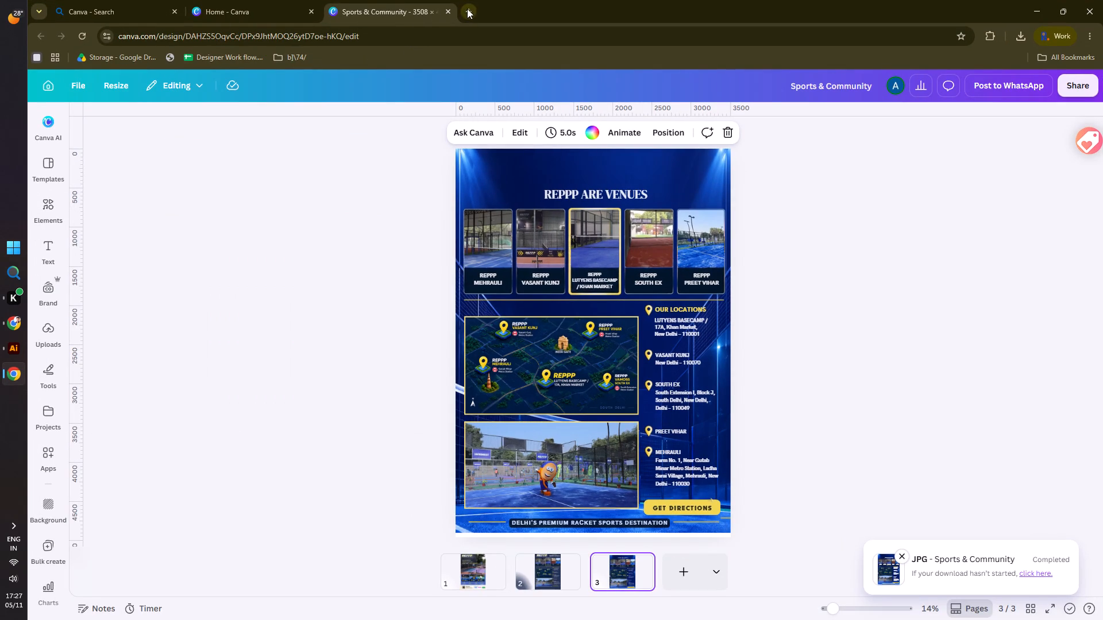
Search the web for "whatsapp web" in a new browser tab of the work profile.
click(467, 9)
click(345, 193)
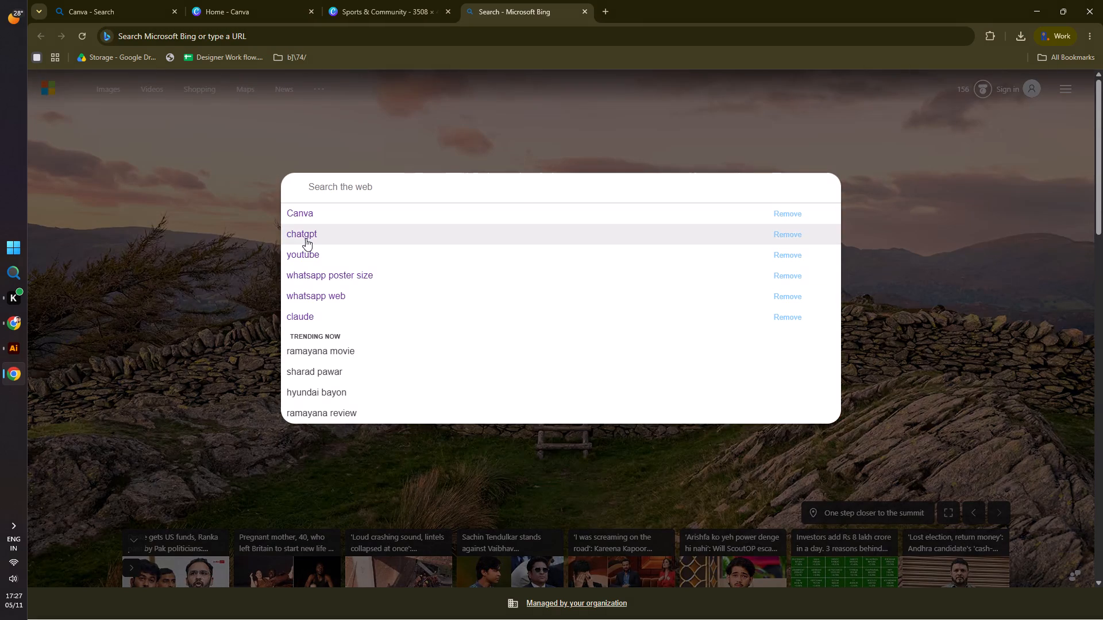
click(314, 301)
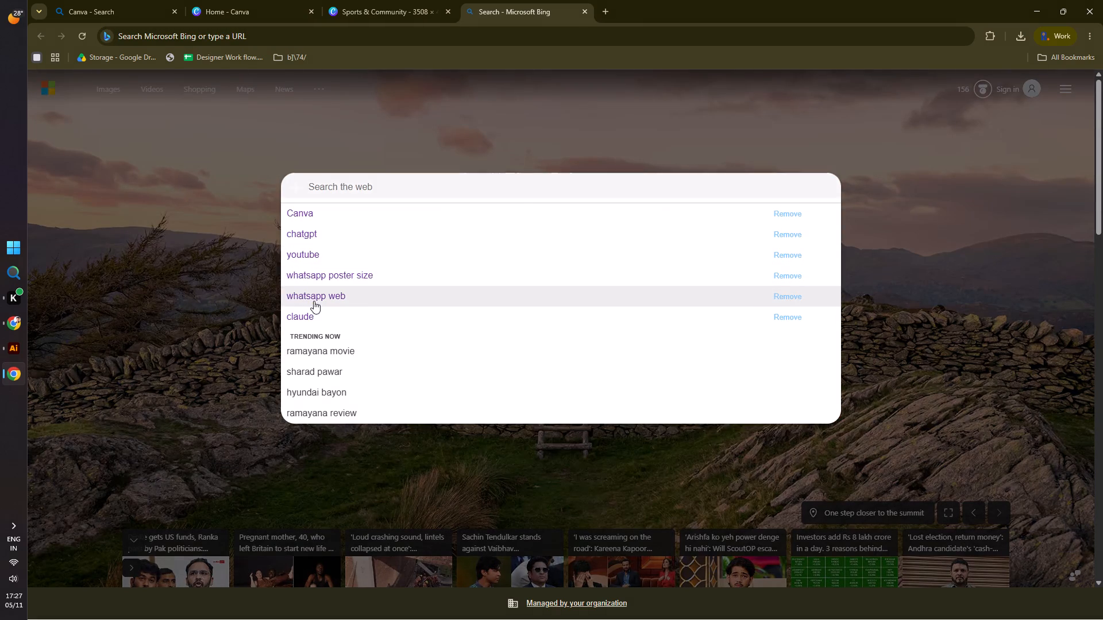